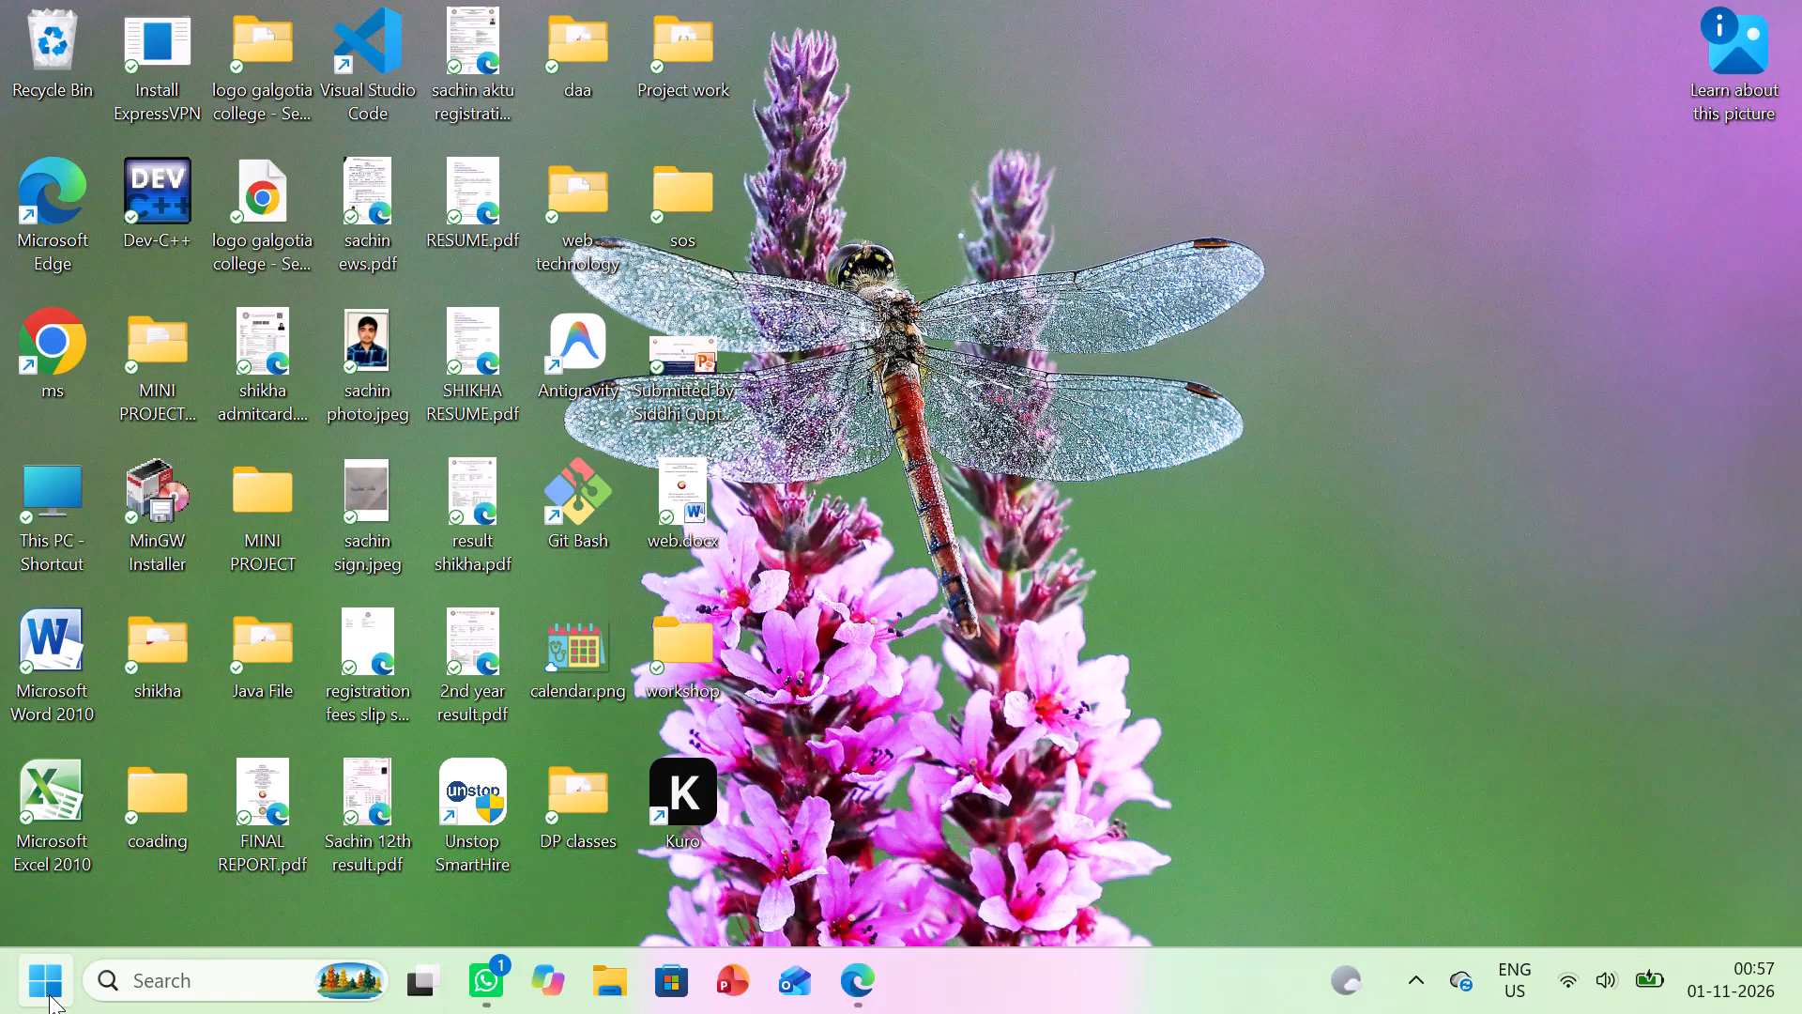
Launch Microsoft Word to its start page.
{"action": "left_click", "coordinate": [49, 994]}
{"action": "left_click", "coordinate": [49, 994]}
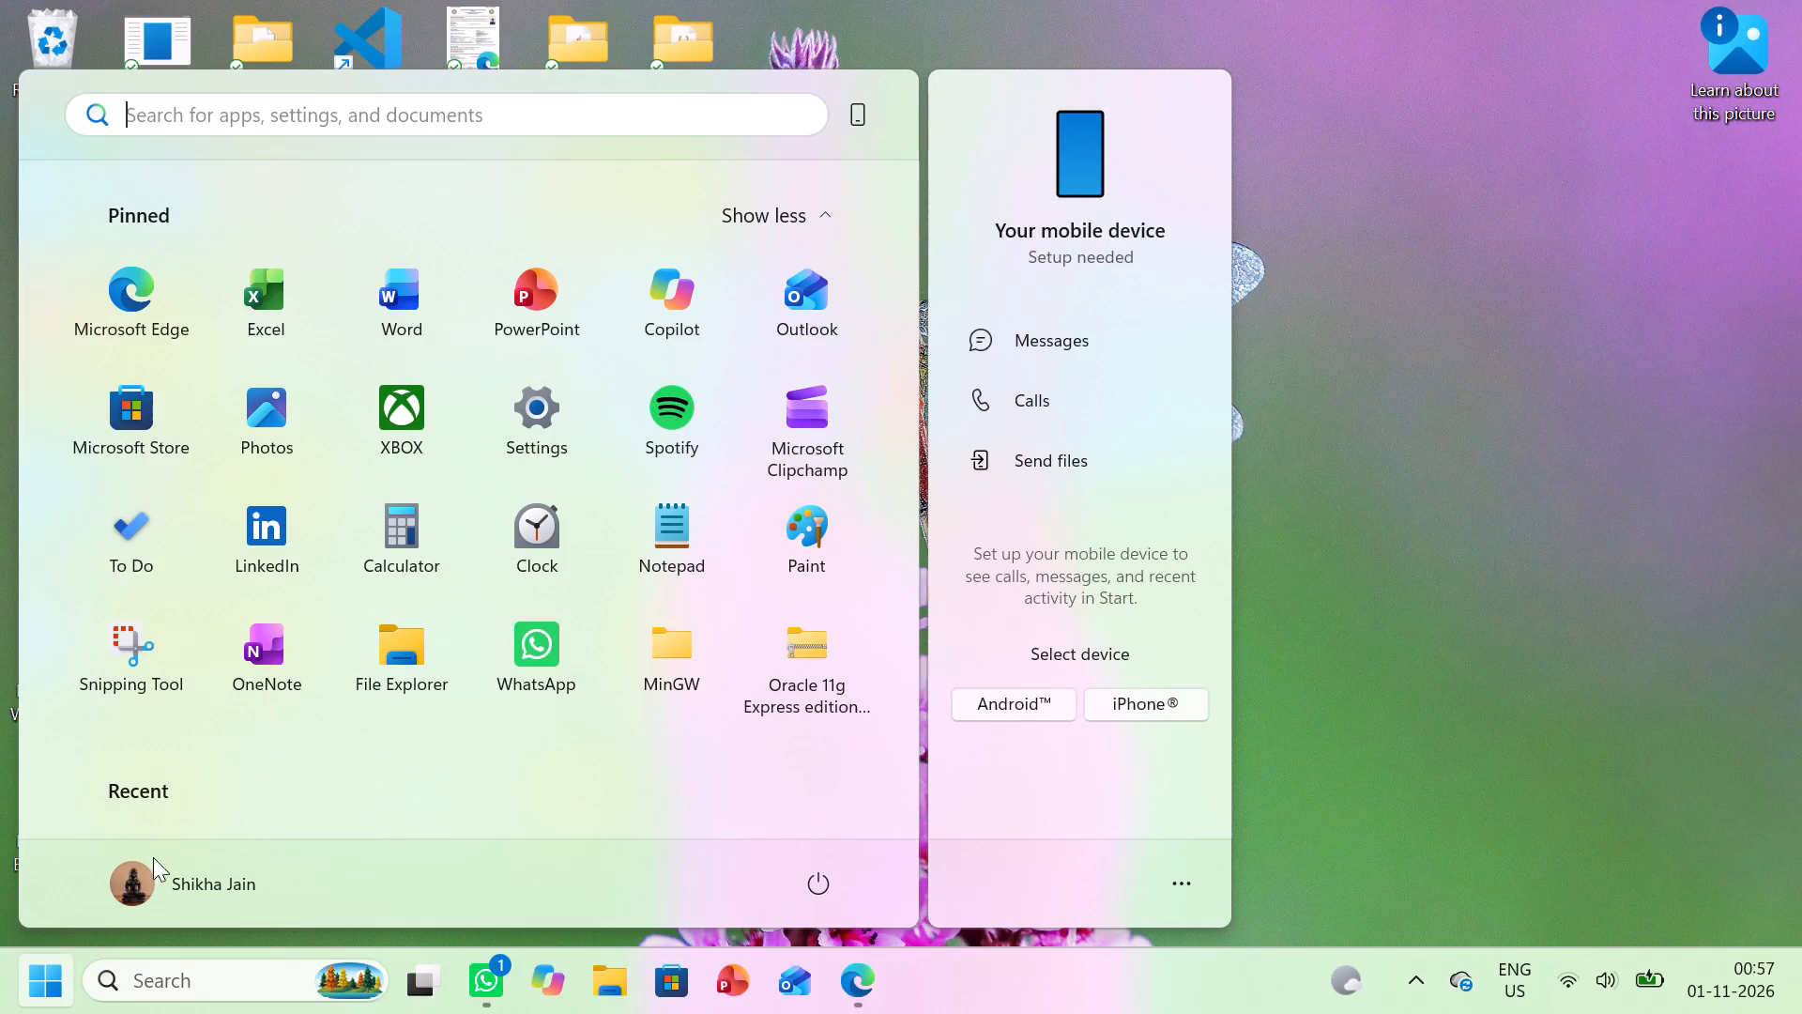
{"action": "left_click", "coordinate": [402, 336]}
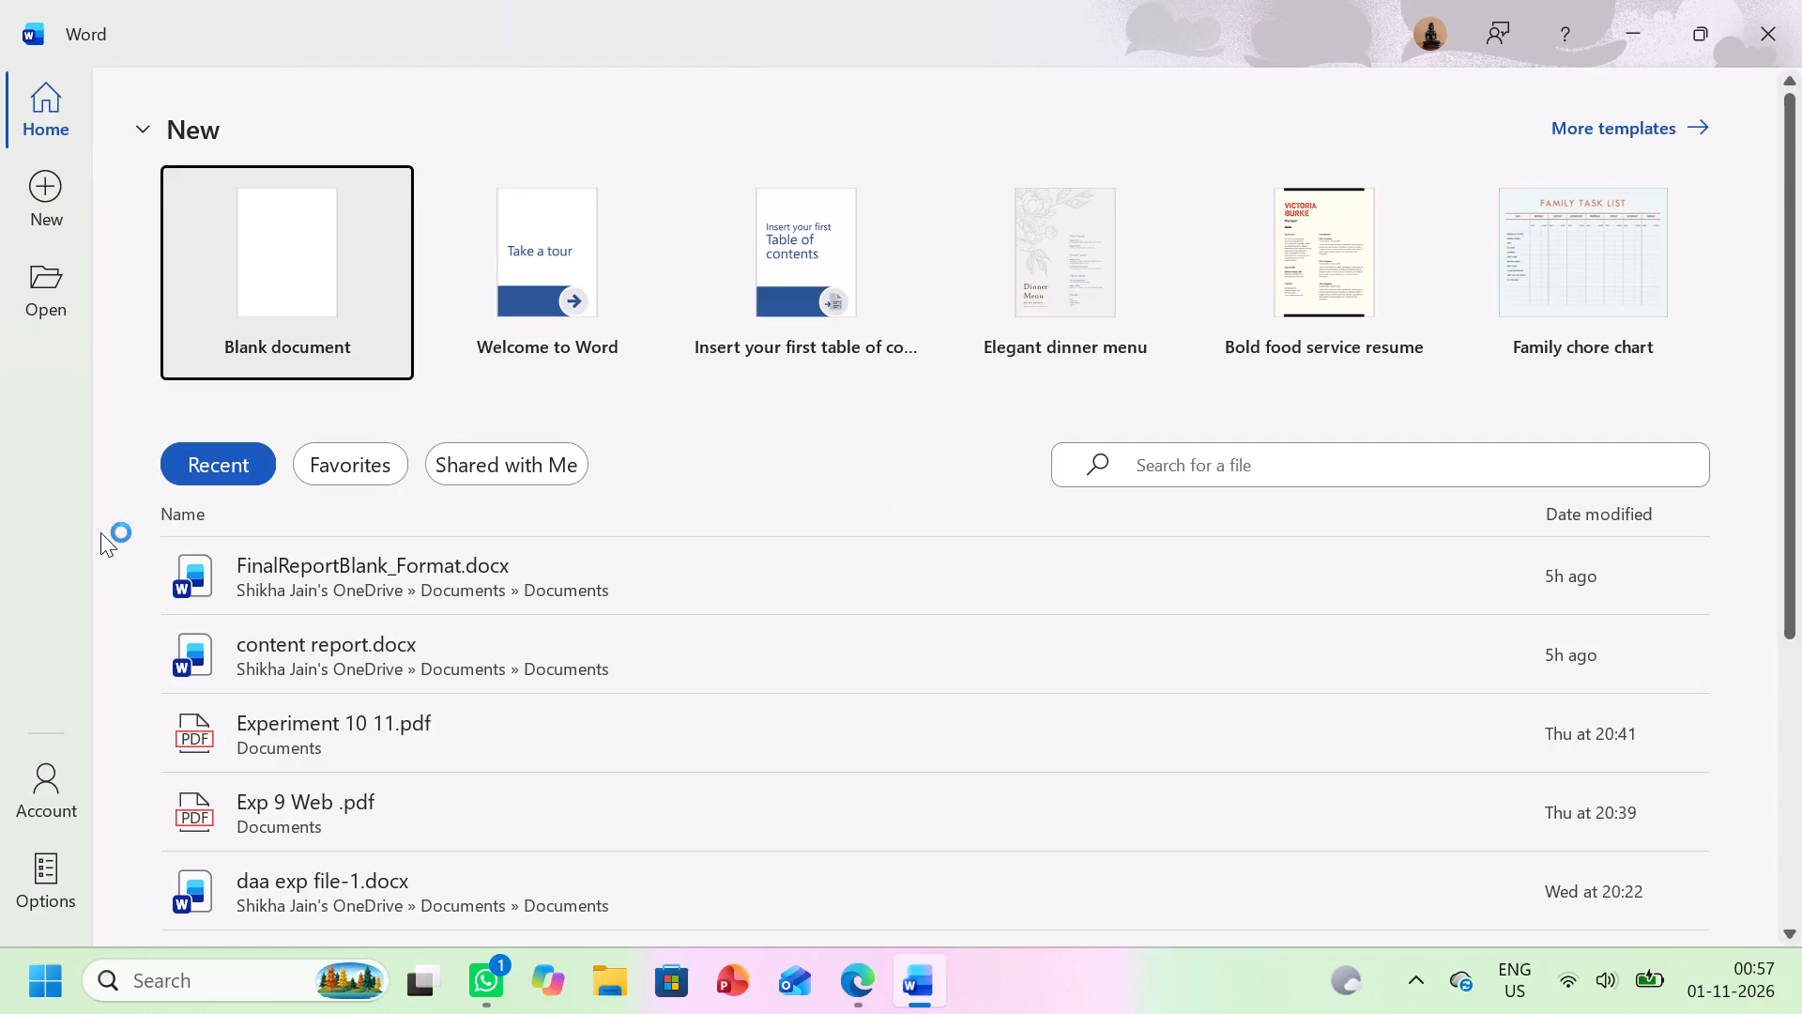
Open FinalReport-Blank_Format.docx from the OneDrive Documents folder.
{"action": "left_click", "coordinate": [36, 278]}
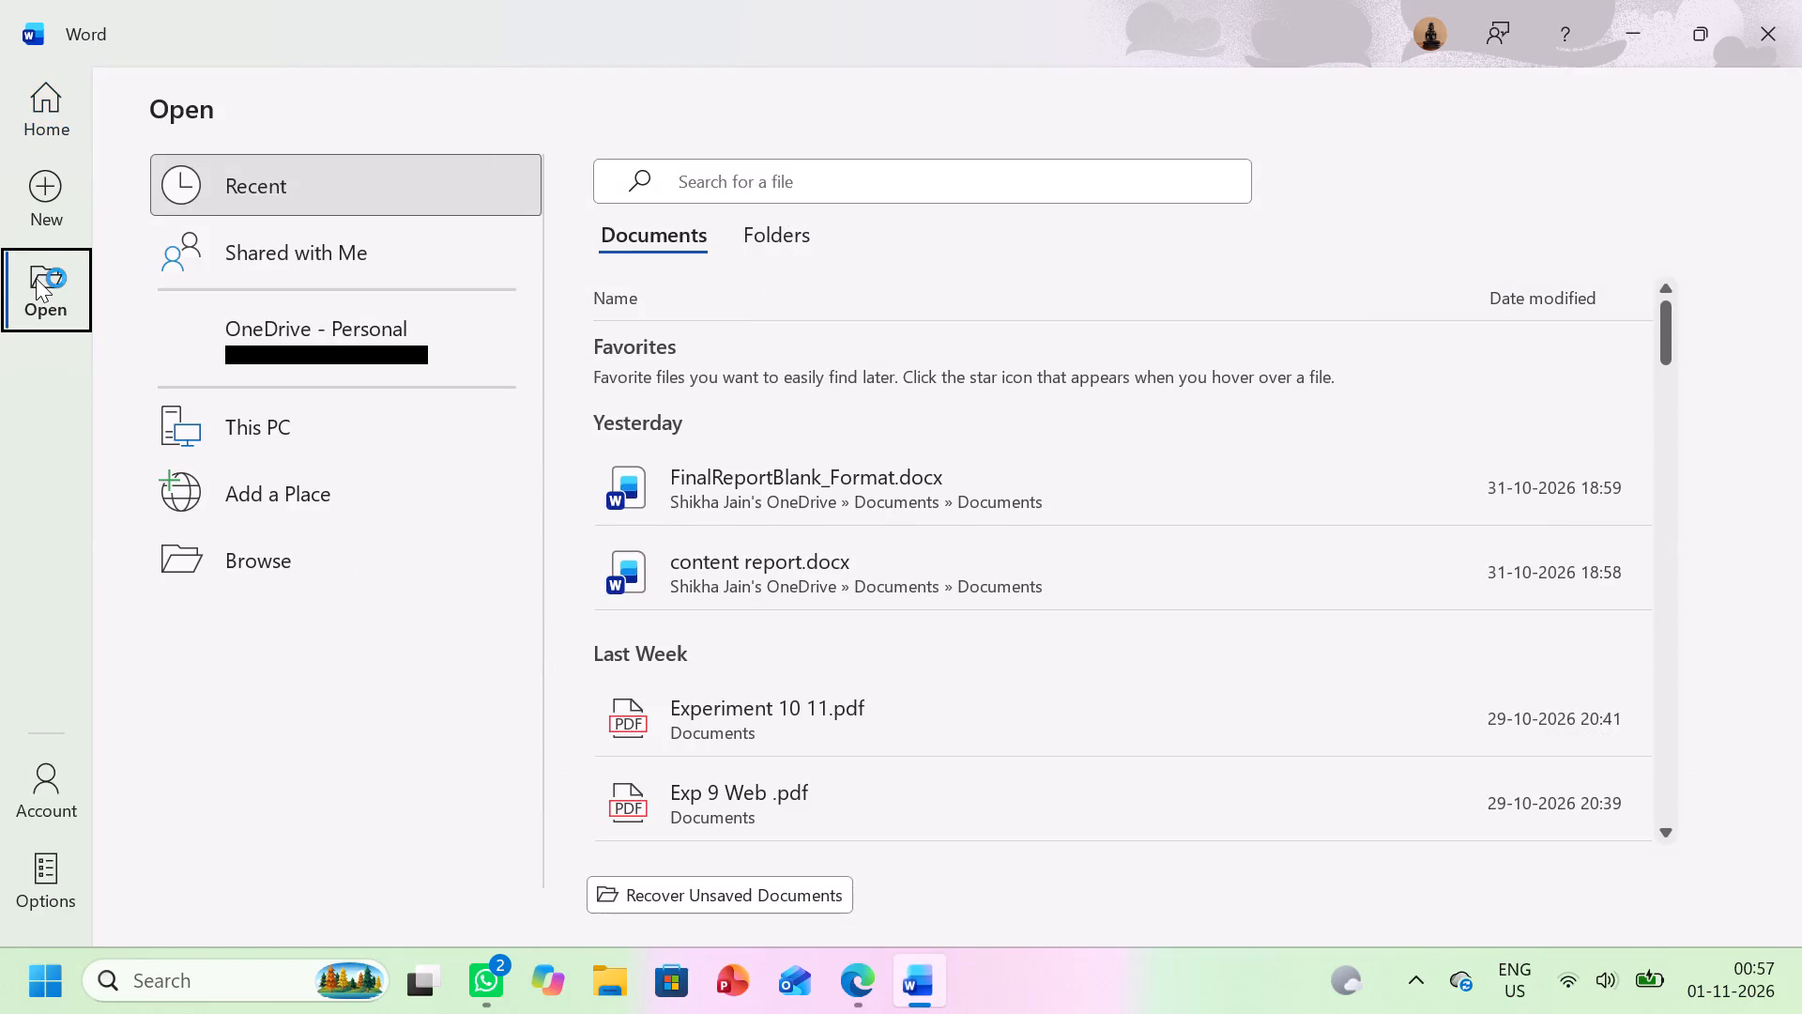
{"action": "left_click", "coordinate": [240, 552]}
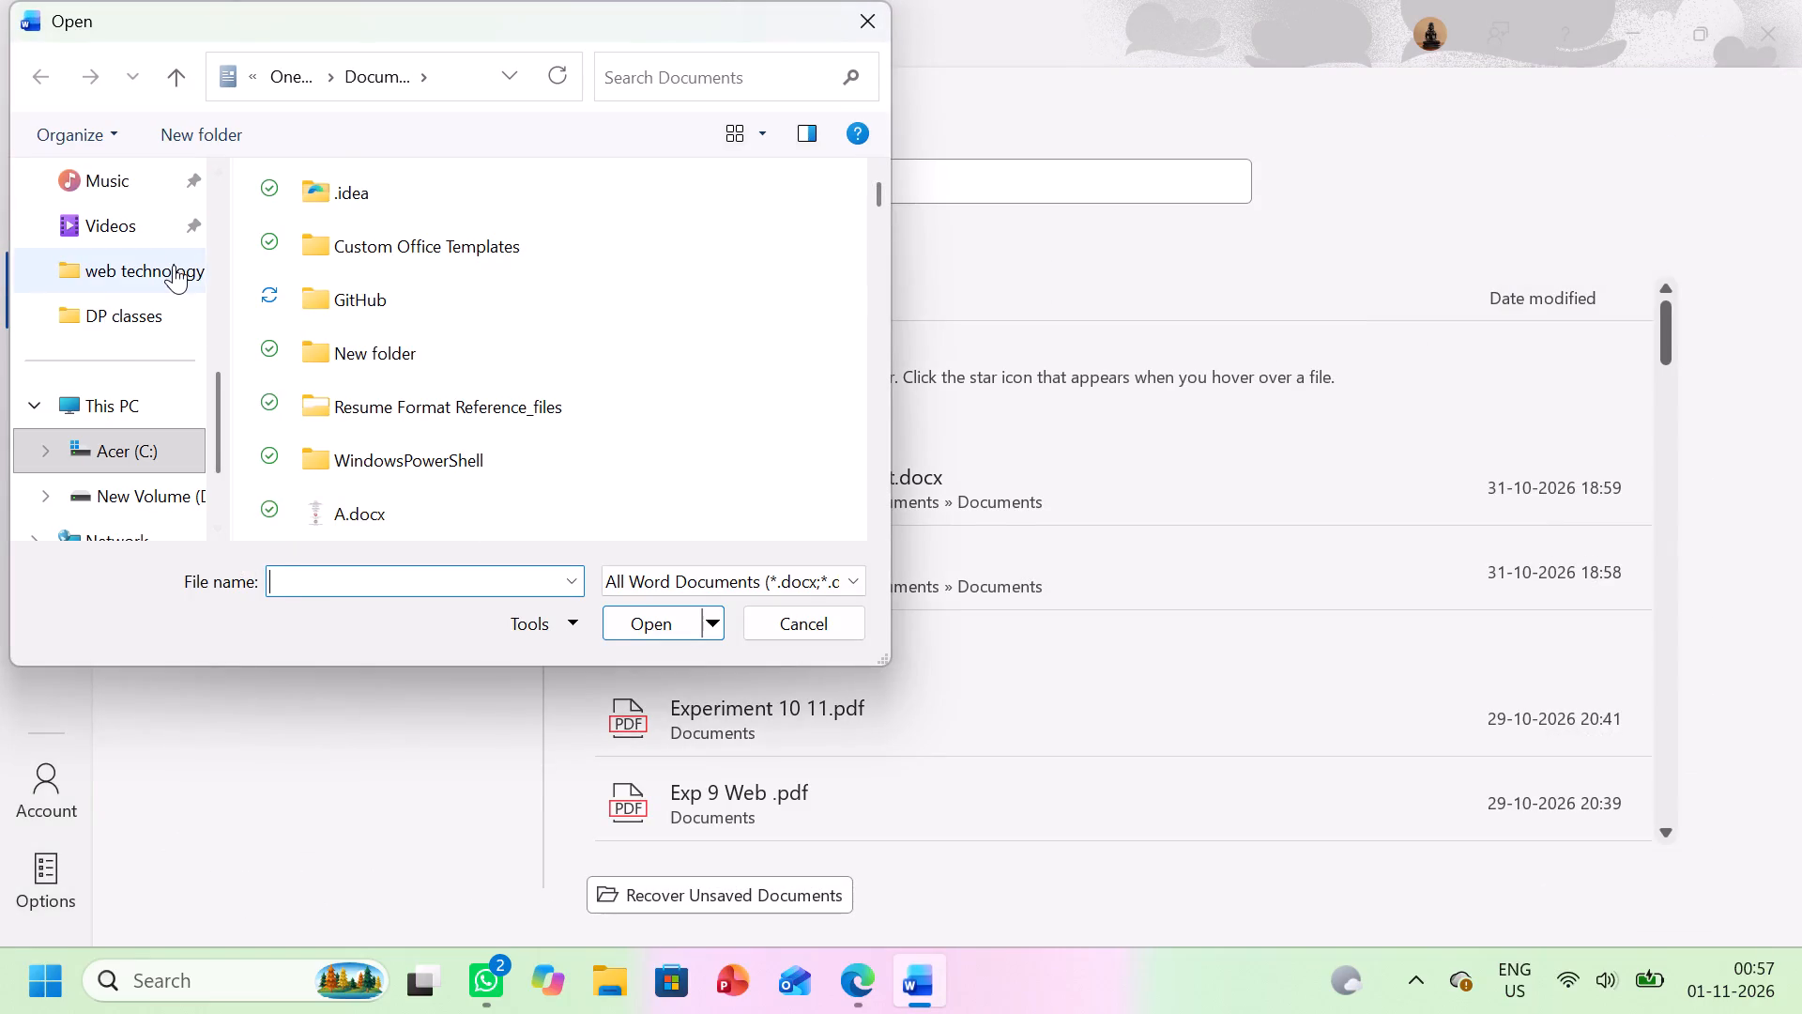
{"action": "scroll", "coordinate": [174, 265], "scroll_direction": "up", "scroll_amount": 3}
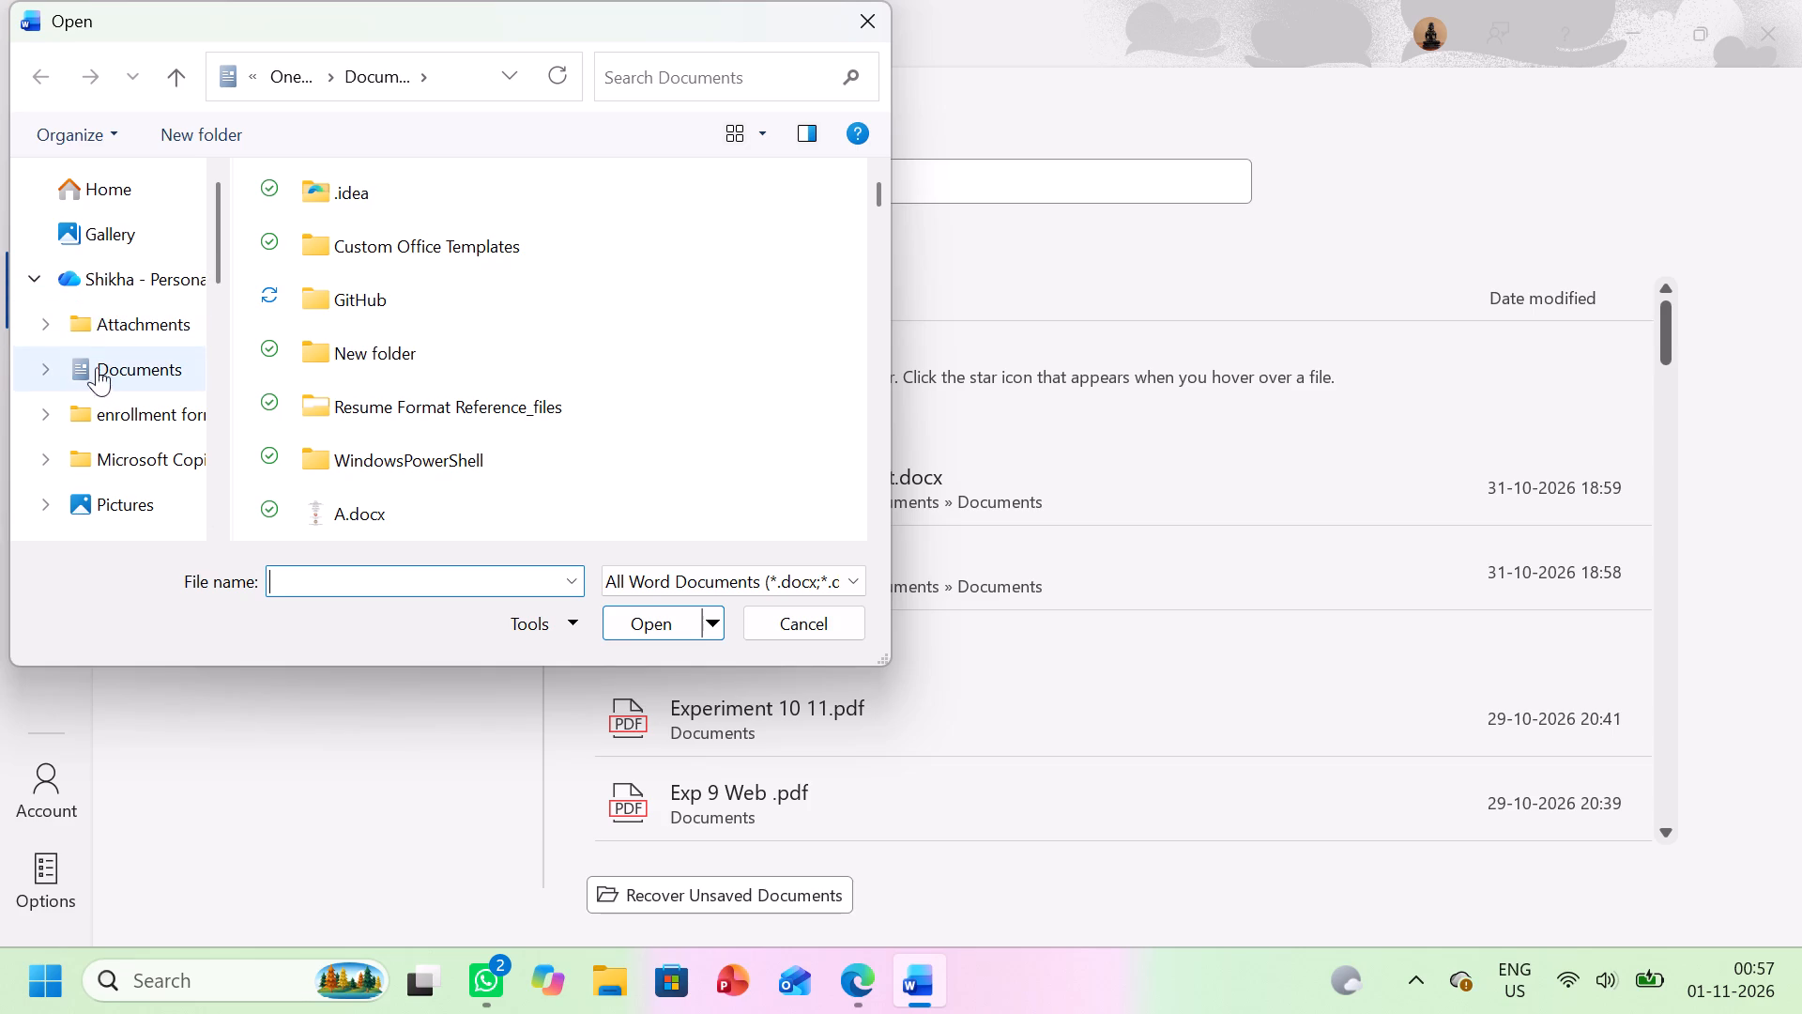
{"action": "left_click", "coordinate": [103, 378]}
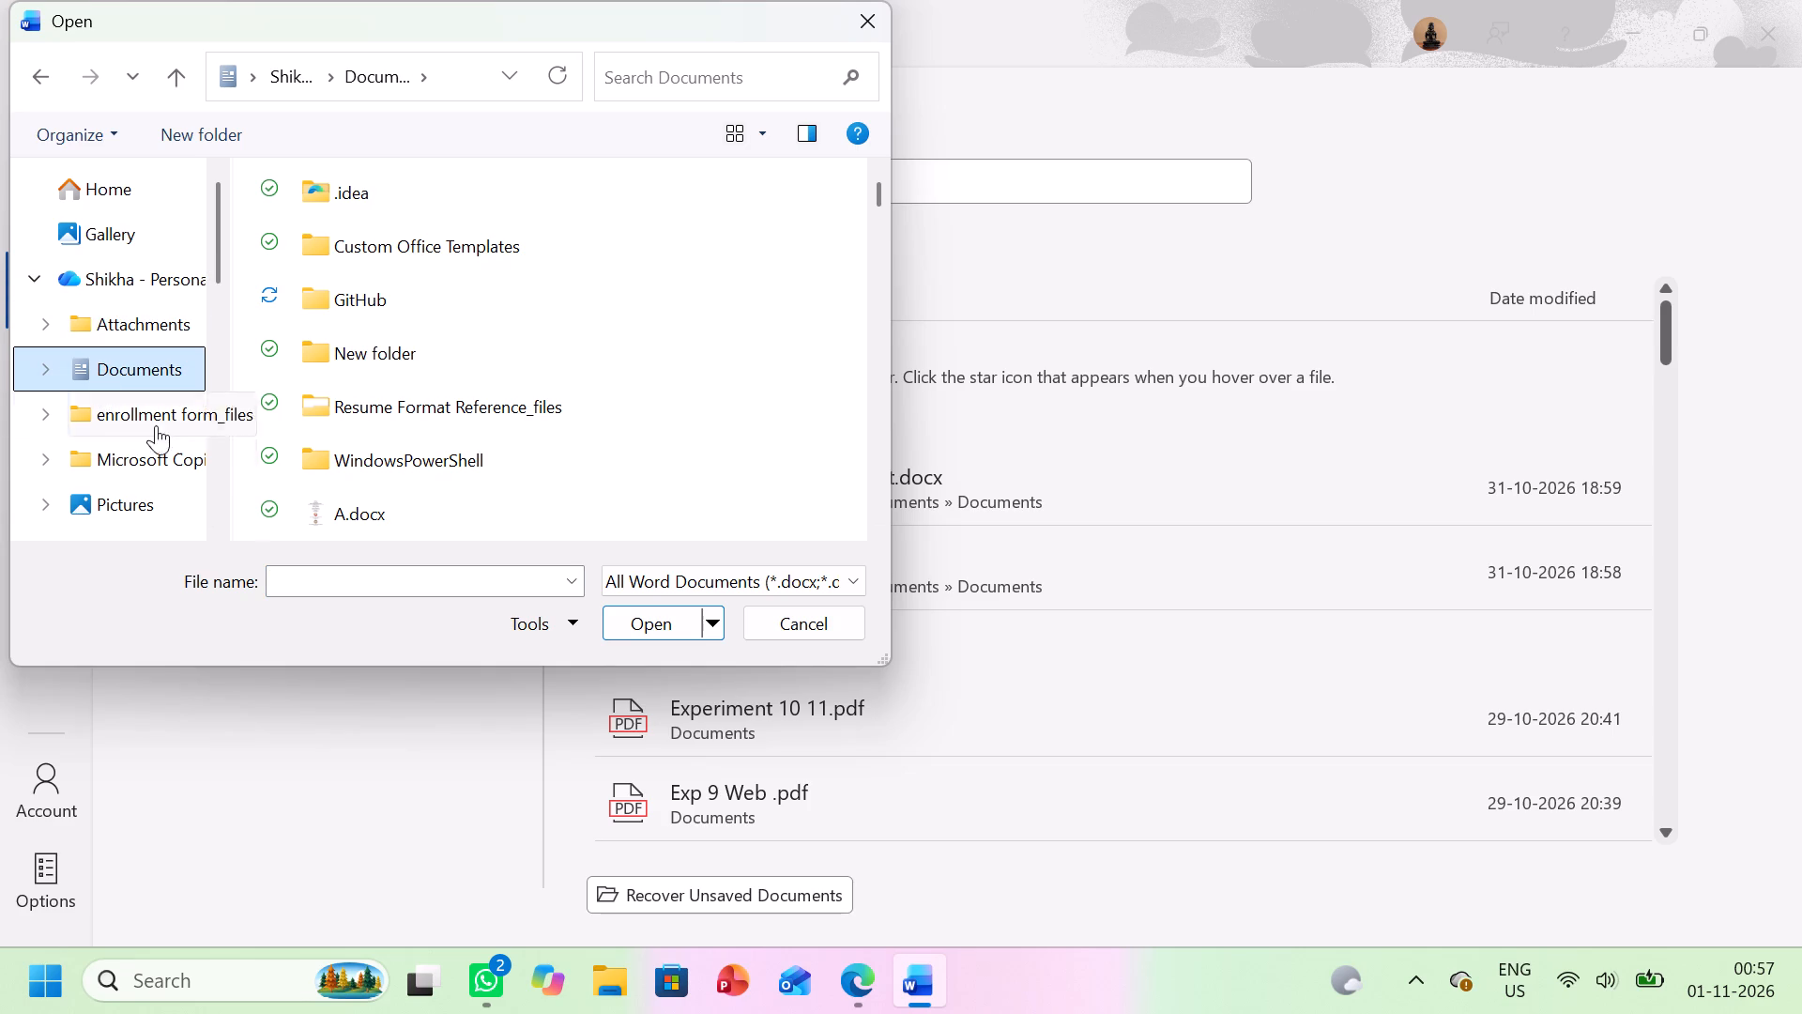
{"action": "left_click", "coordinate": [287, 572]}
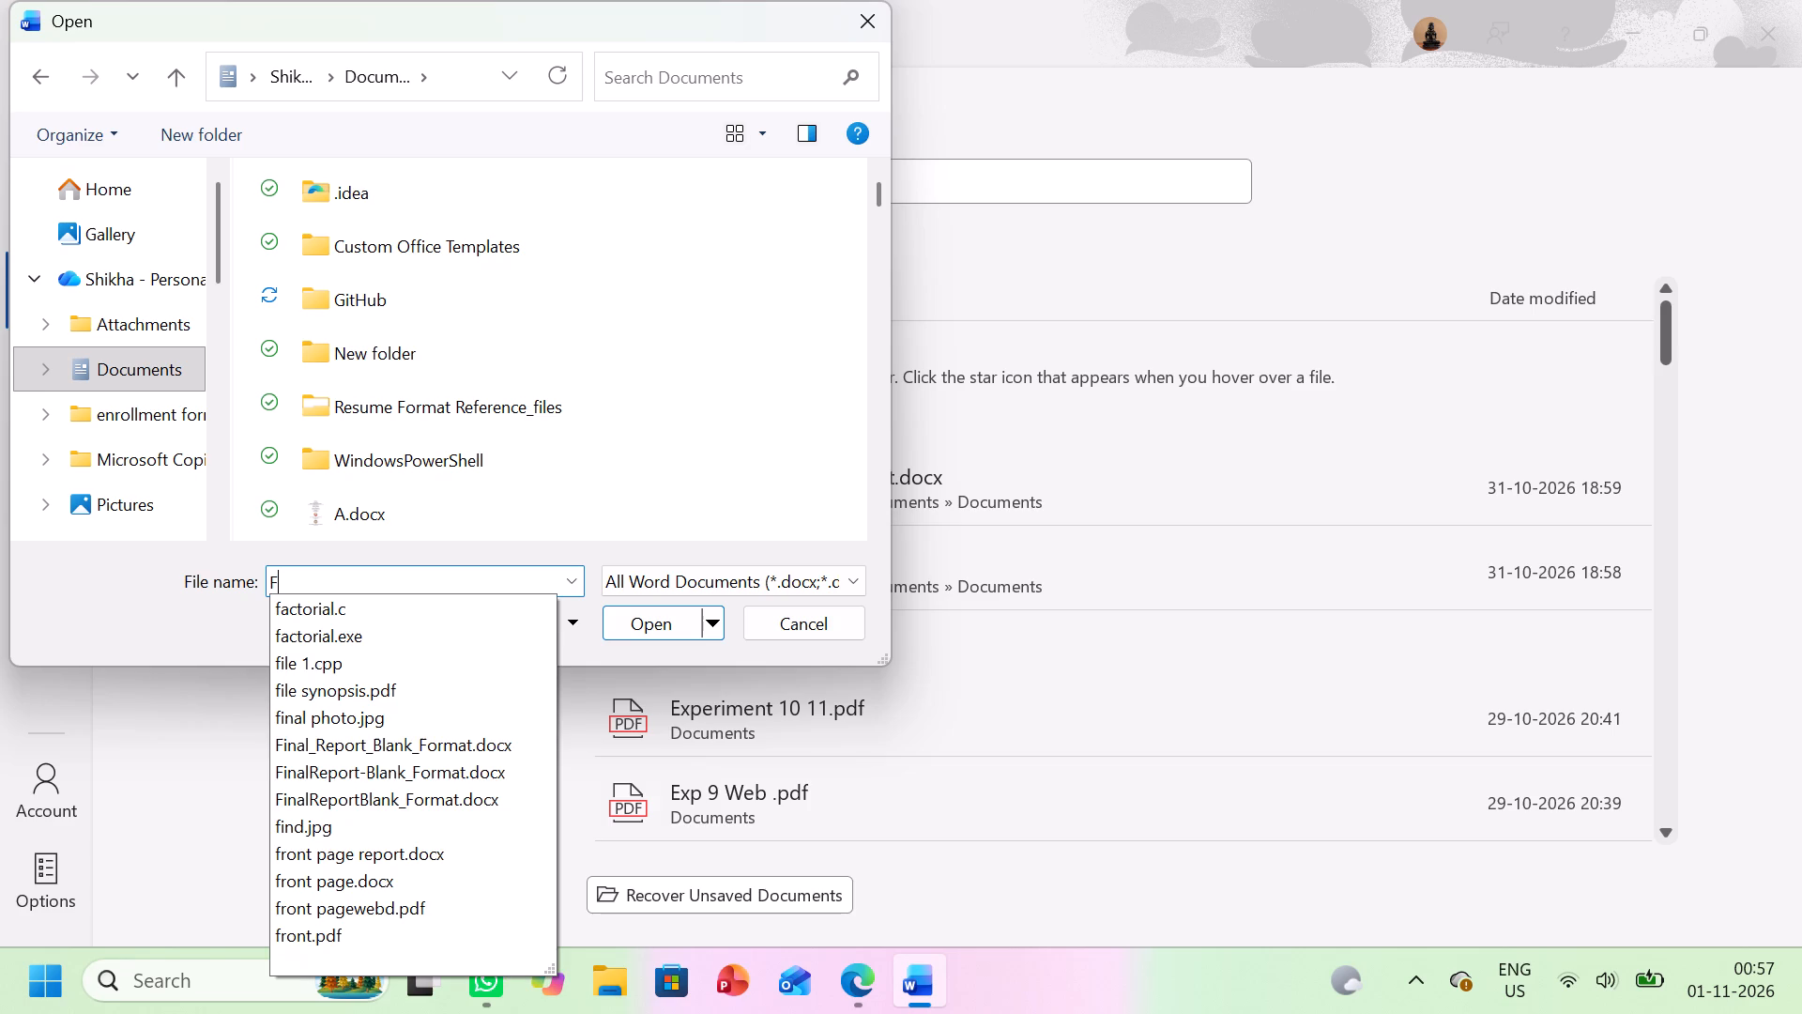
{"action": "type", "text": "inal"}
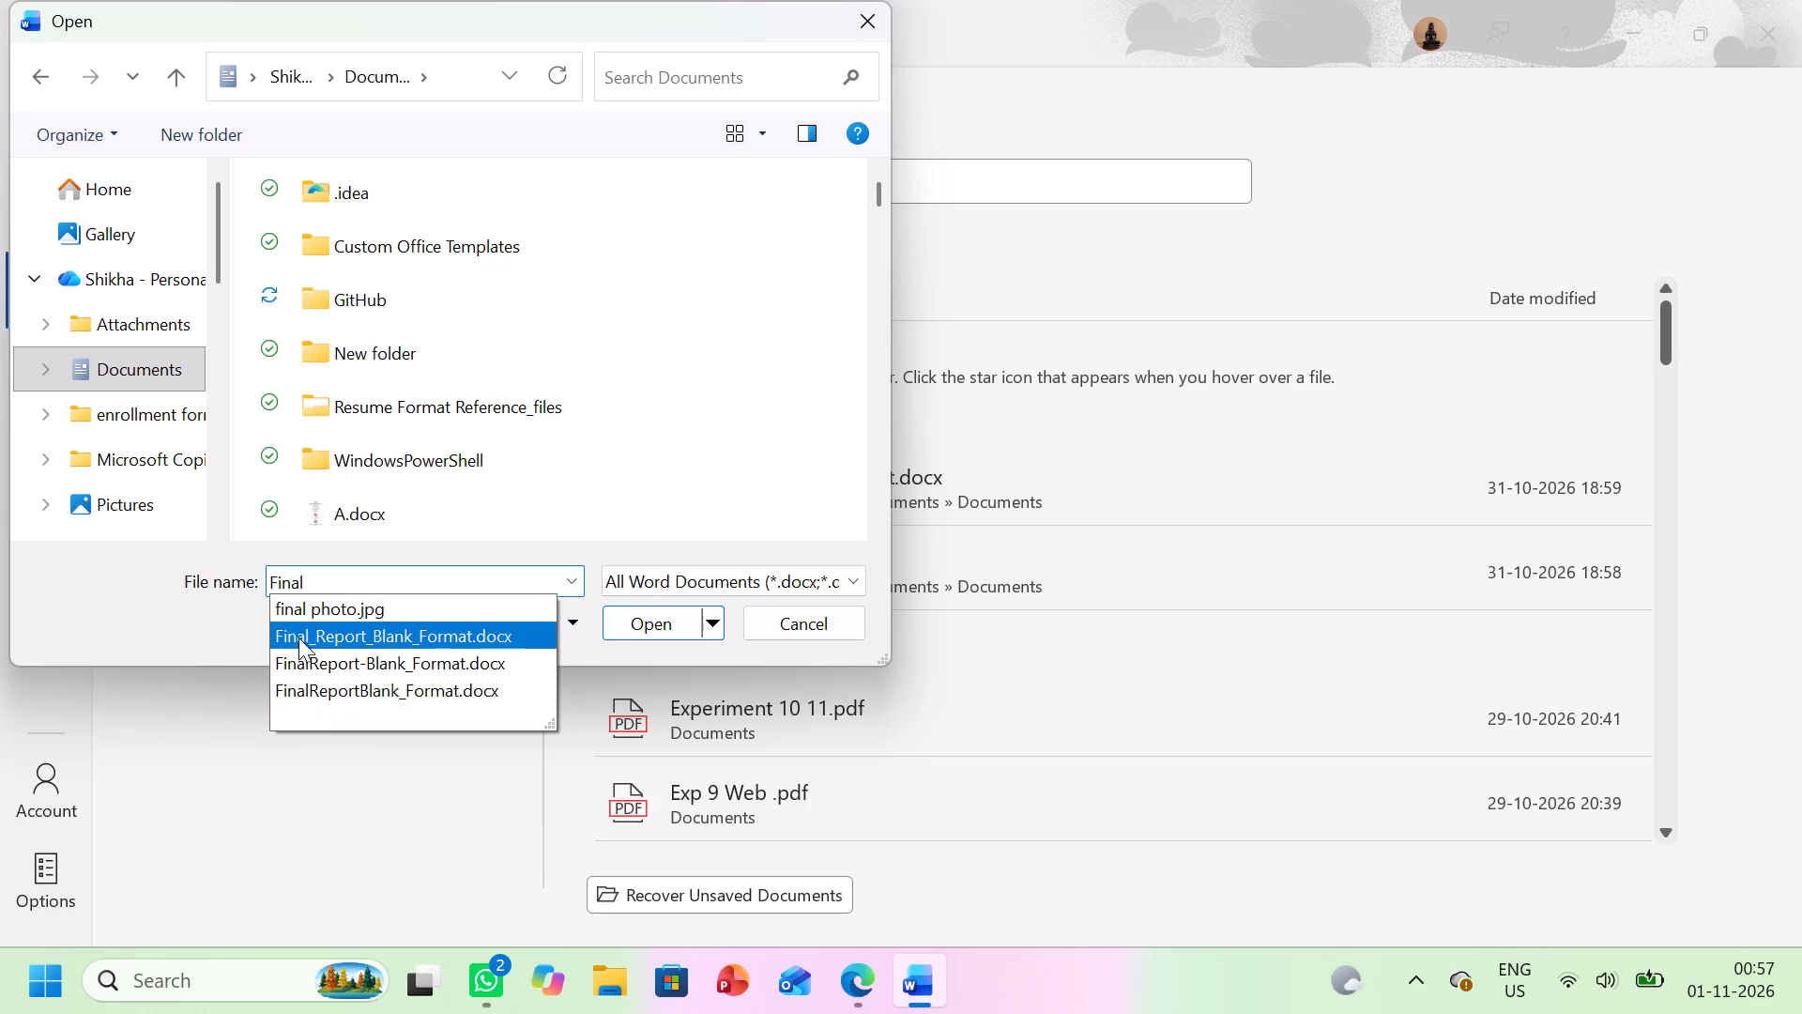
{"action": "left_click", "coordinate": [299, 661]}
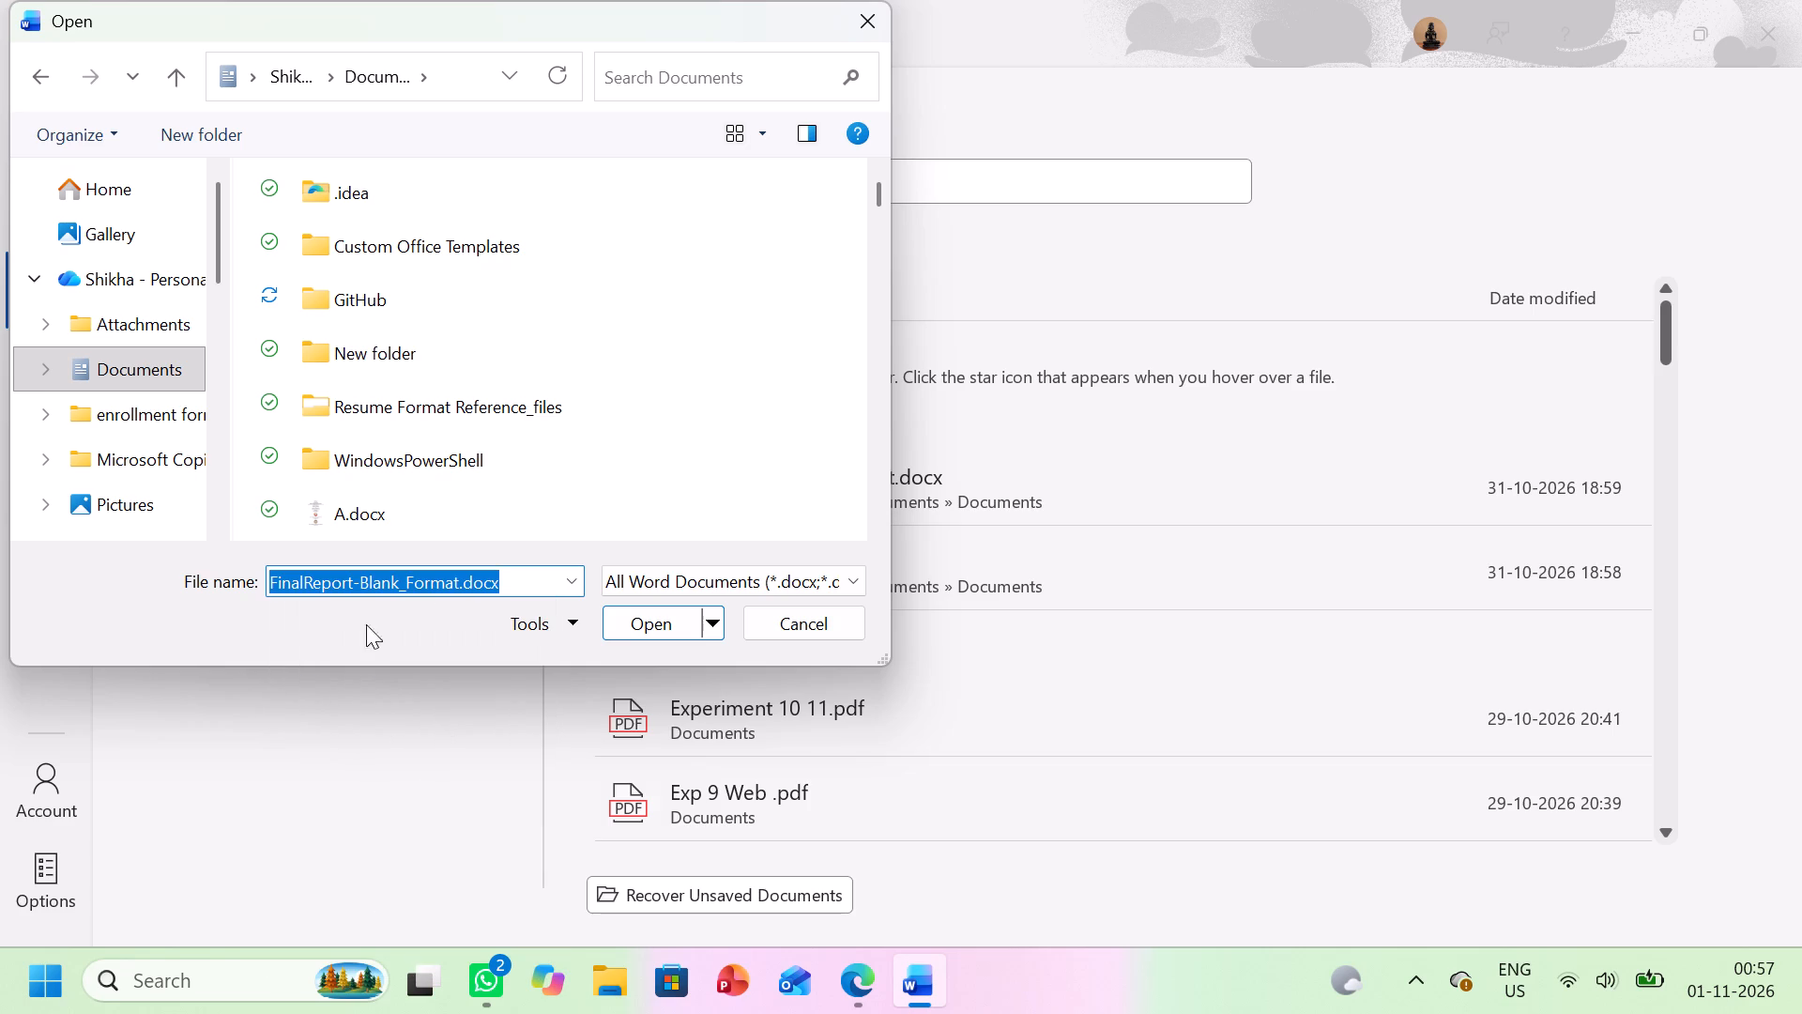
{"action": "left_click", "coordinate": [641, 611]}
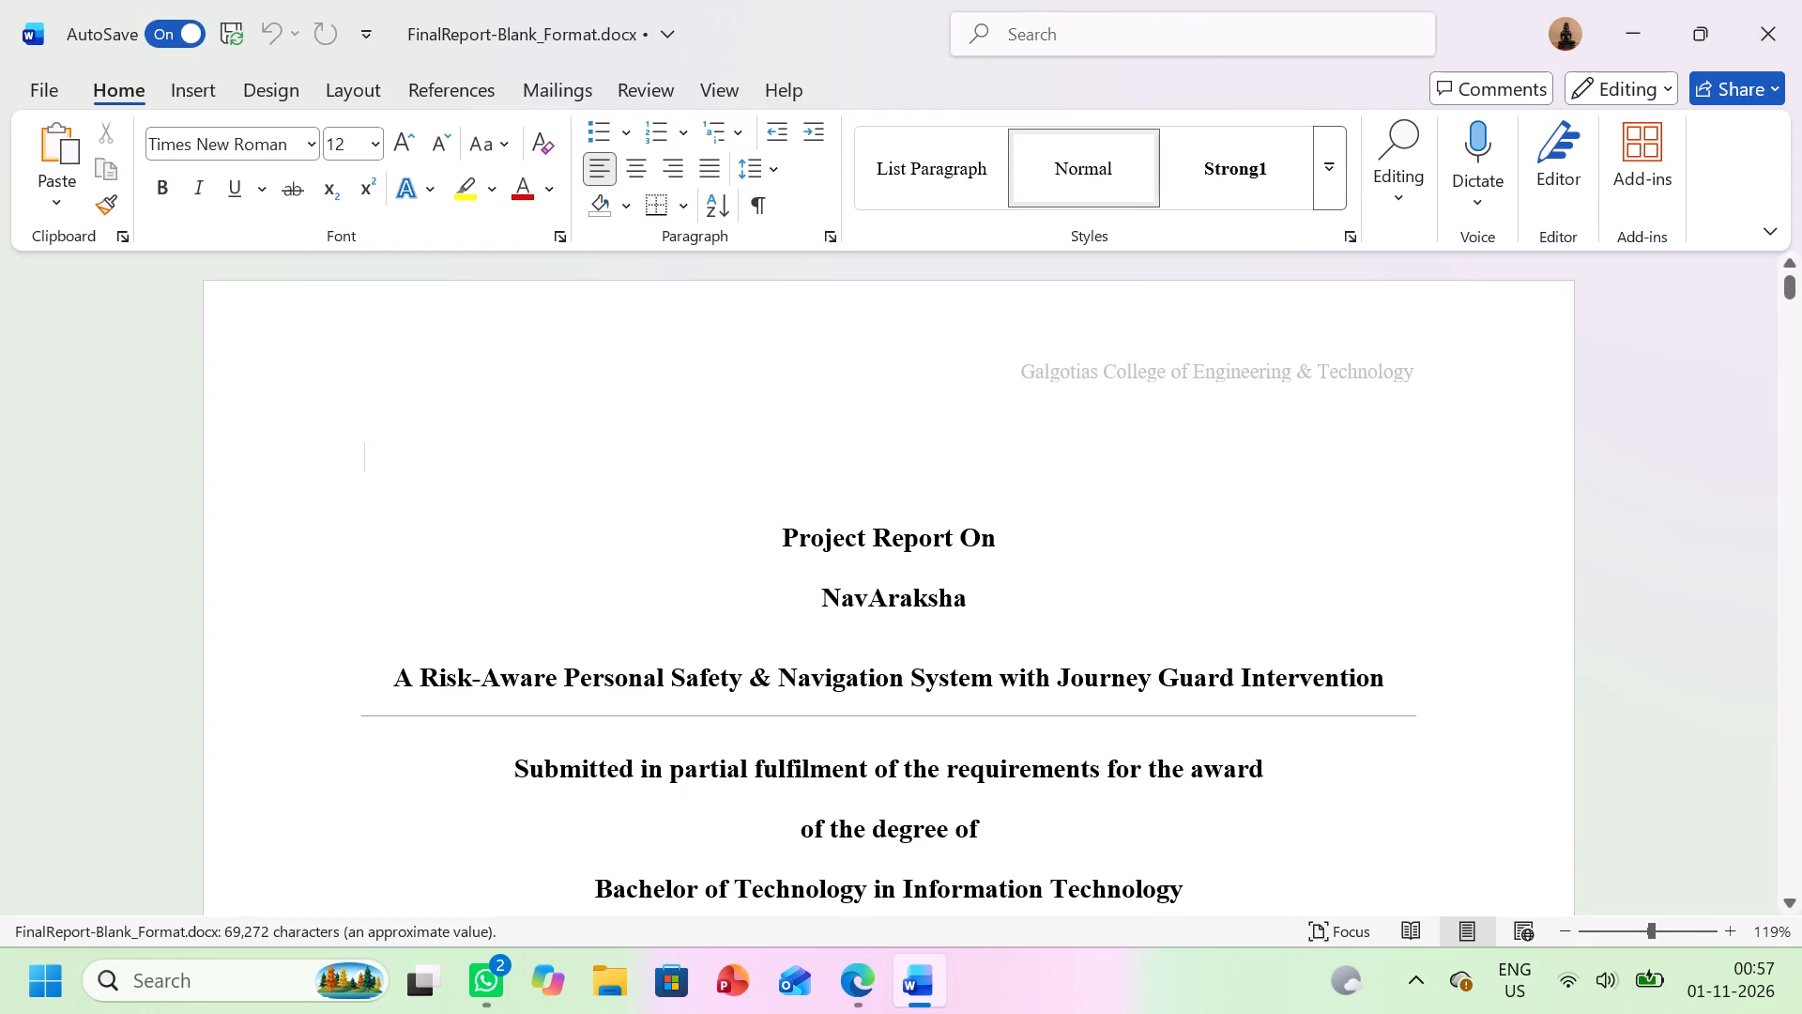
Review the report's opening pages, from the cover page through the college-headed second page to the Acknowledgement and its heading formatting.
{"action": "scroll", "coordinate": [925, 585], "scroll_direction": "down", "scroll_amount": 9}
{"action": "scroll", "coordinate": [925, 585], "scroll_direction": "up", "scroll_amount": 1, "text": "ctrl"}
{"action": "scroll", "coordinate": [925, 585], "scroll_direction": "down", "scroll_amount": 5, "text": "ctrl"}
{"action": "scroll", "coordinate": [925, 585], "scroll_direction": "up", "scroll_amount": 5}
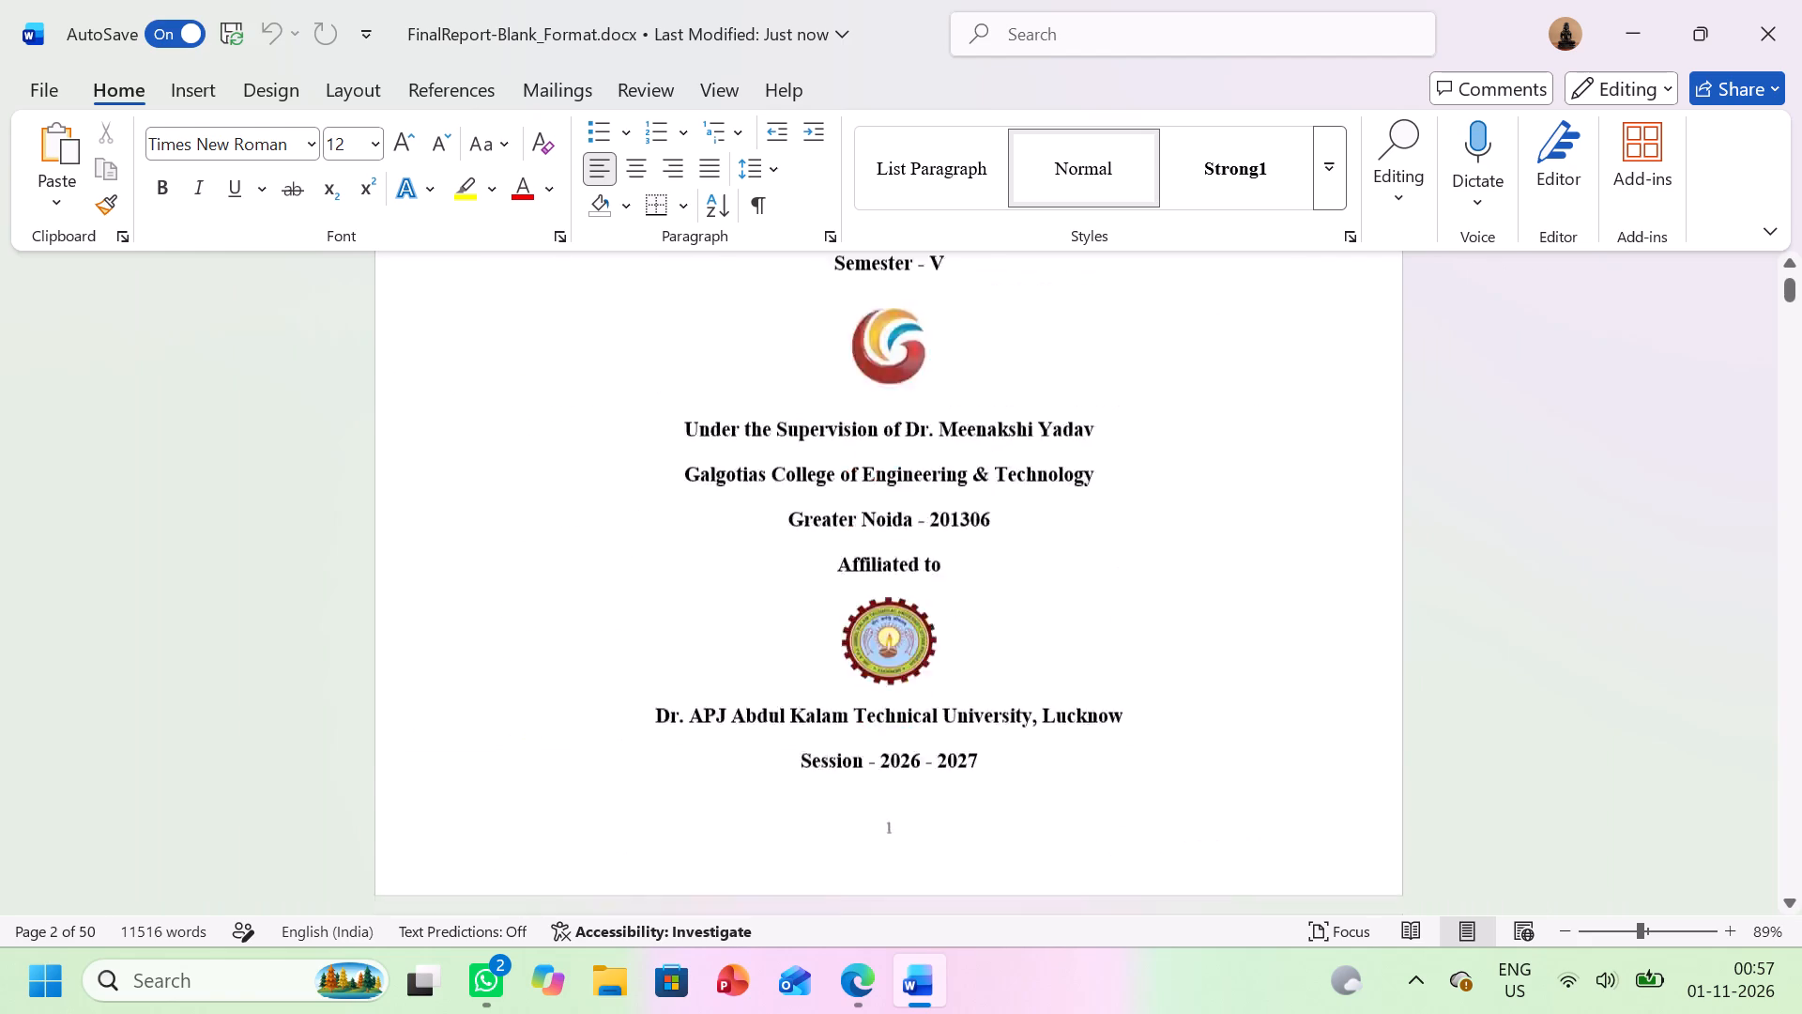
{"action": "scroll", "coordinate": [925, 585], "scroll_direction": "down", "scroll_amount": 5}
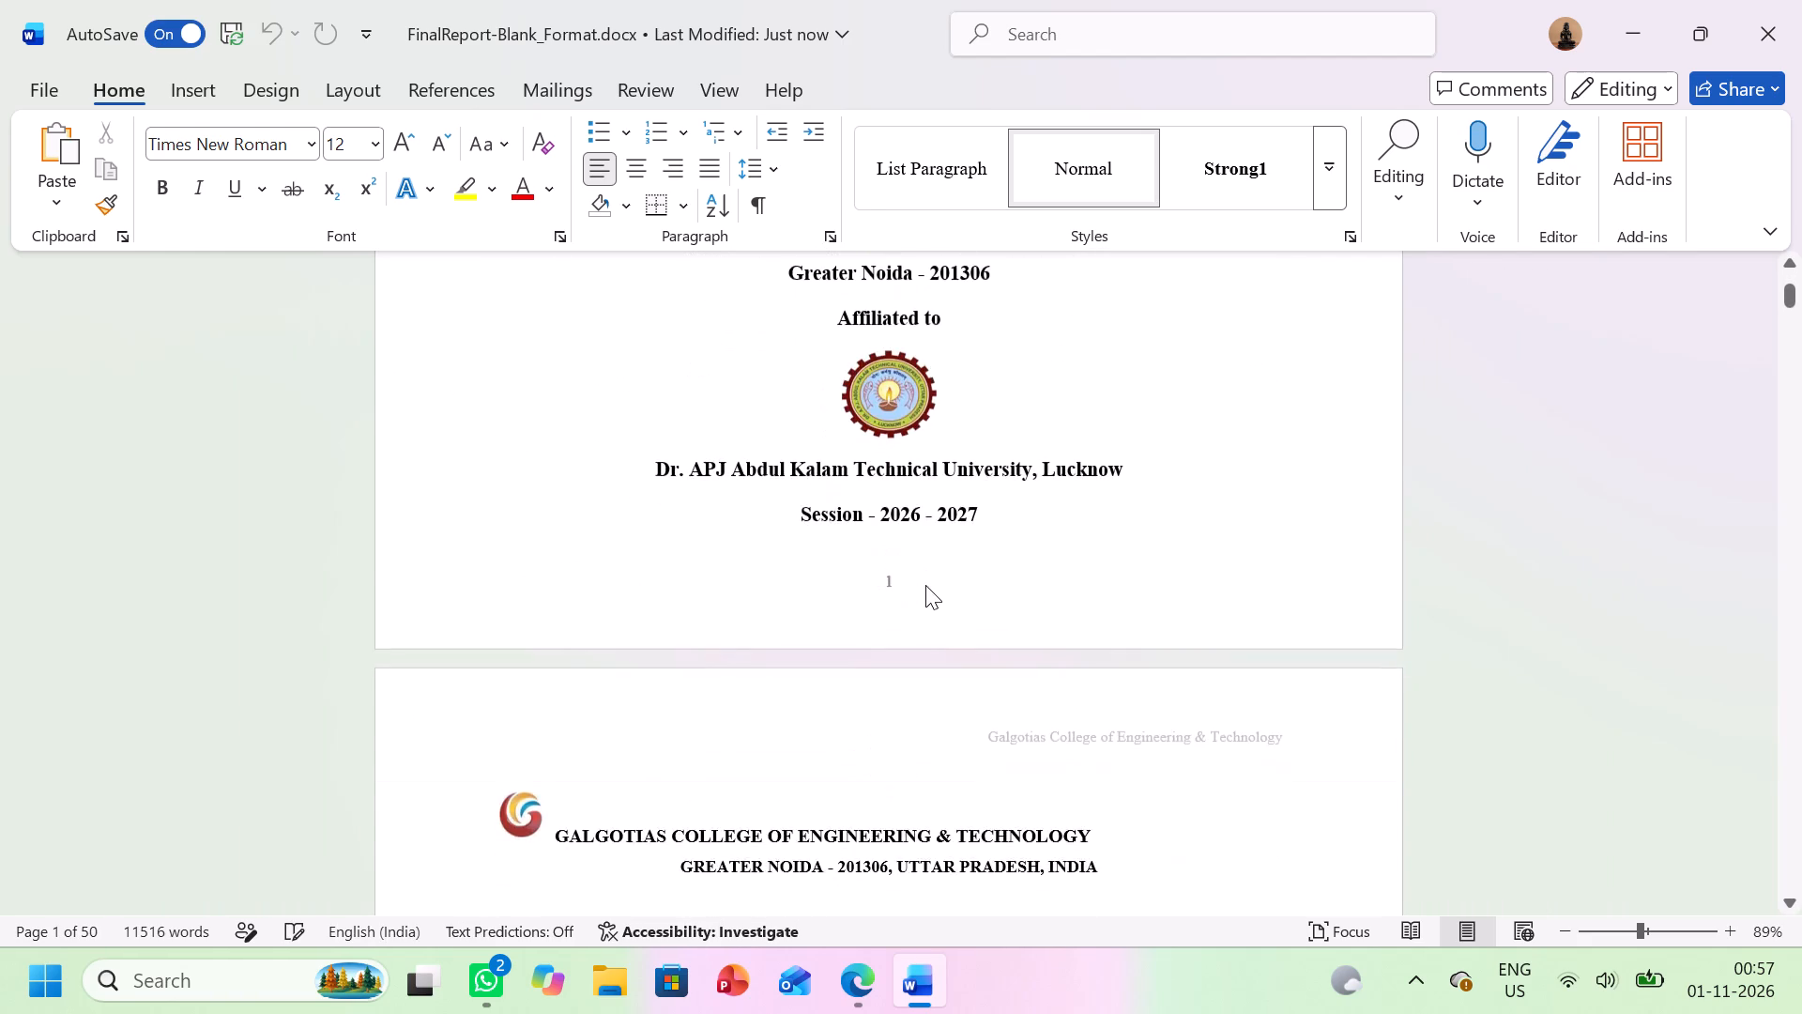
{"action": "scroll", "coordinate": [925, 585], "scroll_direction": "down", "scroll_amount": 14}
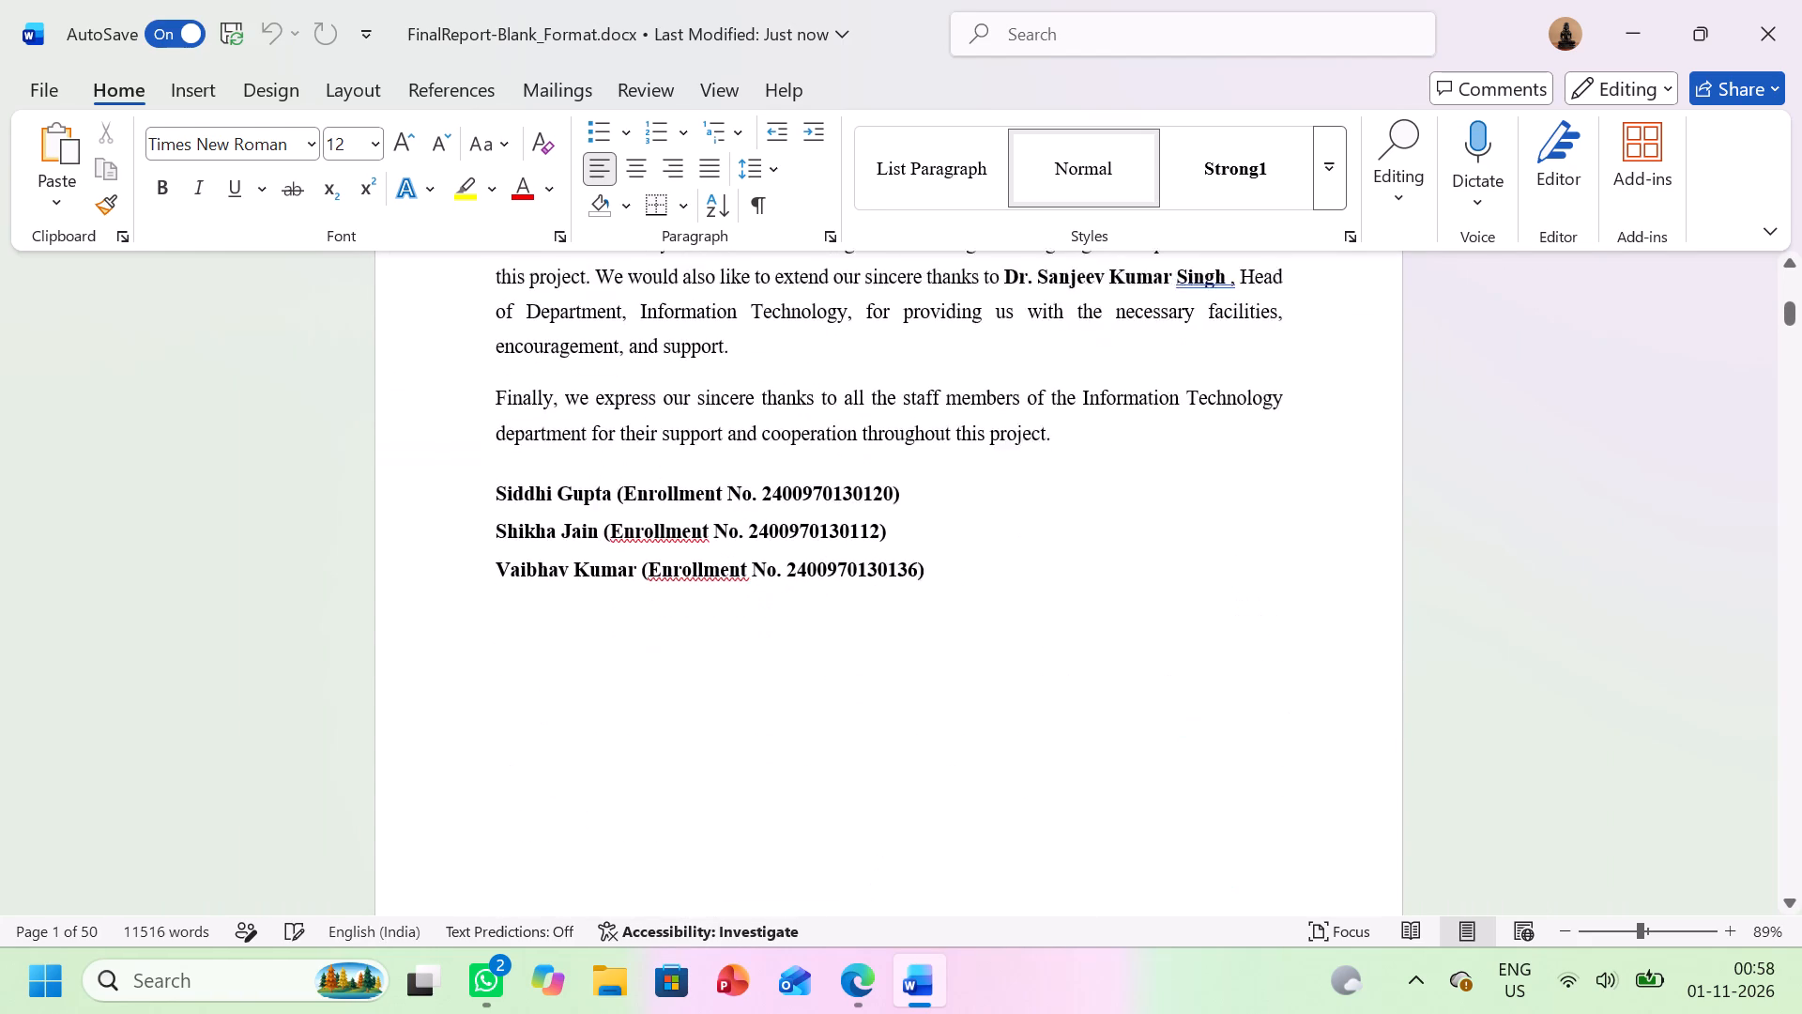
{"action": "scroll", "coordinate": [925, 585], "scroll_direction": "up", "scroll_amount": 1}
{"action": "scroll", "coordinate": [925, 585], "scroll_direction": "down", "scroll_amount": 1}
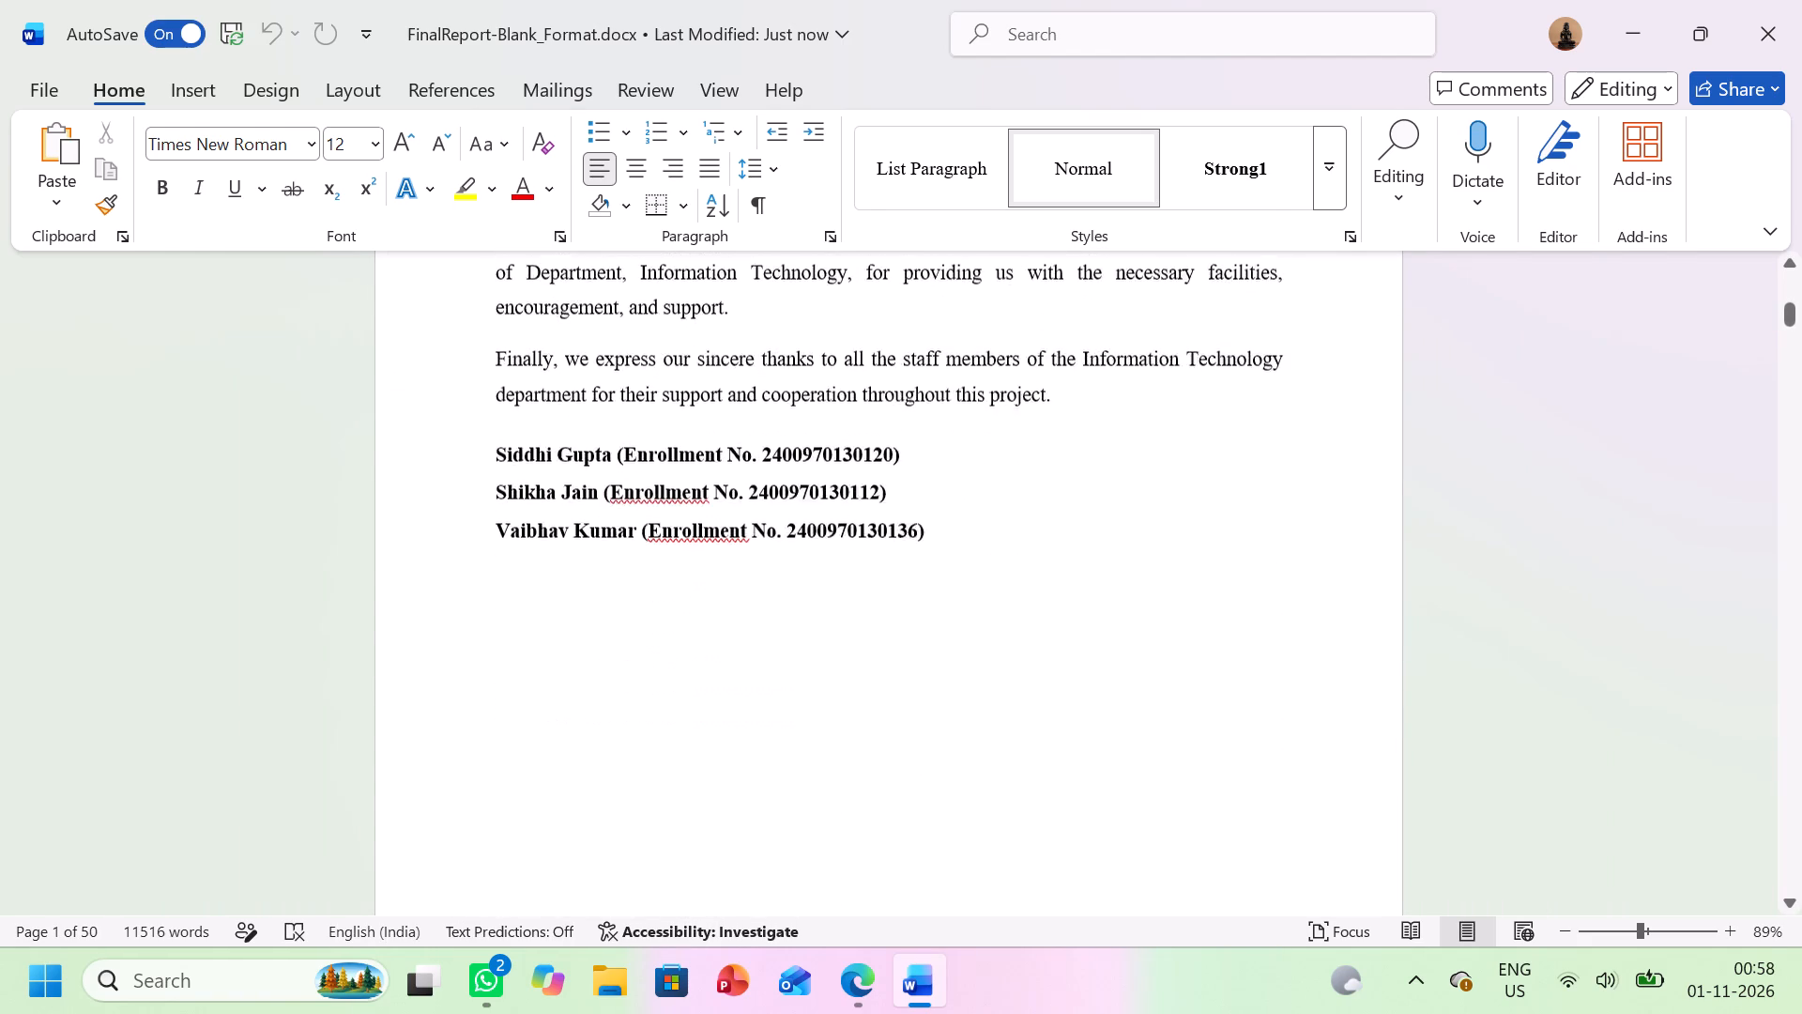
{"action": "scroll", "coordinate": [925, 585], "scroll_direction": "down", "scroll_amount": 1}
{"action": "scroll", "coordinate": [925, 585], "scroll_direction": "up", "scroll_amount": 1}
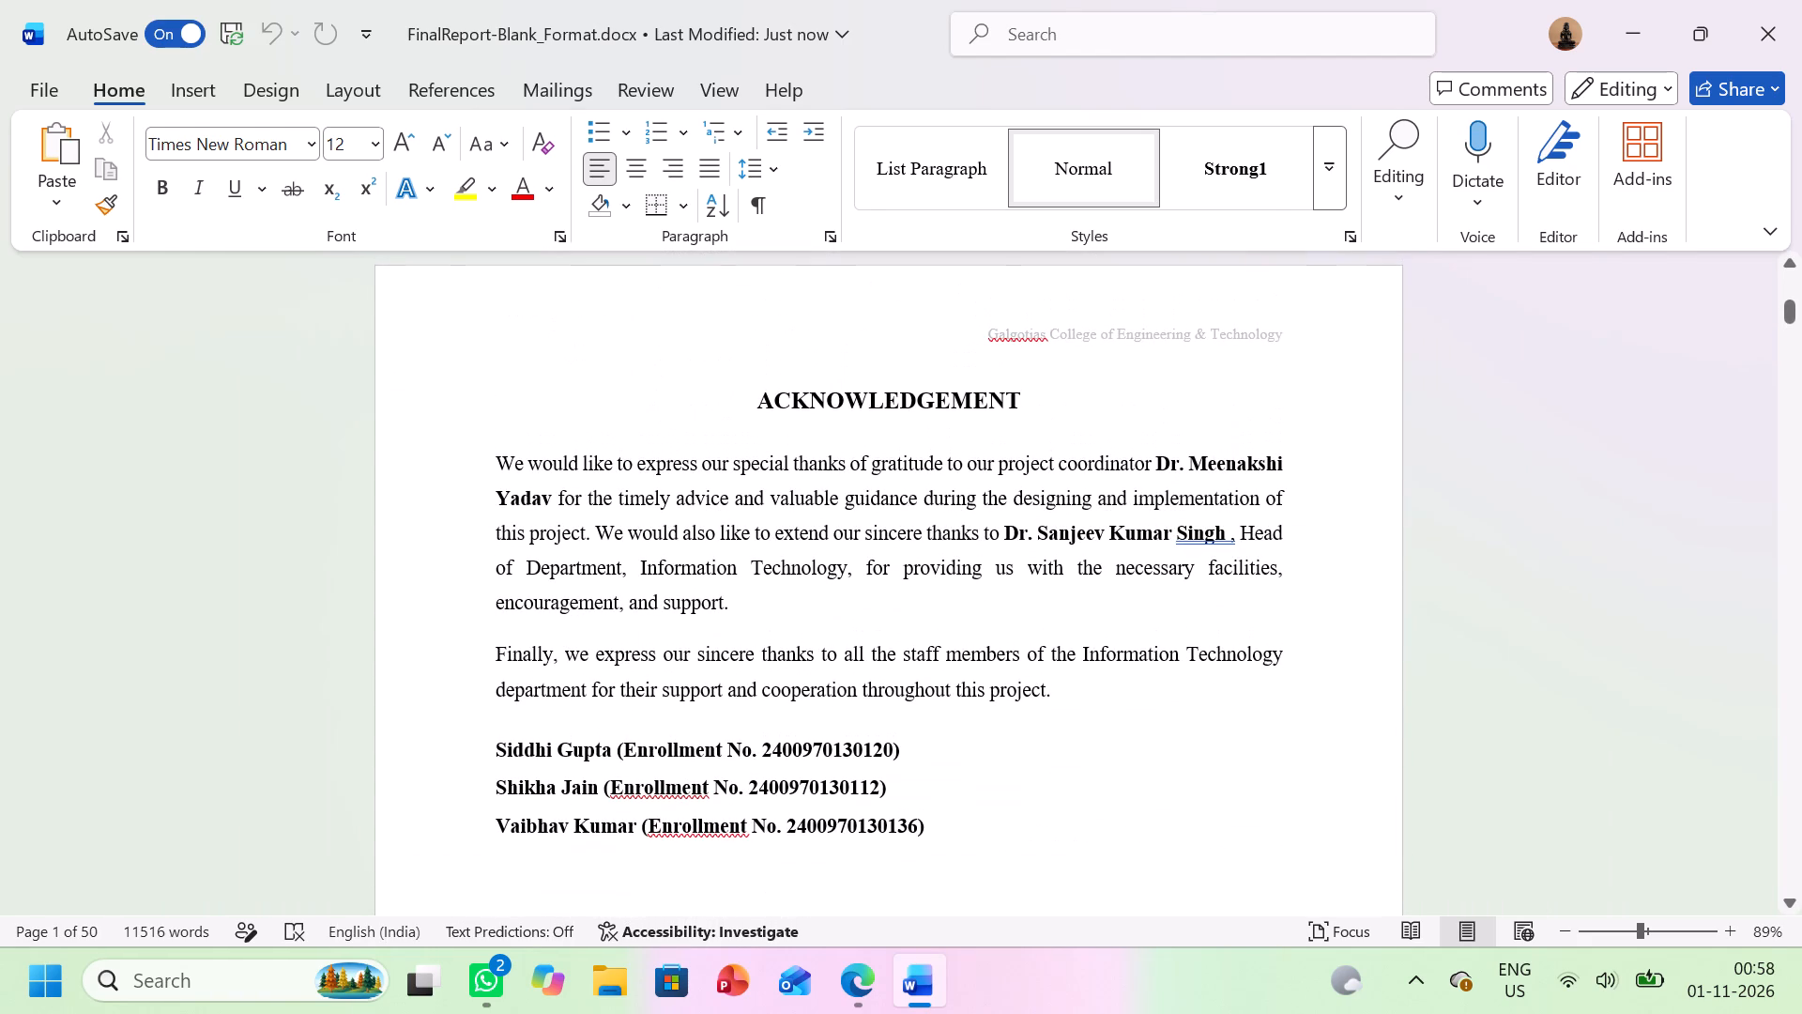
{"action": "left_click_drag", "start_coordinate": [749, 392], "coordinate": [1003, 369]}
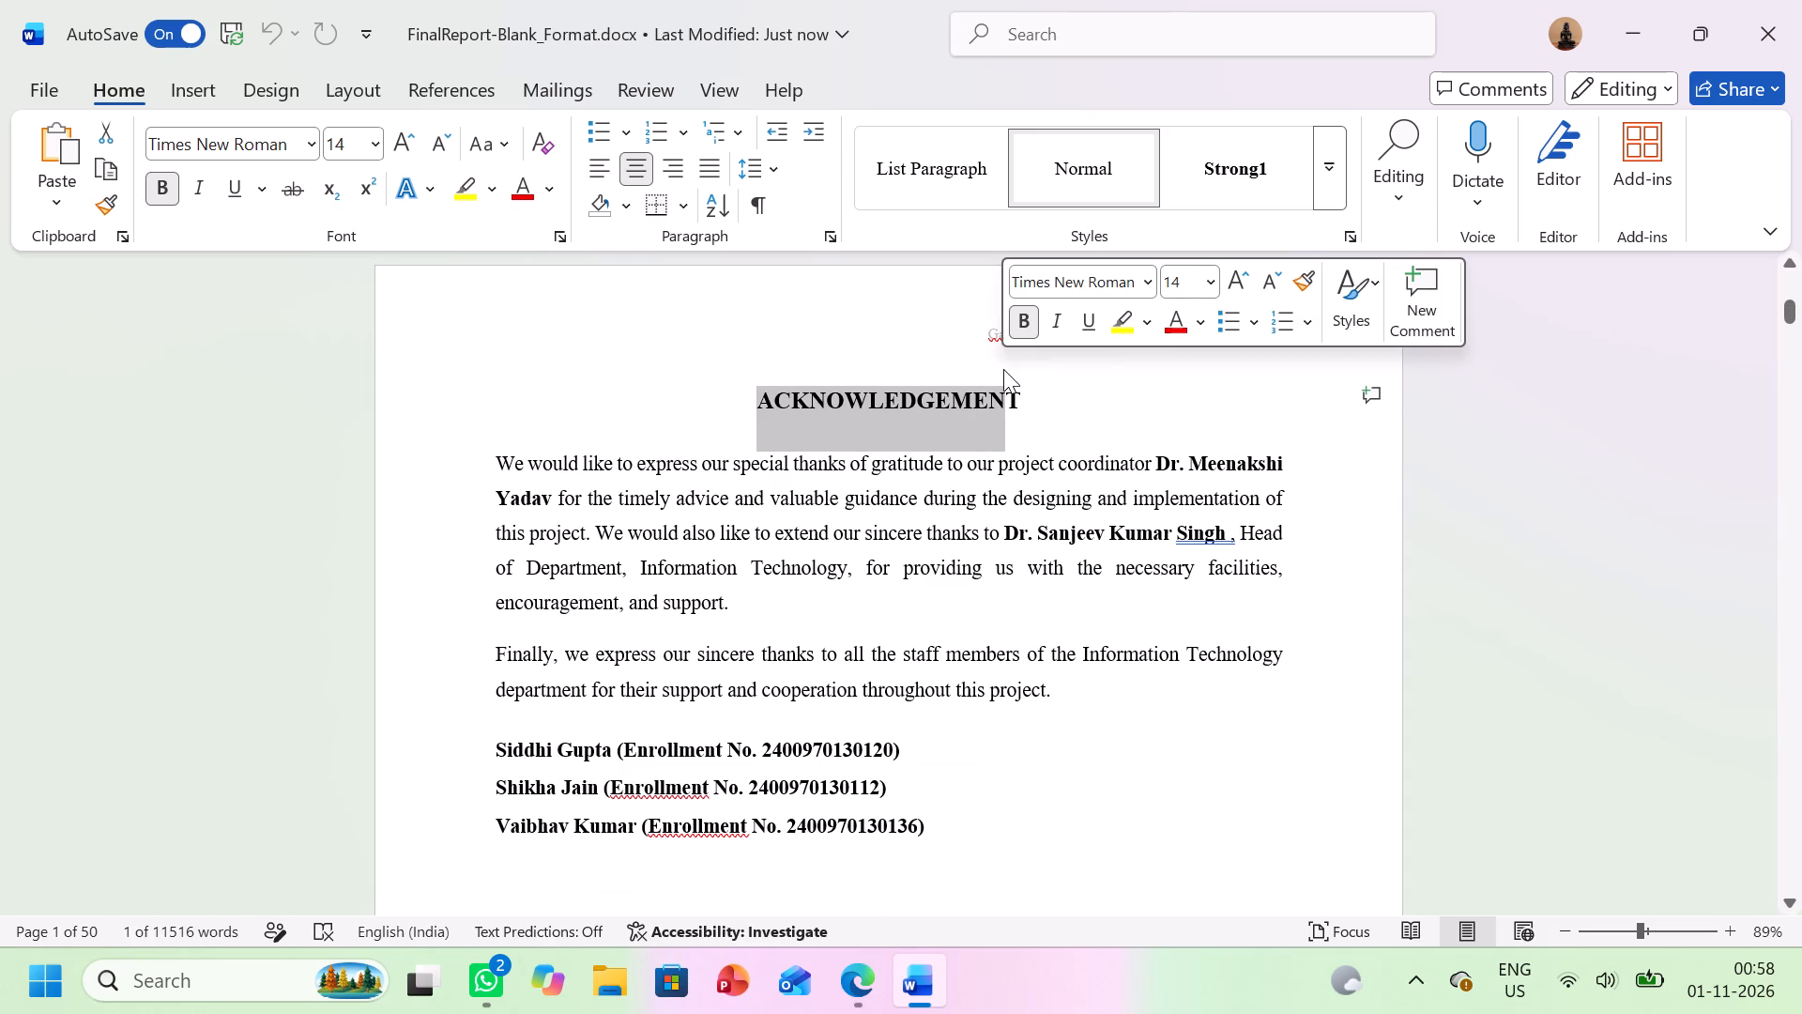
{"action": "left_click", "coordinate": [707, 358]}
Review the layout of the Table of Contents and List of Figures pages.
{"action": "scroll", "coordinate": [707, 358], "scroll_direction": "down", "scroll_amount": 2}
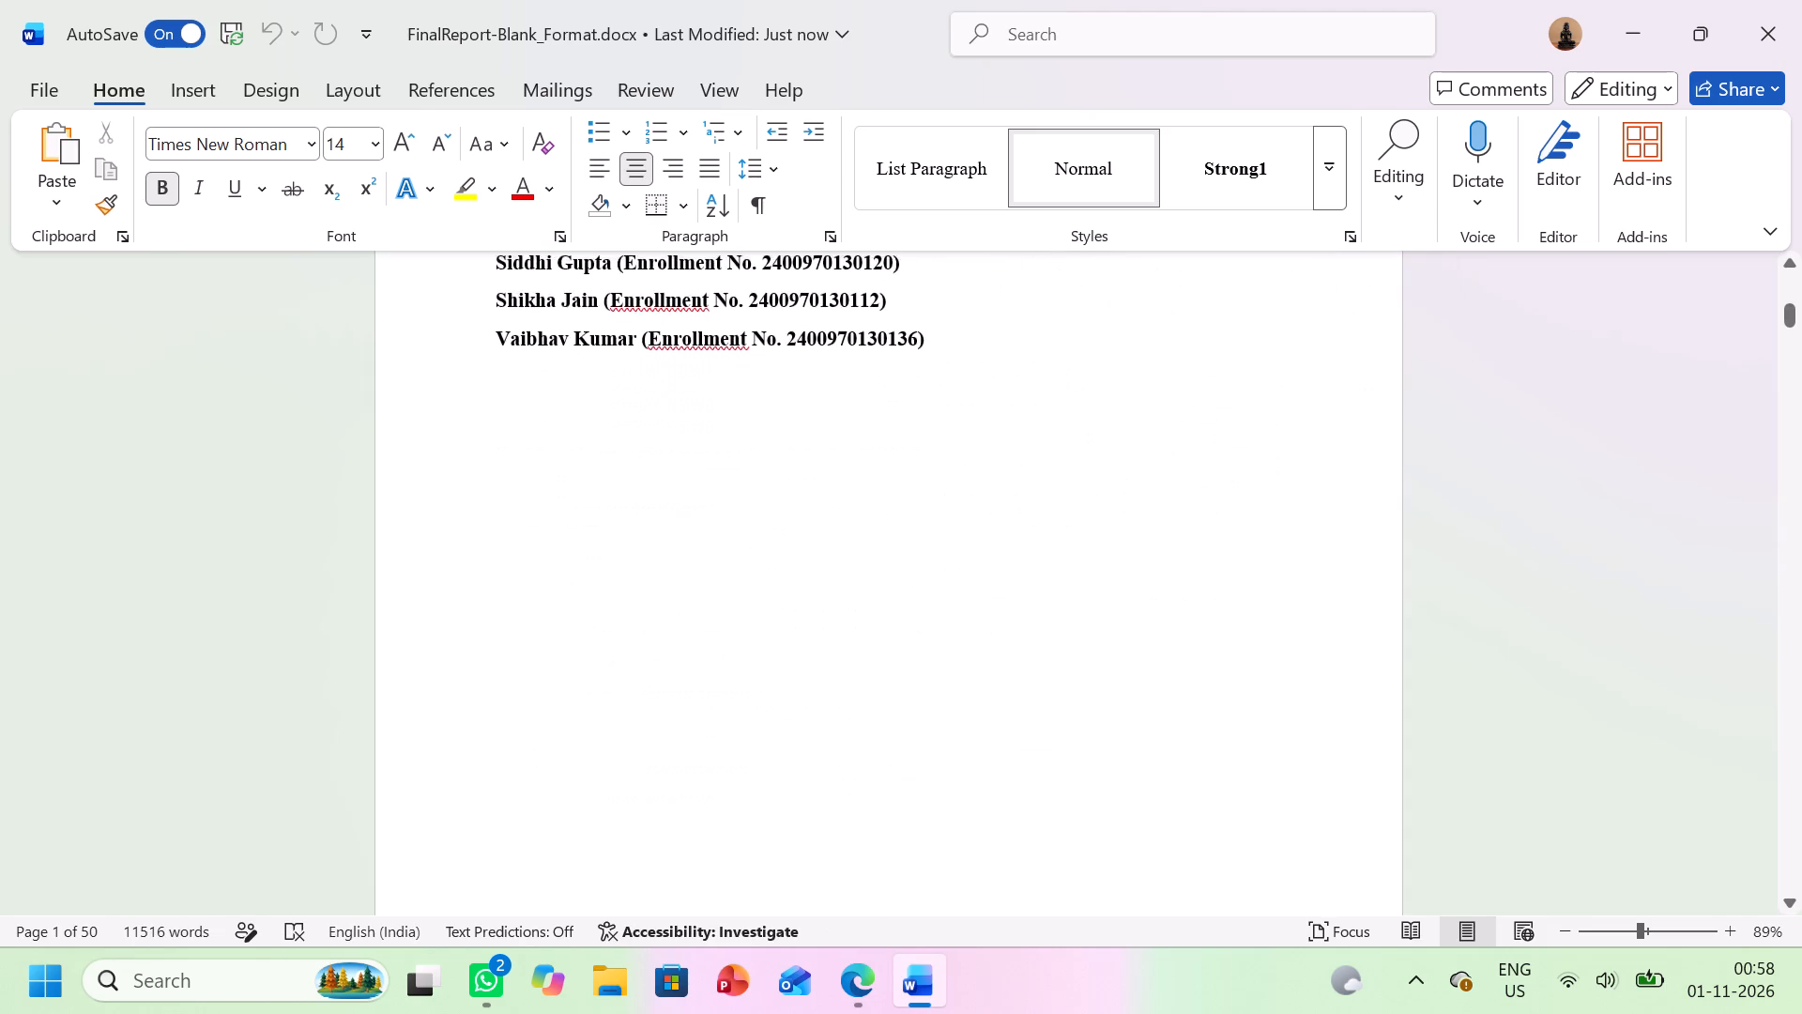
{"action": "scroll", "coordinate": [707, 358], "scroll_direction": "down", "scroll_amount": 3}
{"action": "scroll", "coordinate": [707, 358], "scroll_direction": "up", "scroll_amount": 1, "text": "ctrl"}
{"action": "scroll", "coordinate": [707, 358], "scroll_direction": "down", "scroll_amount": 2, "text": "ctrl"}
{"action": "scroll", "coordinate": [707, 358], "scroll_direction": "down", "scroll_amount": 1}
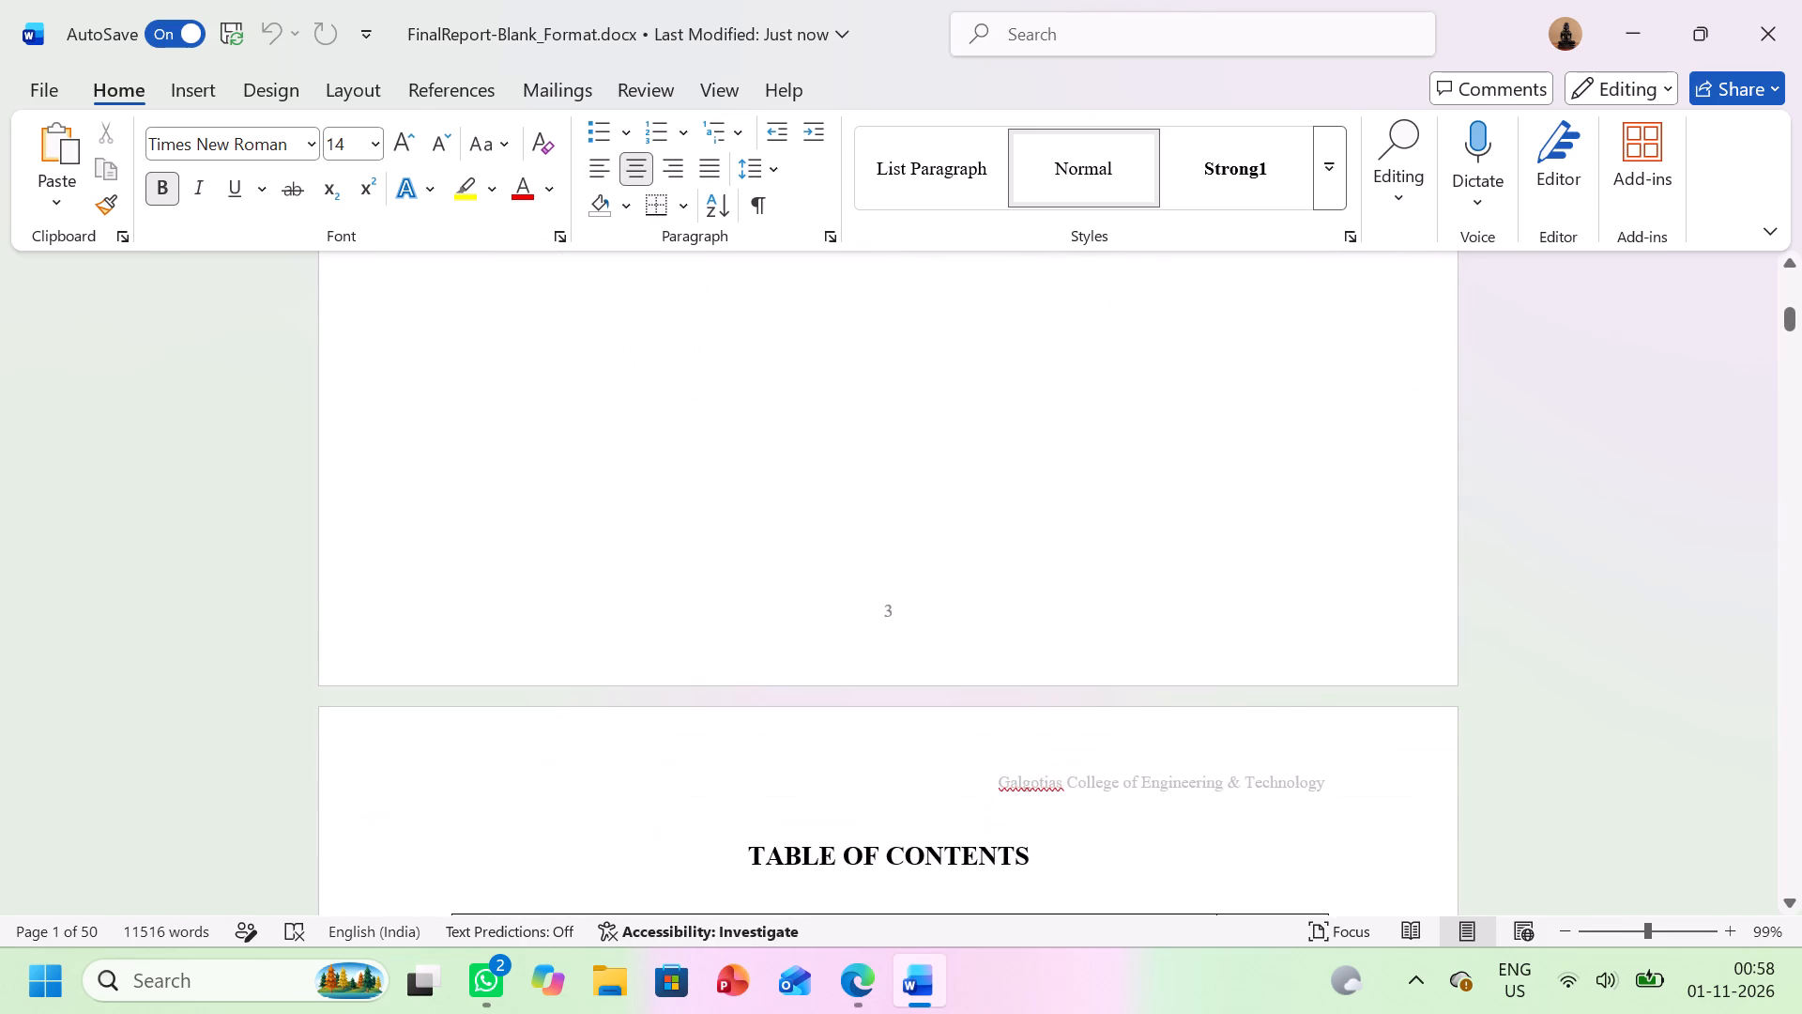
{"action": "scroll", "coordinate": [707, 358], "scroll_direction": "down", "scroll_amount": 2}
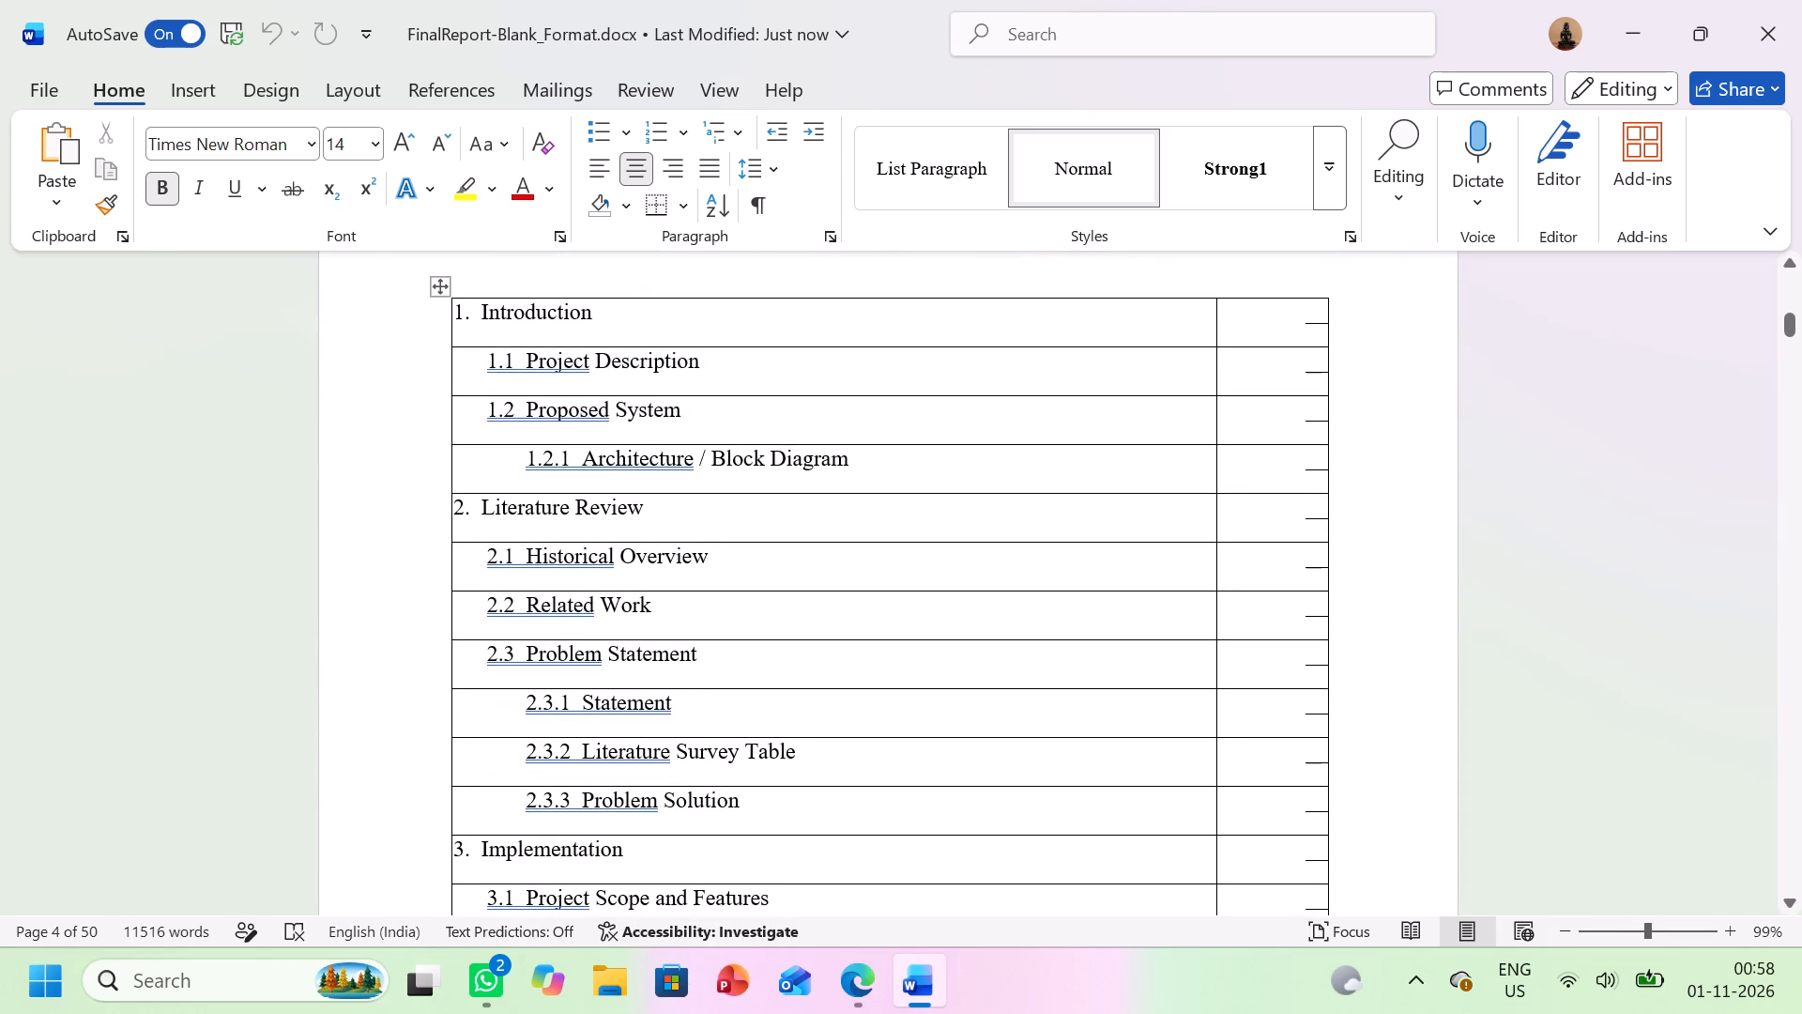
{"action": "scroll", "coordinate": [747, 470], "scroll_direction": "down", "scroll_amount": 1, "text": "ctrl"}
{"action": "scroll", "coordinate": [747, 470], "scroll_direction": "down", "scroll_amount": 3}
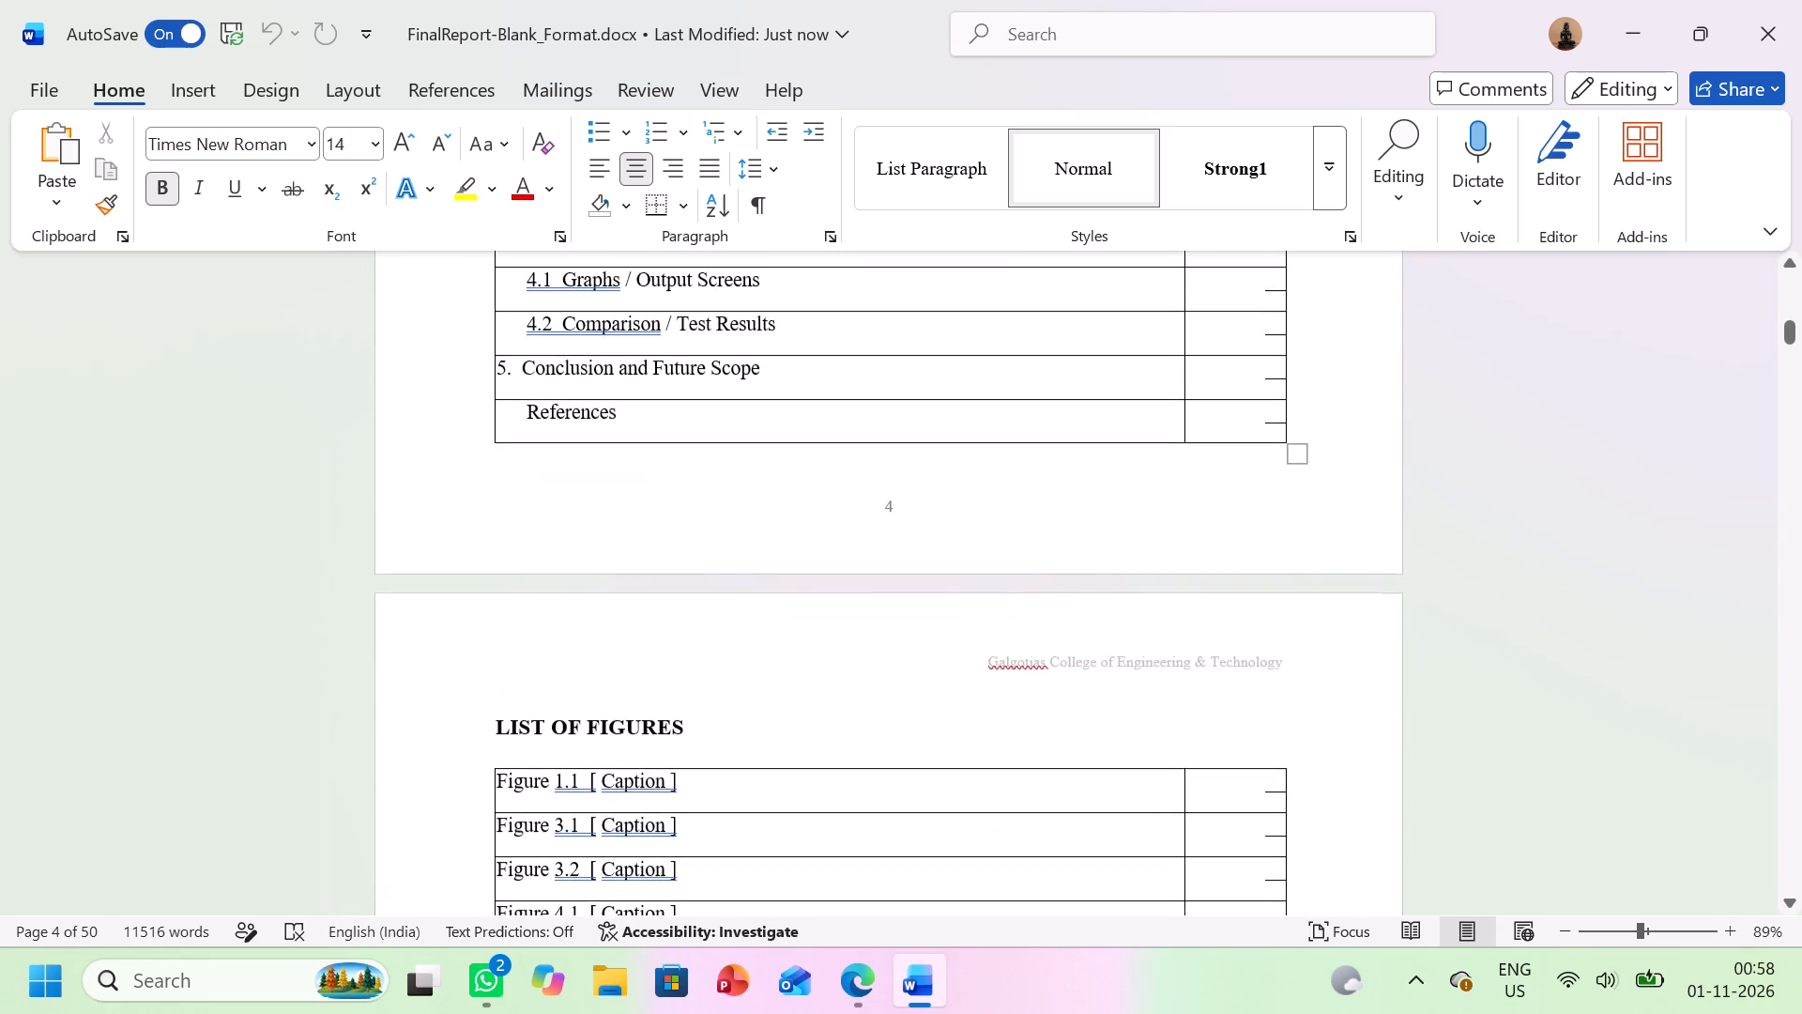
{"action": "scroll", "coordinate": [747, 470], "scroll_direction": "down", "scroll_amount": 1}
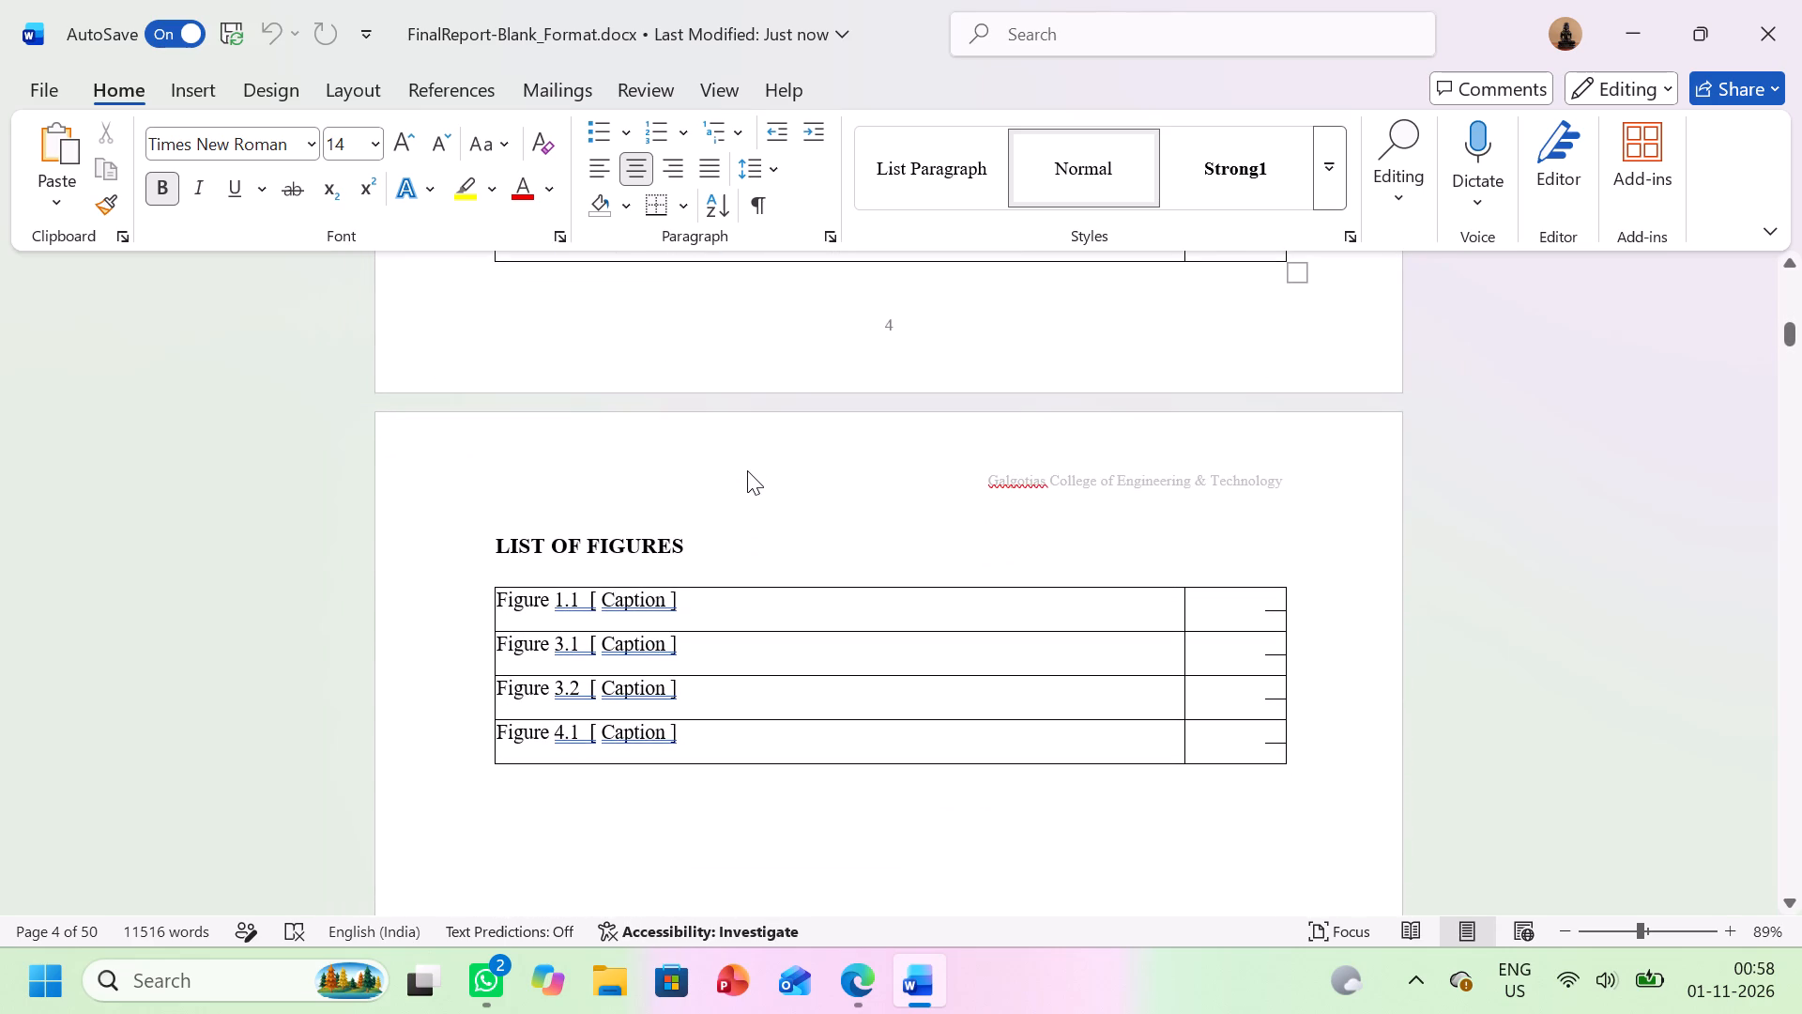
{"action": "scroll", "coordinate": [747, 470], "scroll_direction": "down", "scroll_amount": 1}
{"action": "scroll", "coordinate": [747, 470], "scroll_direction": "up", "scroll_amount": 1, "text": "ctrl"}
{"action": "scroll", "coordinate": [747, 470], "scroll_direction": "down", "scroll_amount": 2}
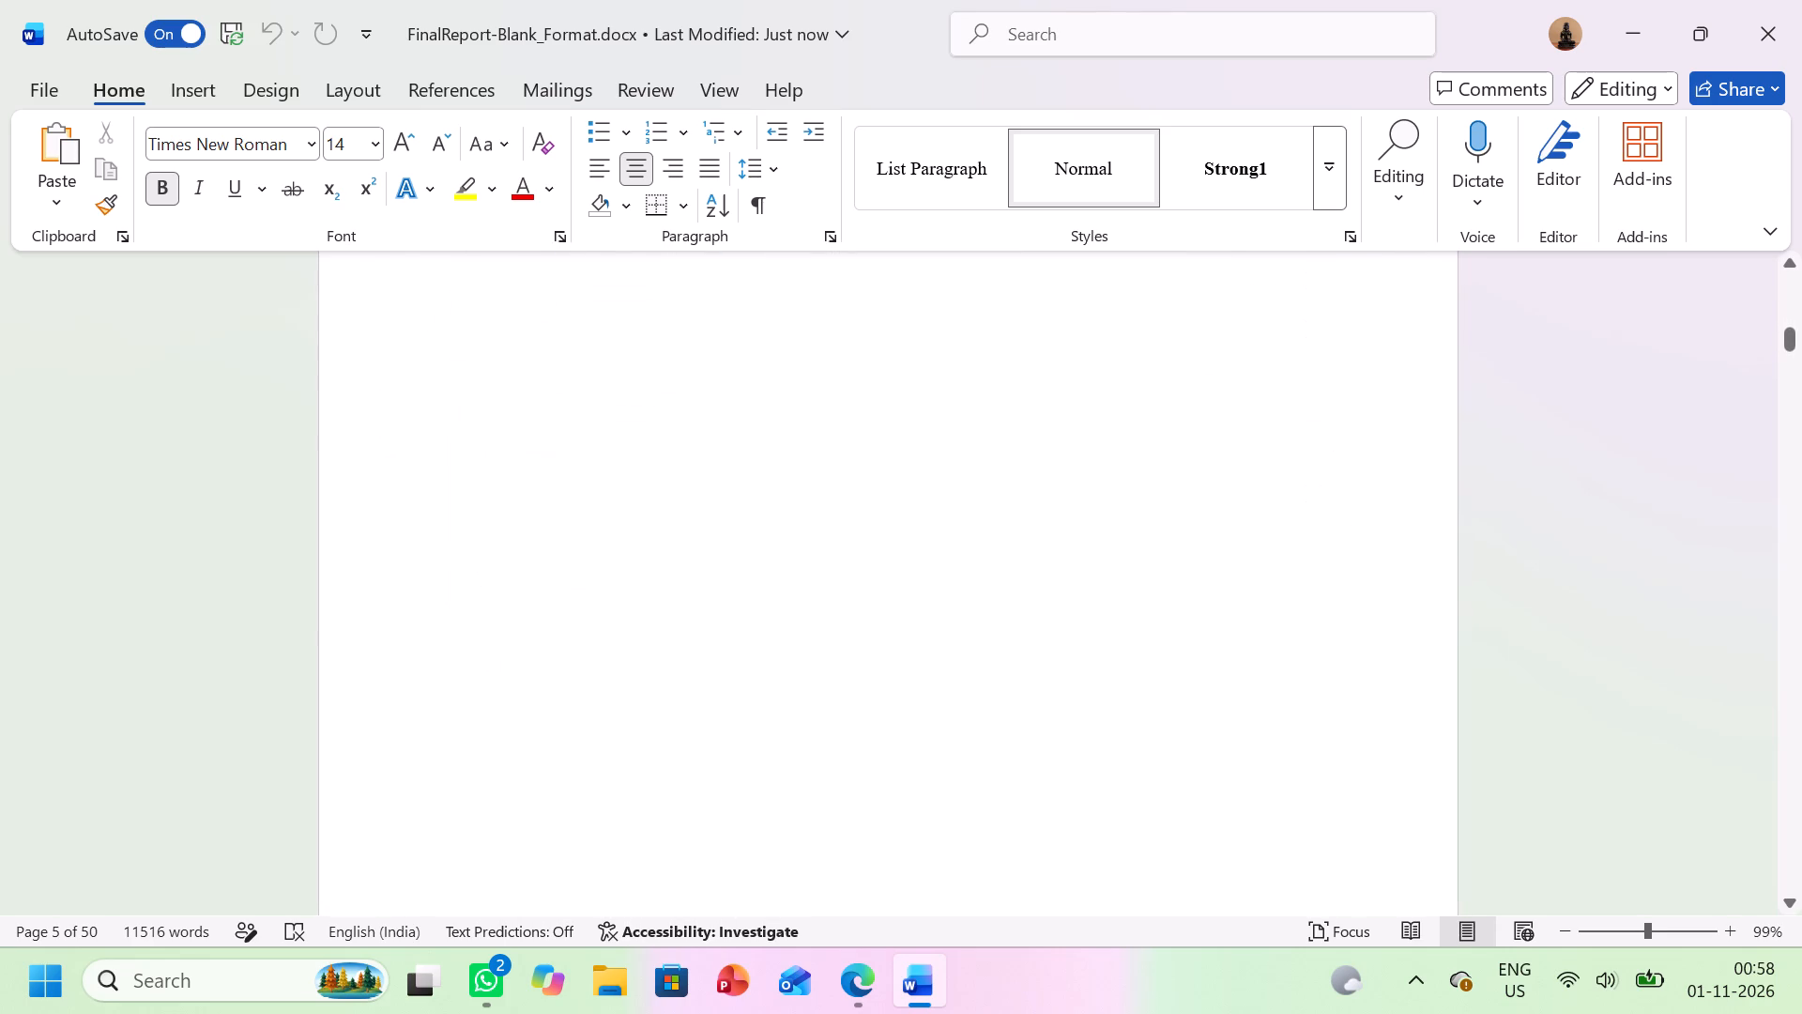
Read through the Abstract and the start of the Introduction, comparing how their pages are laid out.
{"action": "scroll", "coordinate": [747, 470], "scroll_direction": "down", "scroll_amount": 3}
{"action": "scroll", "coordinate": [747, 470], "scroll_direction": "up", "scroll_amount": 1}
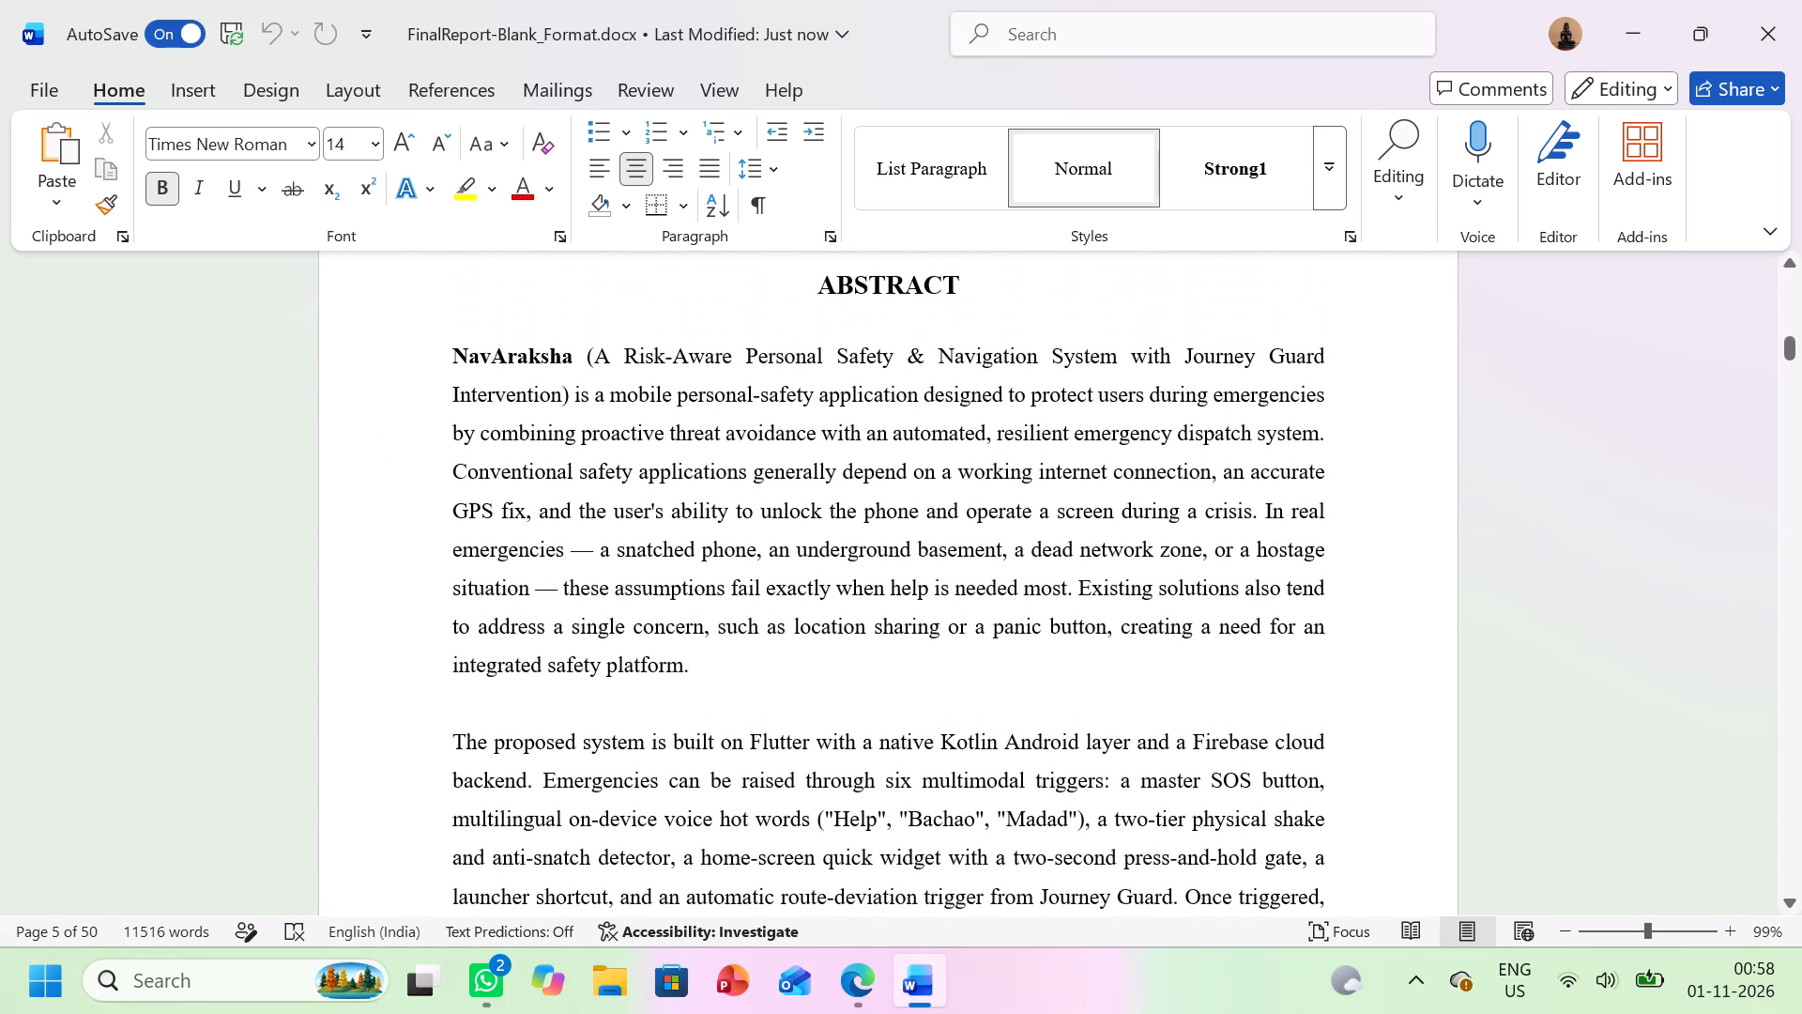
{"action": "scroll", "coordinate": [747, 470], "scroll_direction": "down", "scroll_amount": 6}
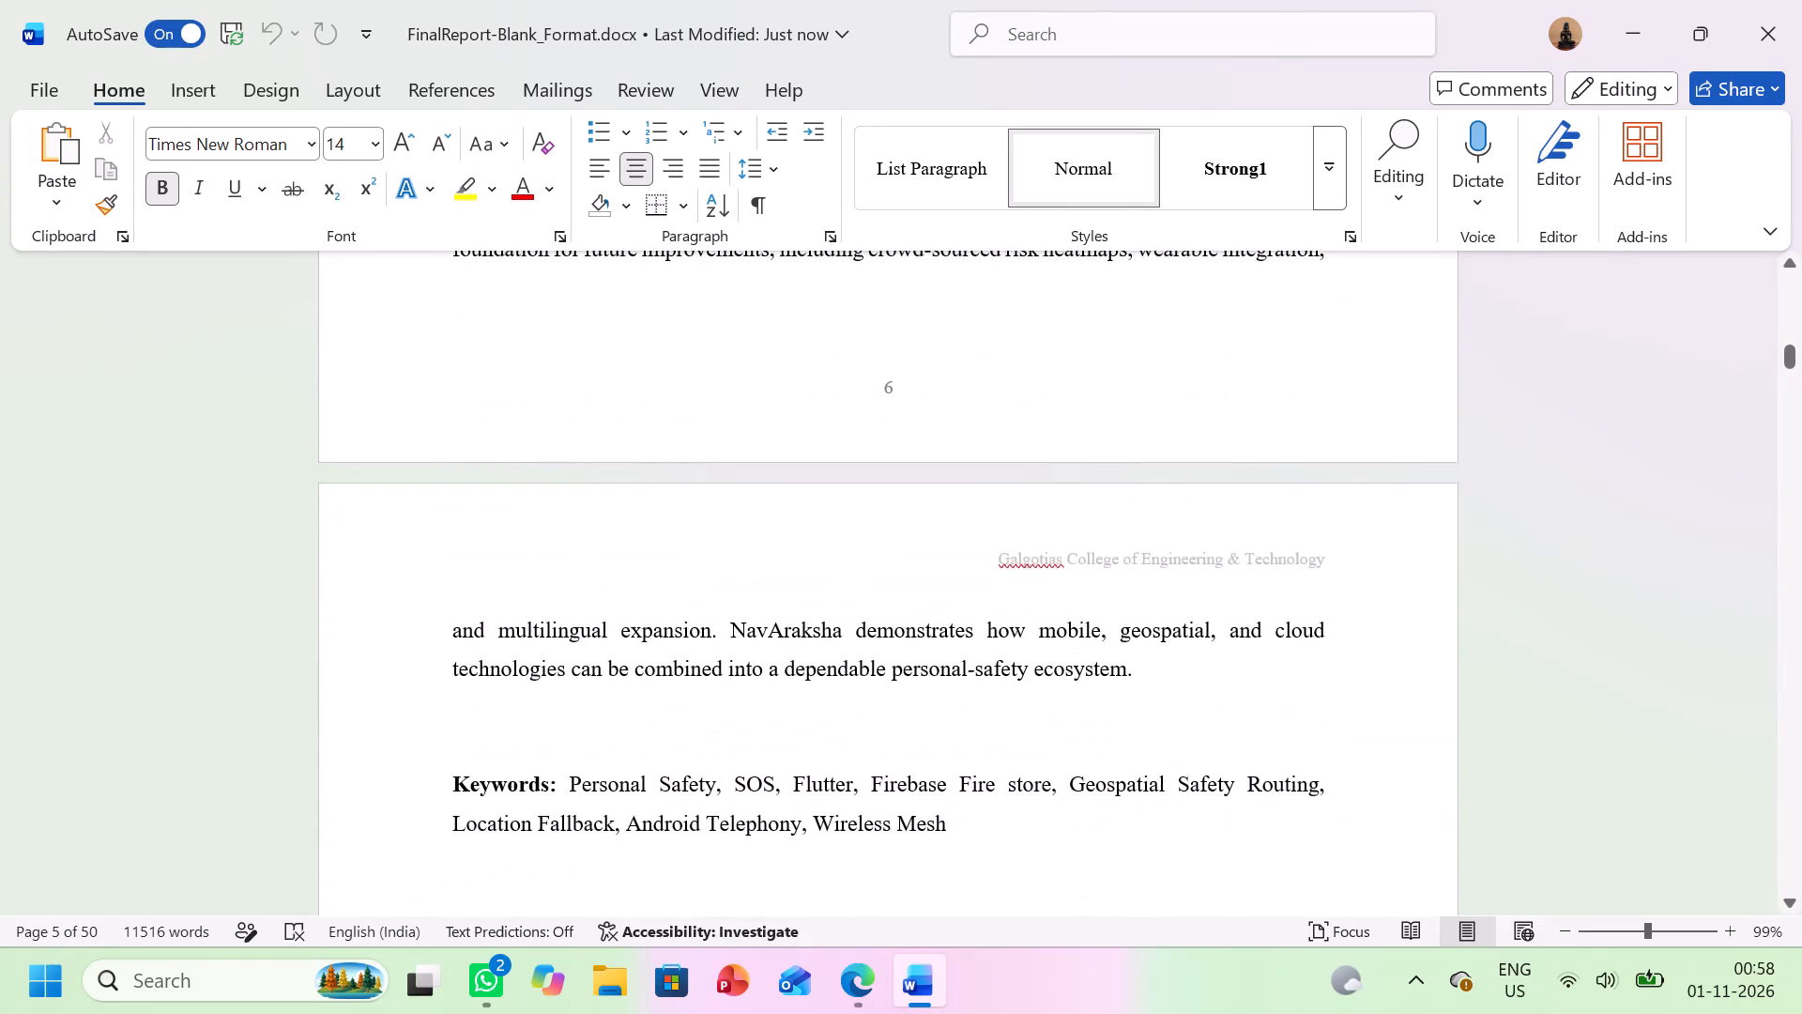
{"action": "scroll", "coordinate": [747, 470], "scroll_direction": "down", "scroll_amount": 10}
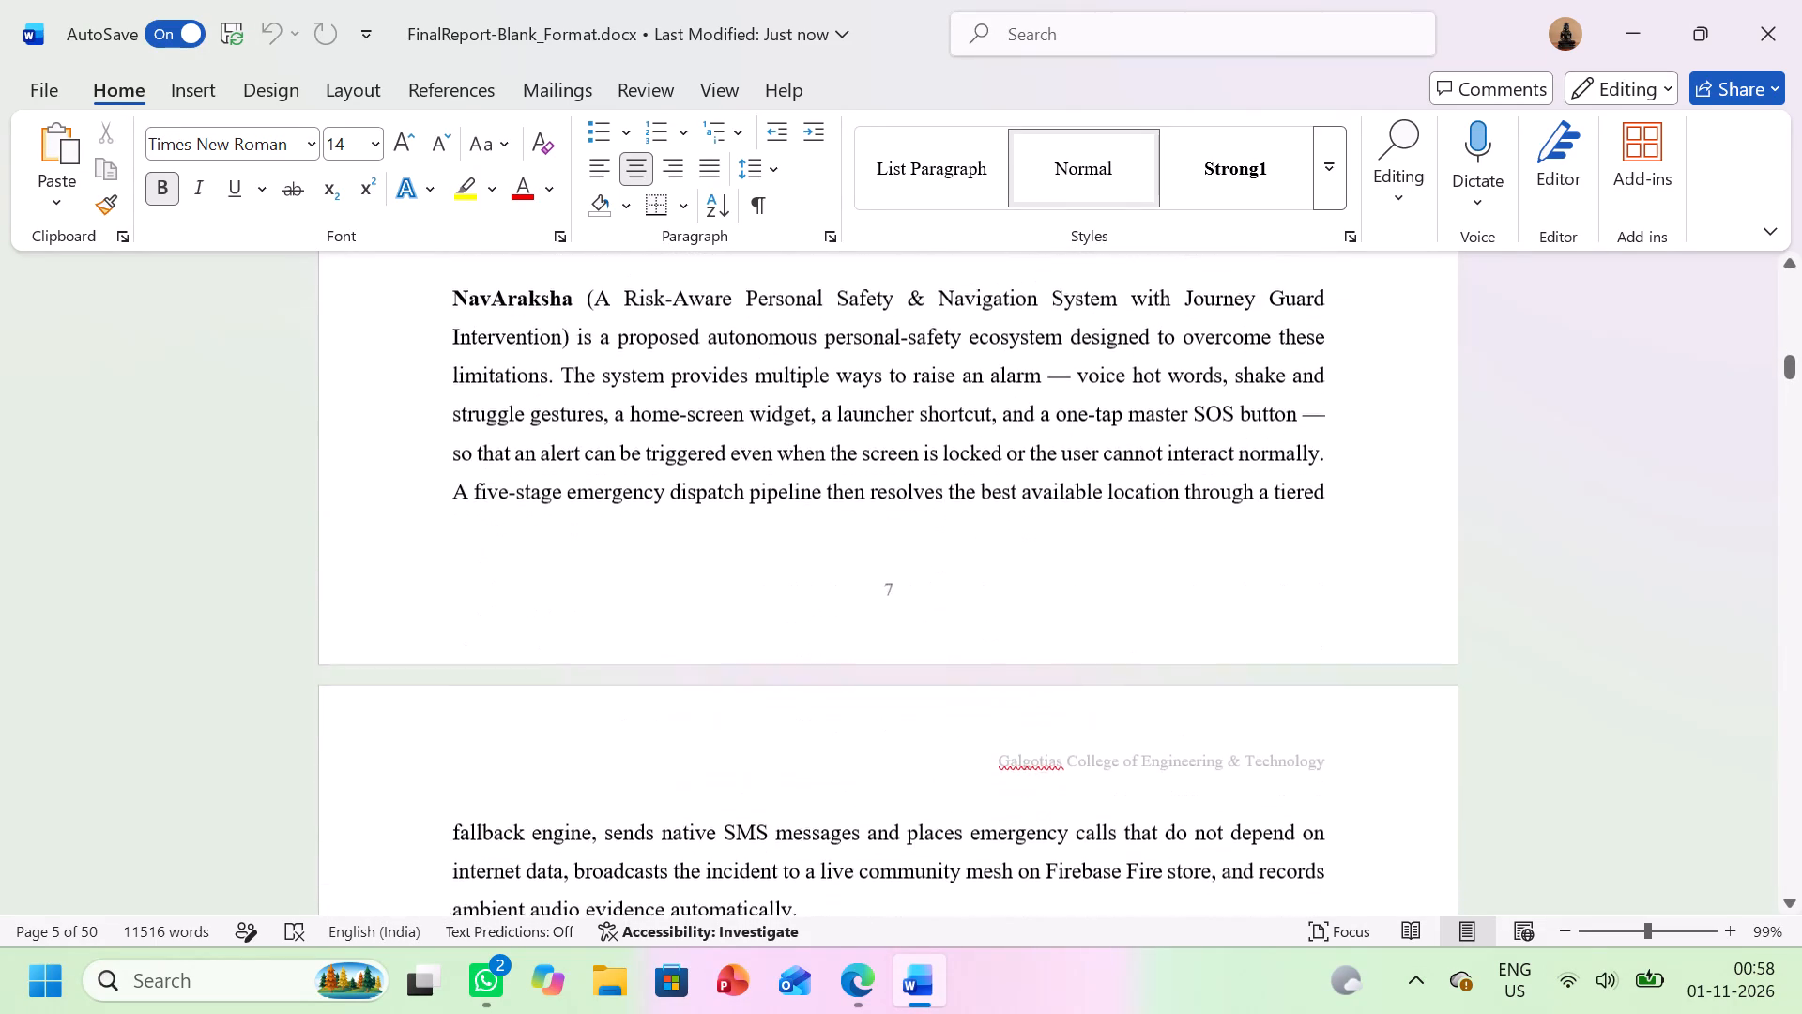
{"action": "scroll", "coordinate": [747, 470], "scroll_direction": "up", "scroll_amount": 9}
{"action": "scroll", "coordinate": [725, 489], "scroll_direction": "down", "scroll_amount": 3, "text": "ctrl"}
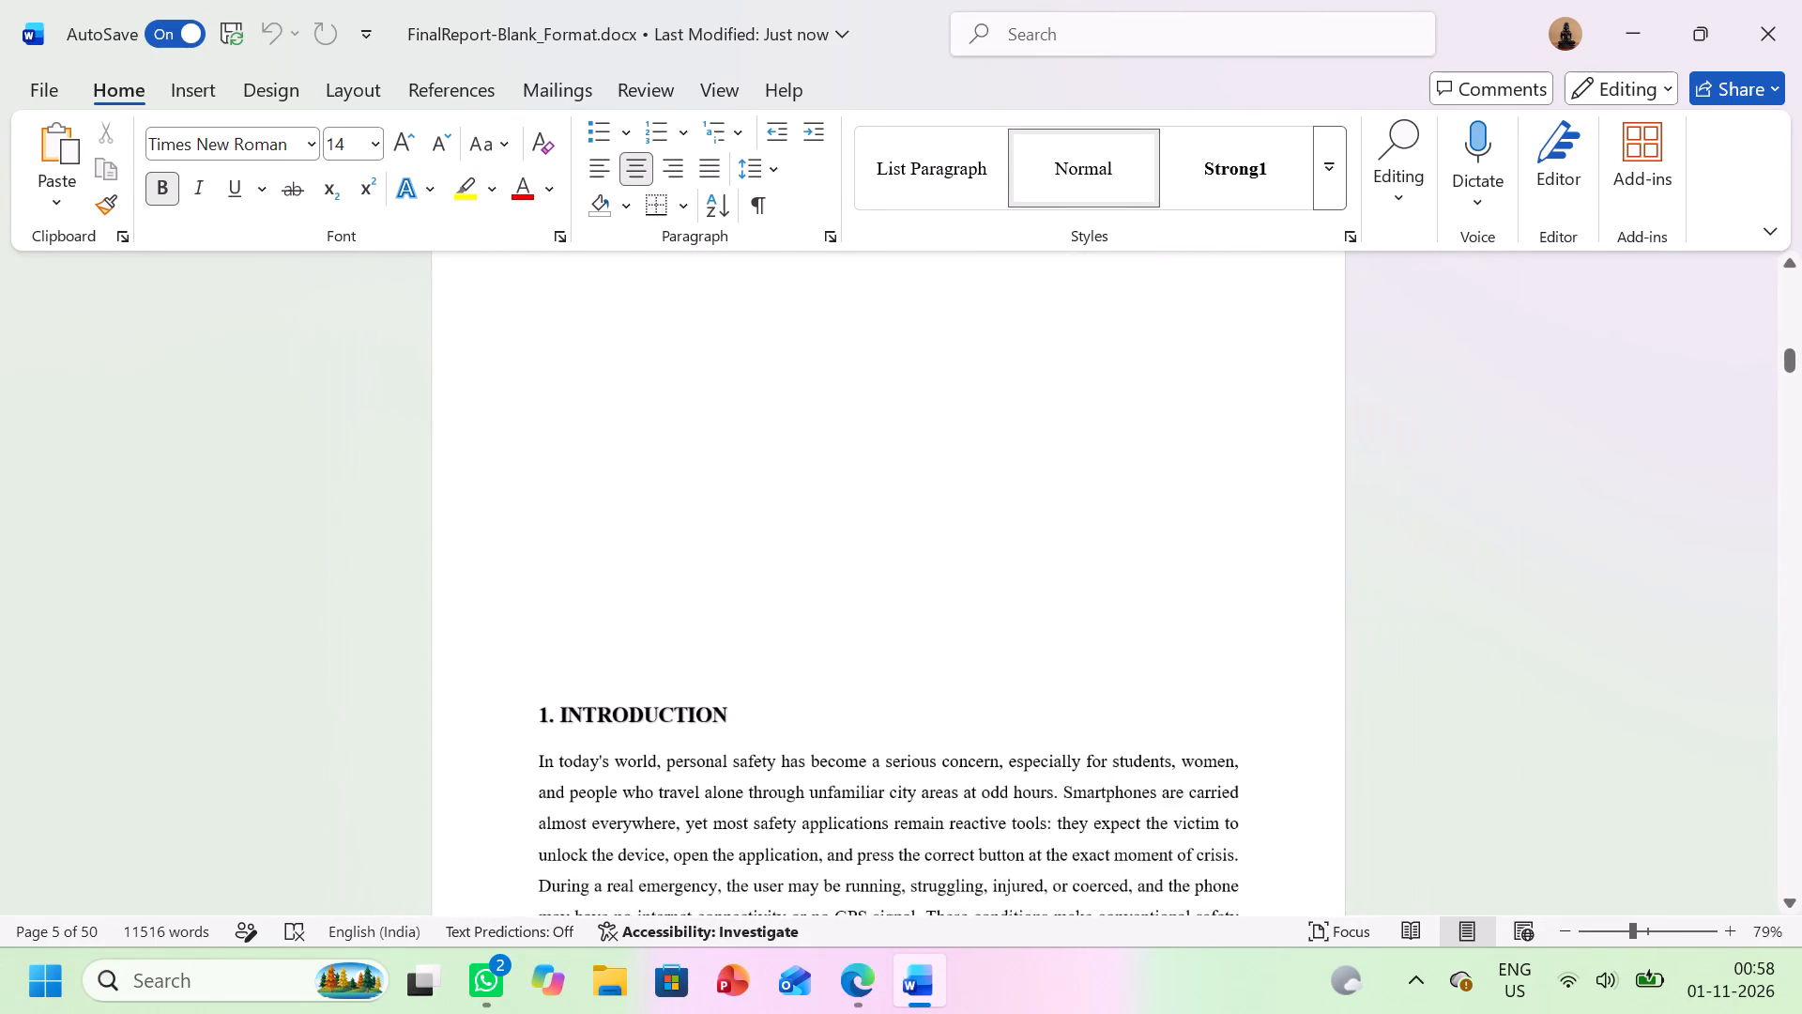
{"action": "scroll", "coordinate": [725, 489], "scroll_direction": "up", "scroll_amount": 4}
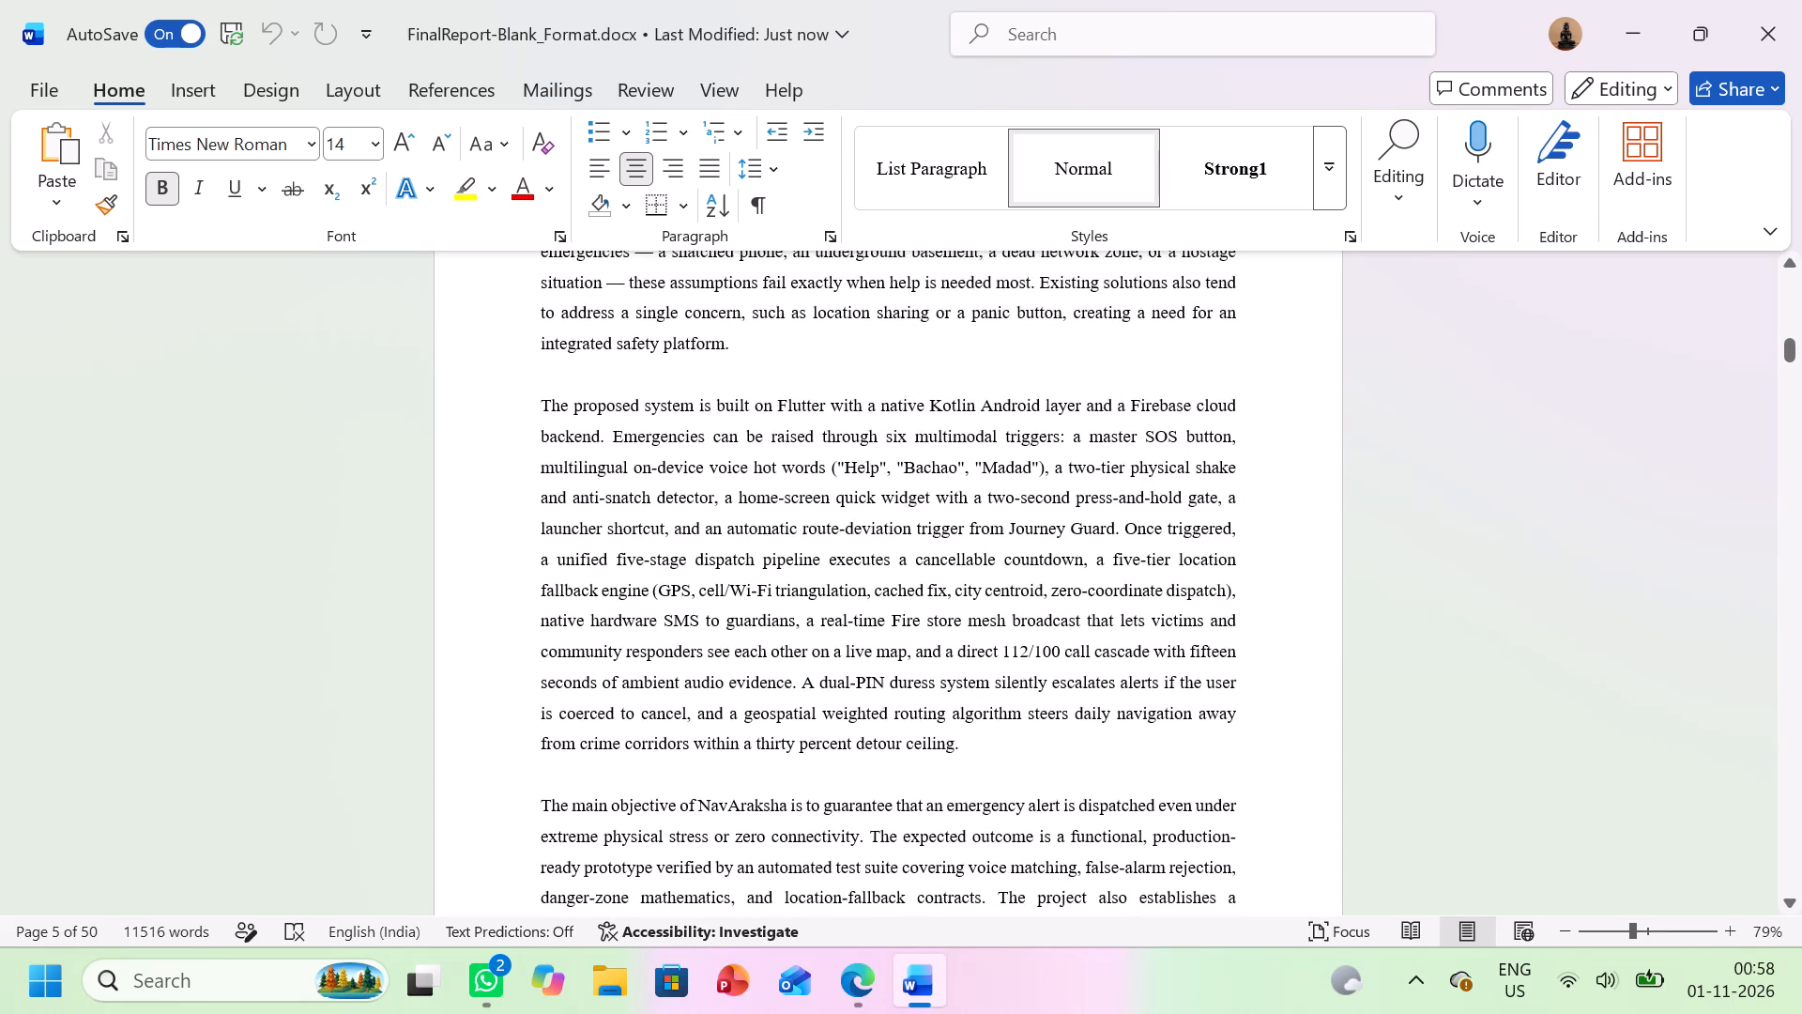
{"action": "scroll", "coordinate": [725, 489], "scroll_direction": "up", "scroll_amount": 3}
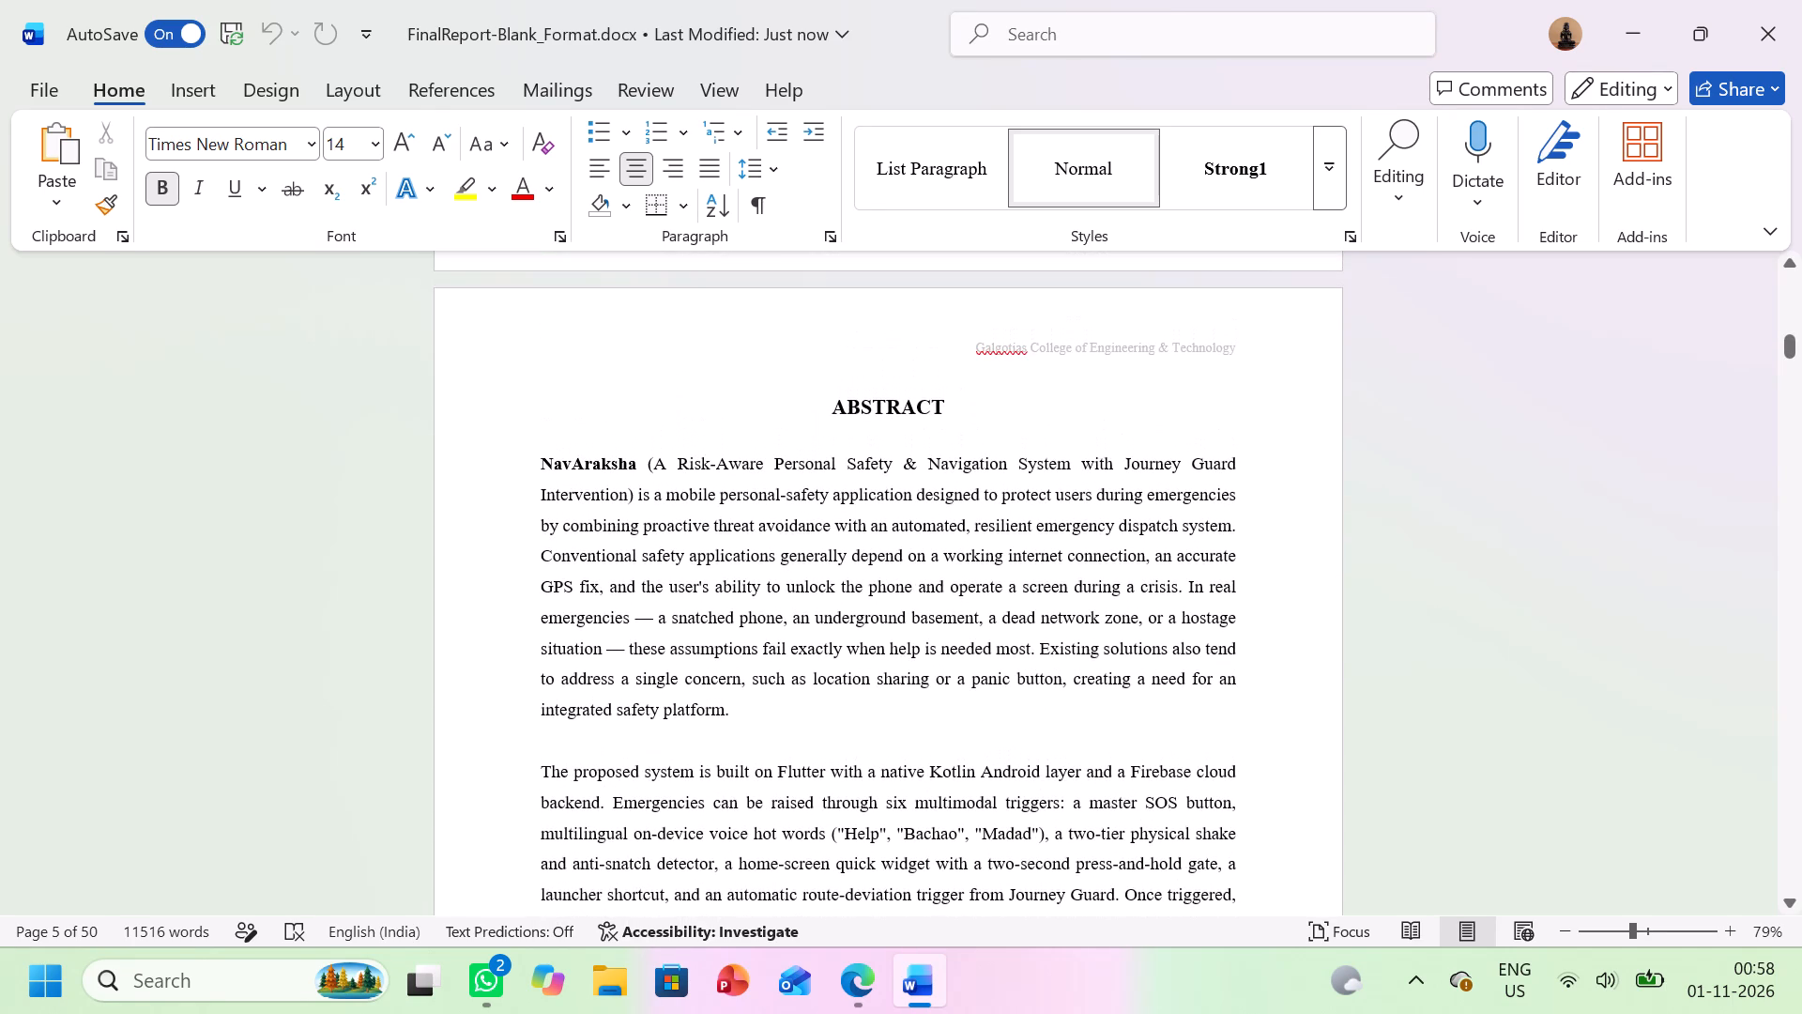
Examine the formatting of the Abstract heading and body paragraphs, and the spacing around the Keywords and before the Introduction.
{"action": "left_click", "coordinate": [840, 411]}
{"action": "double_click", "coordinate": [840, 411]}
{"action": "left_click", "coordinate": [772, 422]}
{"action": "left_click_drag", "start_coordinate": [538, 453], "coordinate": [738, 748]}
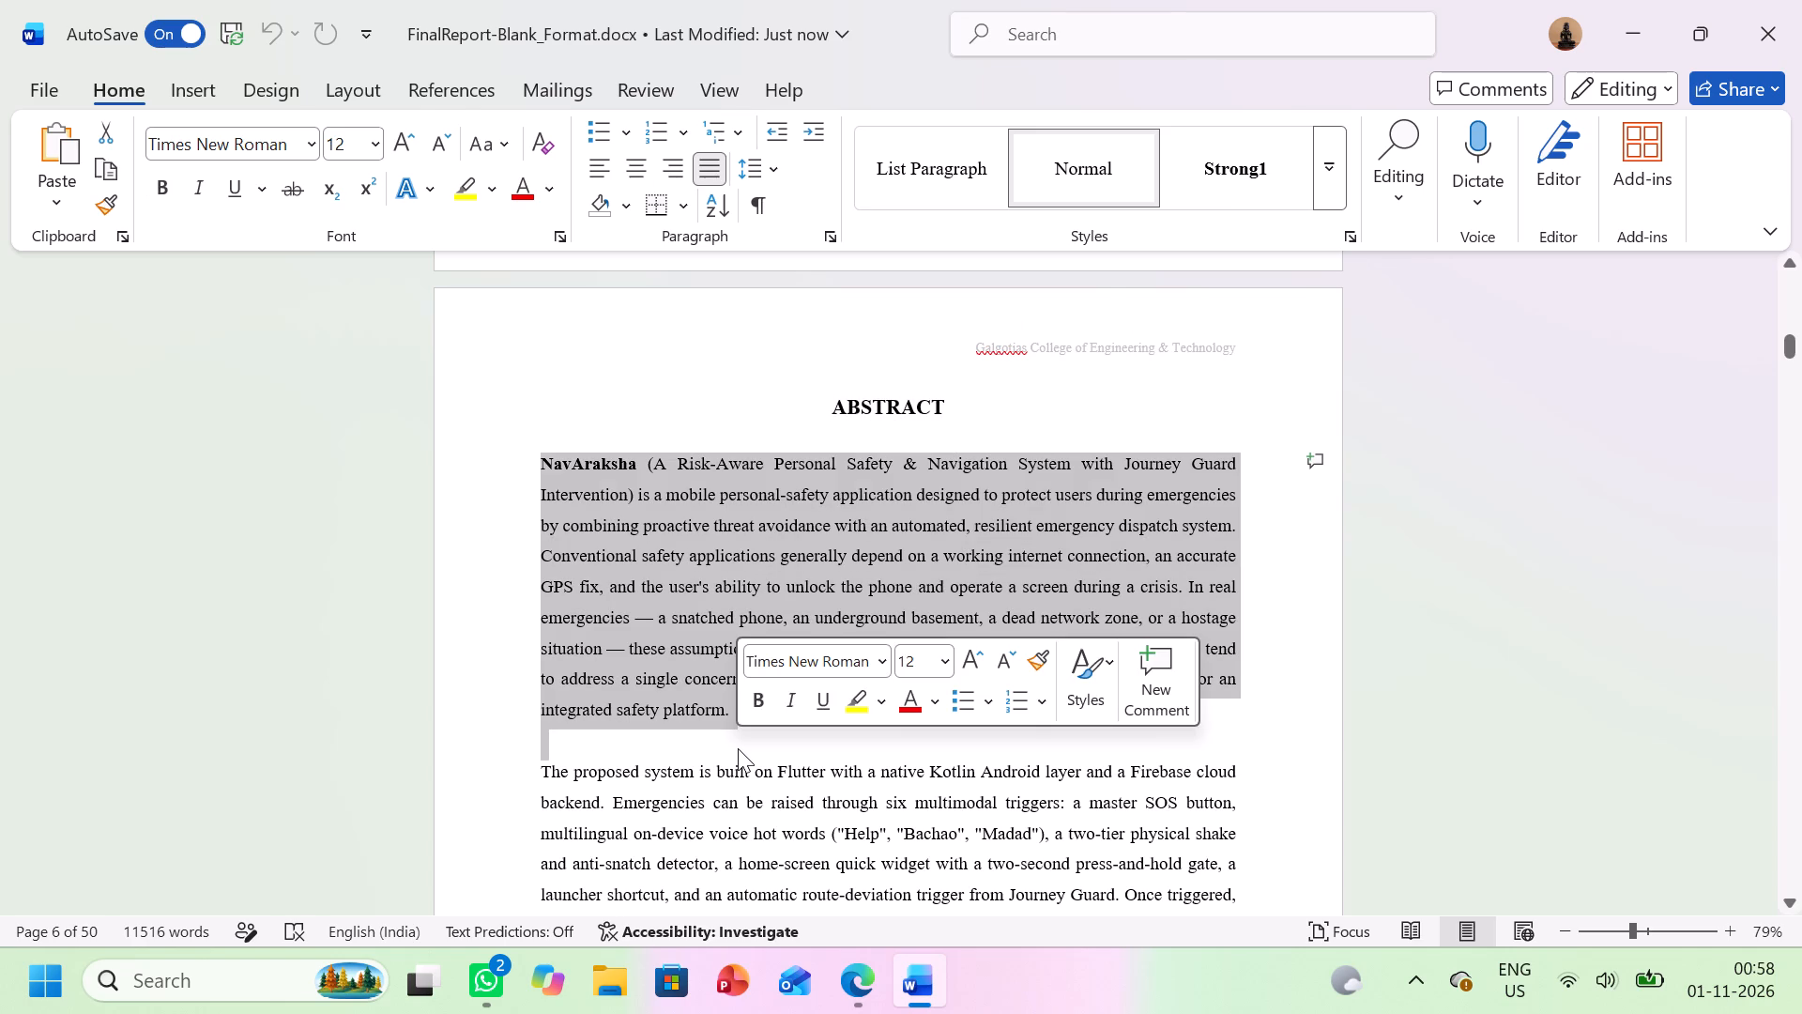
{"action": "left_click", "coordinate": [519, 638]}
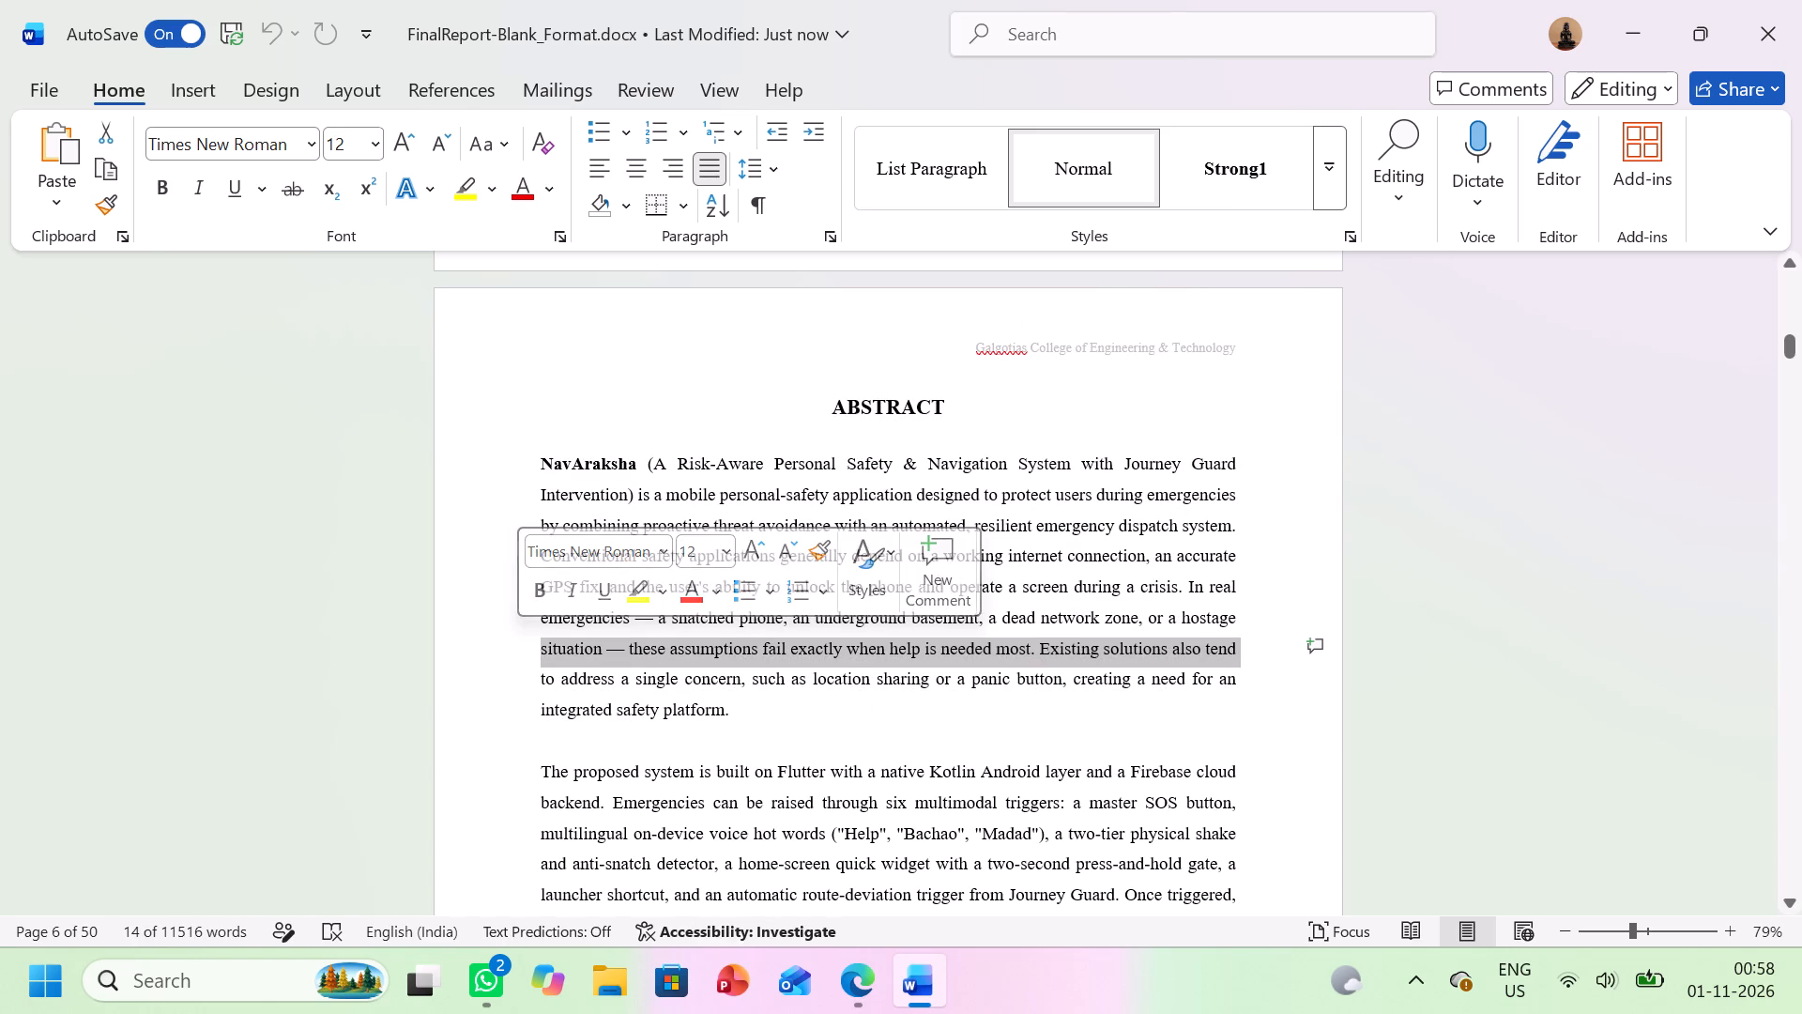
{"action": "left_click", "coordinate": [511, 475]}
{"action": "scroll", "coordinate": [511, 475], "scroll_direction": "down", "scroll_amount": 3}
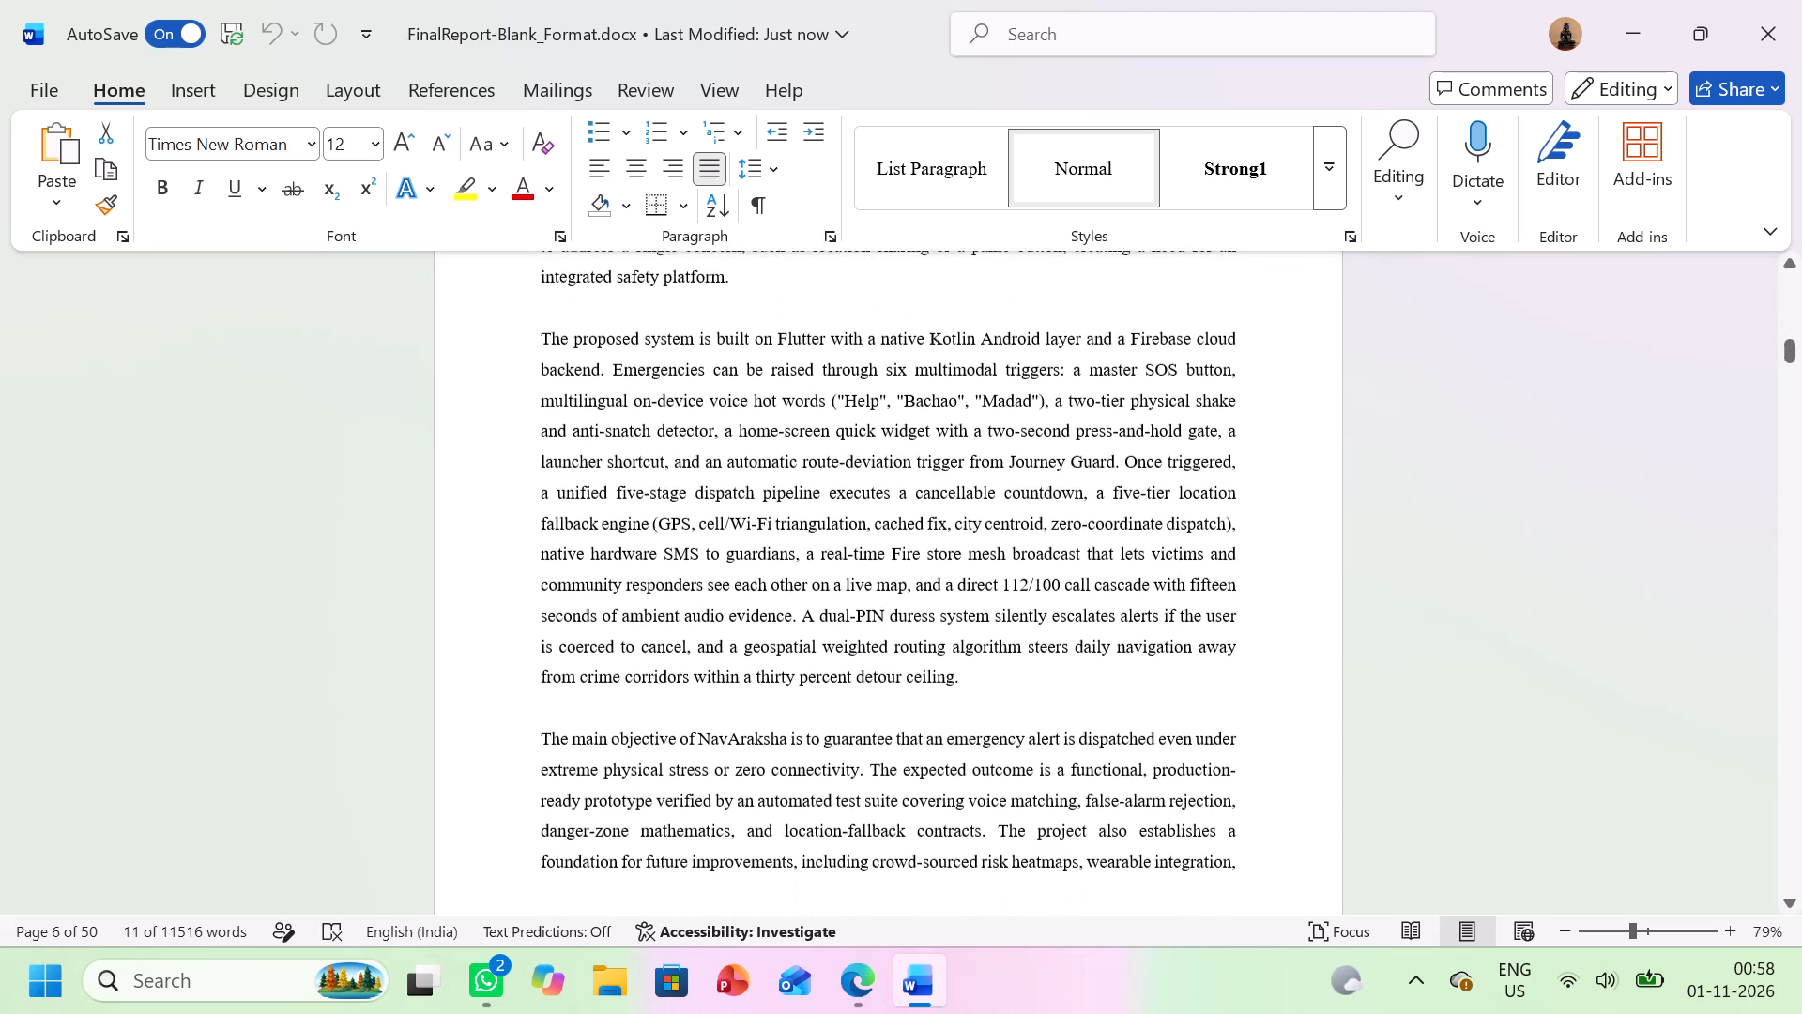
{"action": "left_click", "coordinate": [510, 512]}
{"action": "scroll", "coordinate": [510, 512], "scroll_direction": "down", "scroll_amount": 2}
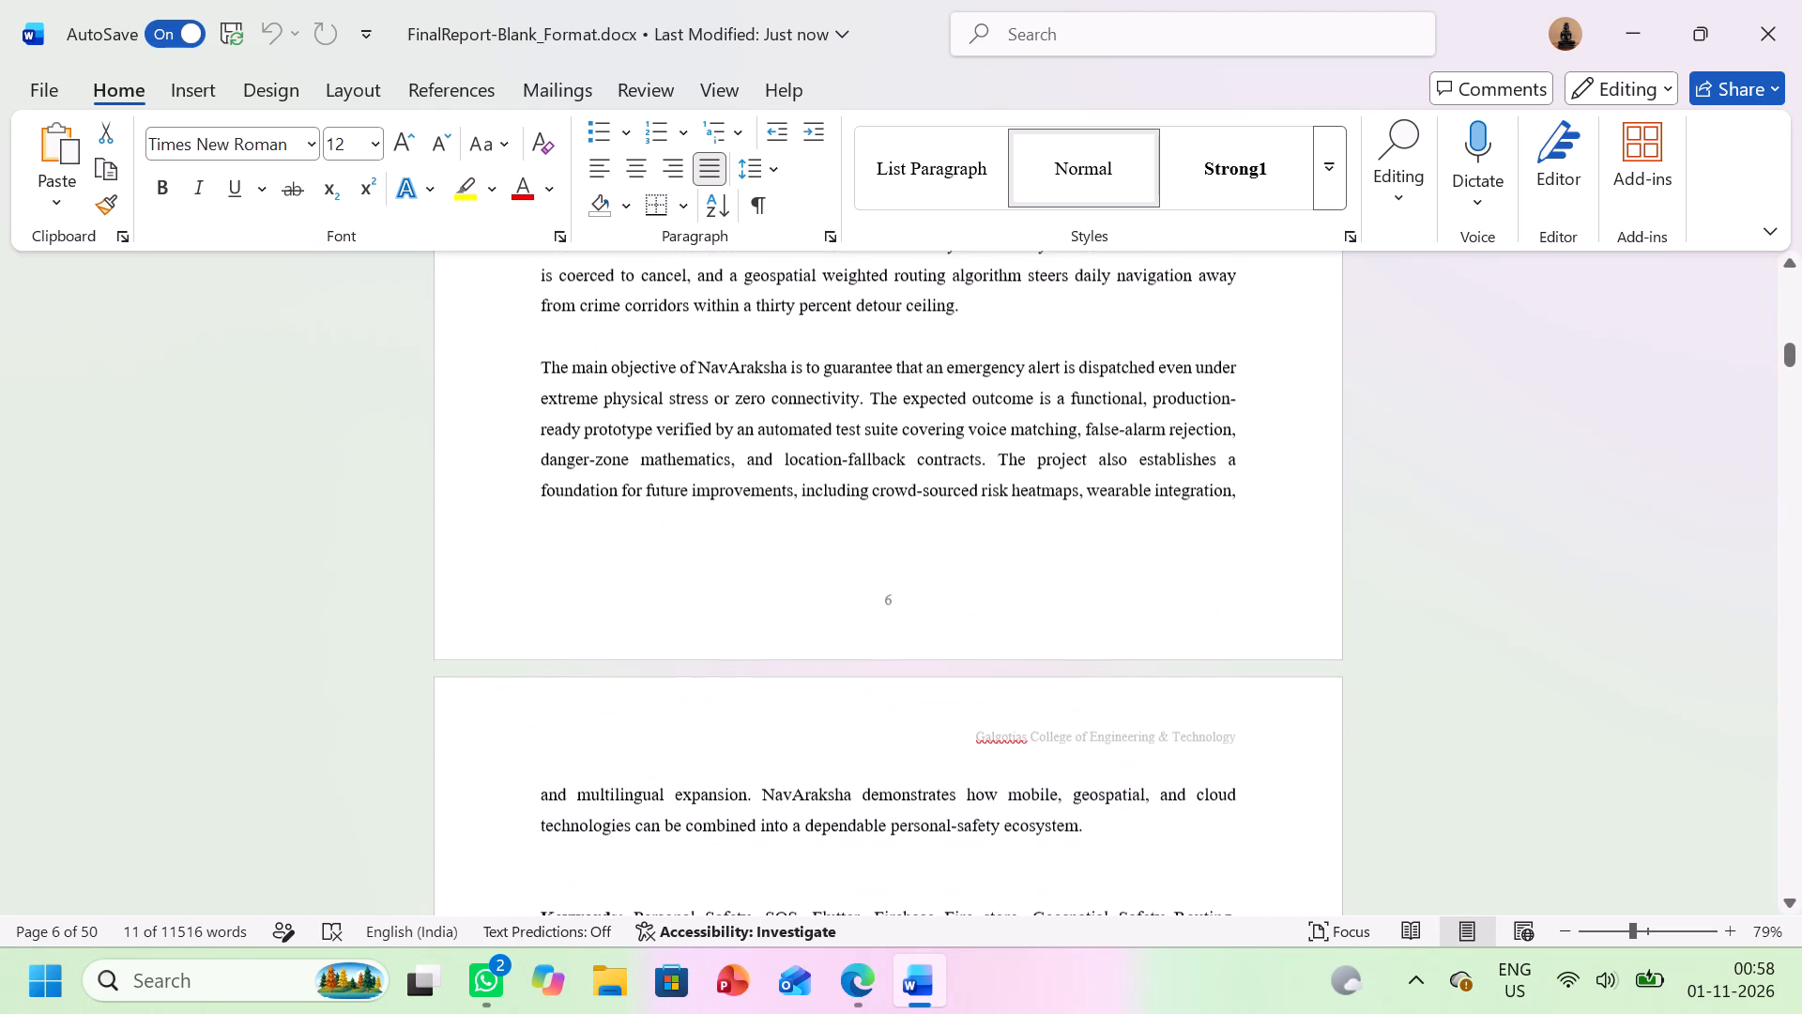
{"action": "scroll", "coordinate": [664, 560], "scroll_direction": "up", "scroll_amount": 1, "text": "ctrl"}
{"action": "scroll", "coordinate": [664, 560], "scroll_direction": "down", "scroll_amount": 2, "text": "ctrl"}
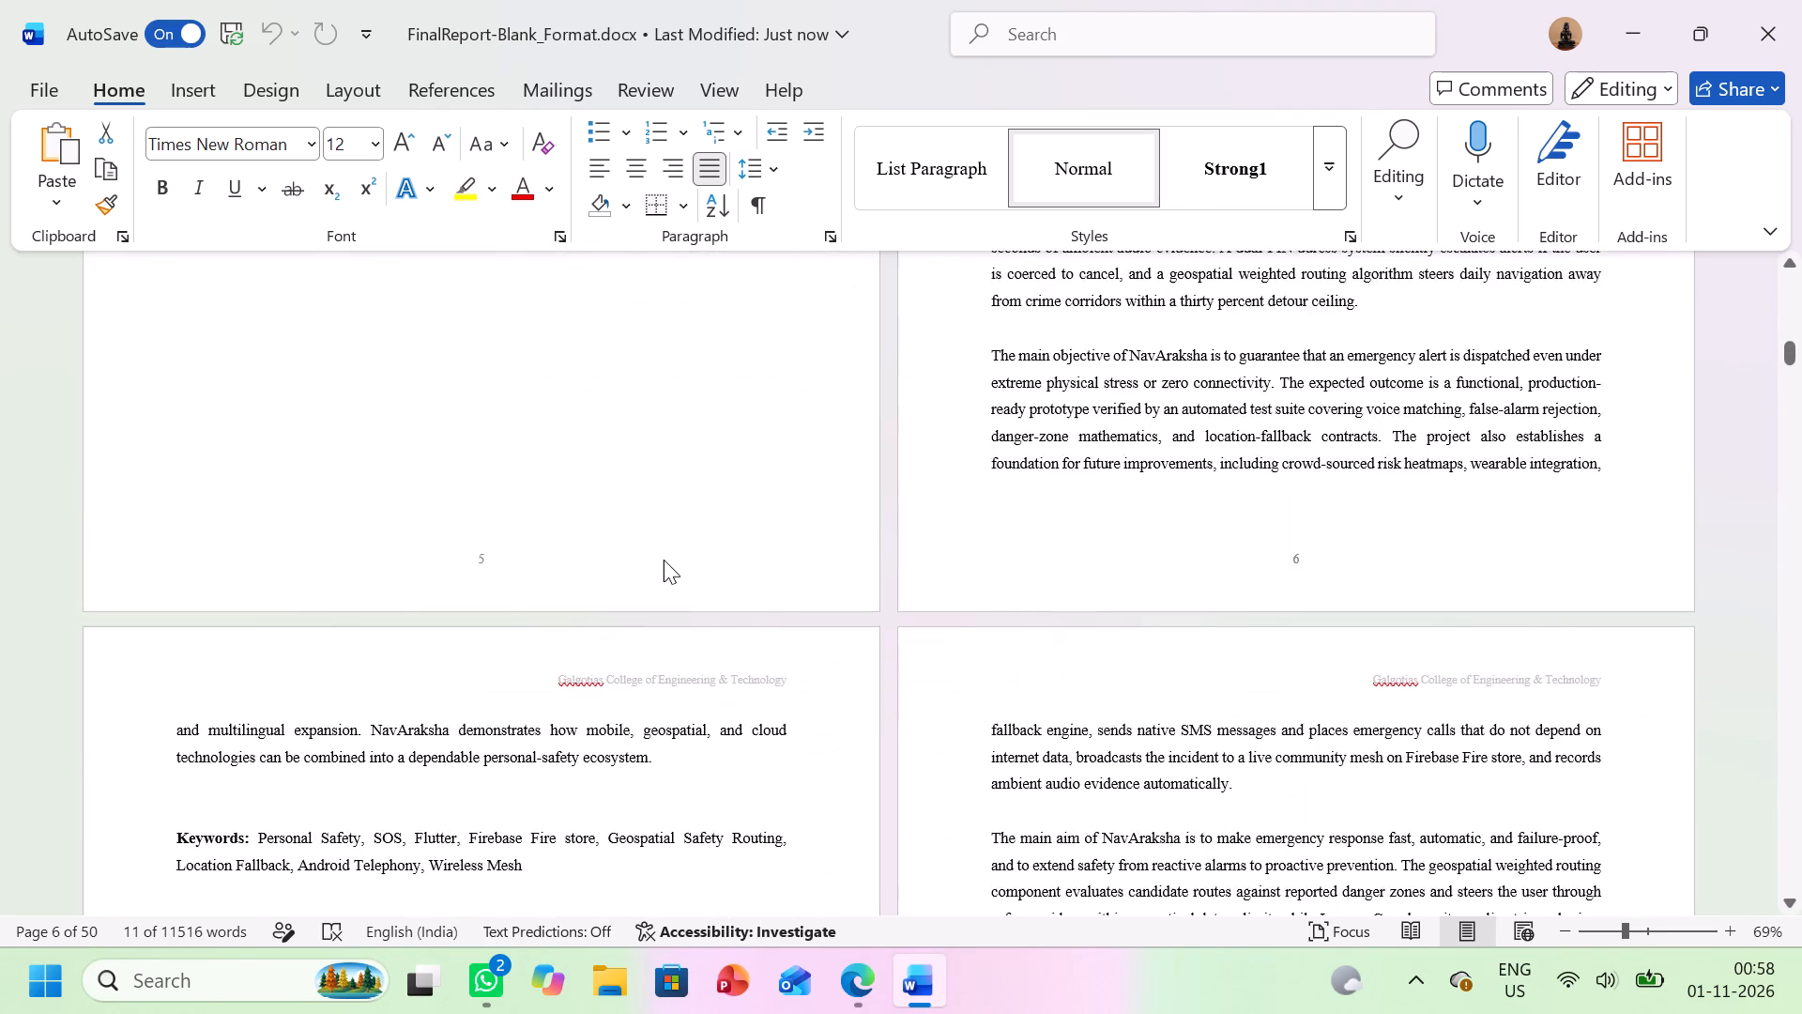
{"action": "scroll", "coordinate": [664, 560], "scroll_direction": "down", "scroll_amount": 1}
{"action": "left_click", "coordinate": [664, 560]}
{"action": "scroll", "coordinate": [664, 560], "scroll_direction": "up", "scroll_amount": 4, "text": "ctrl"}
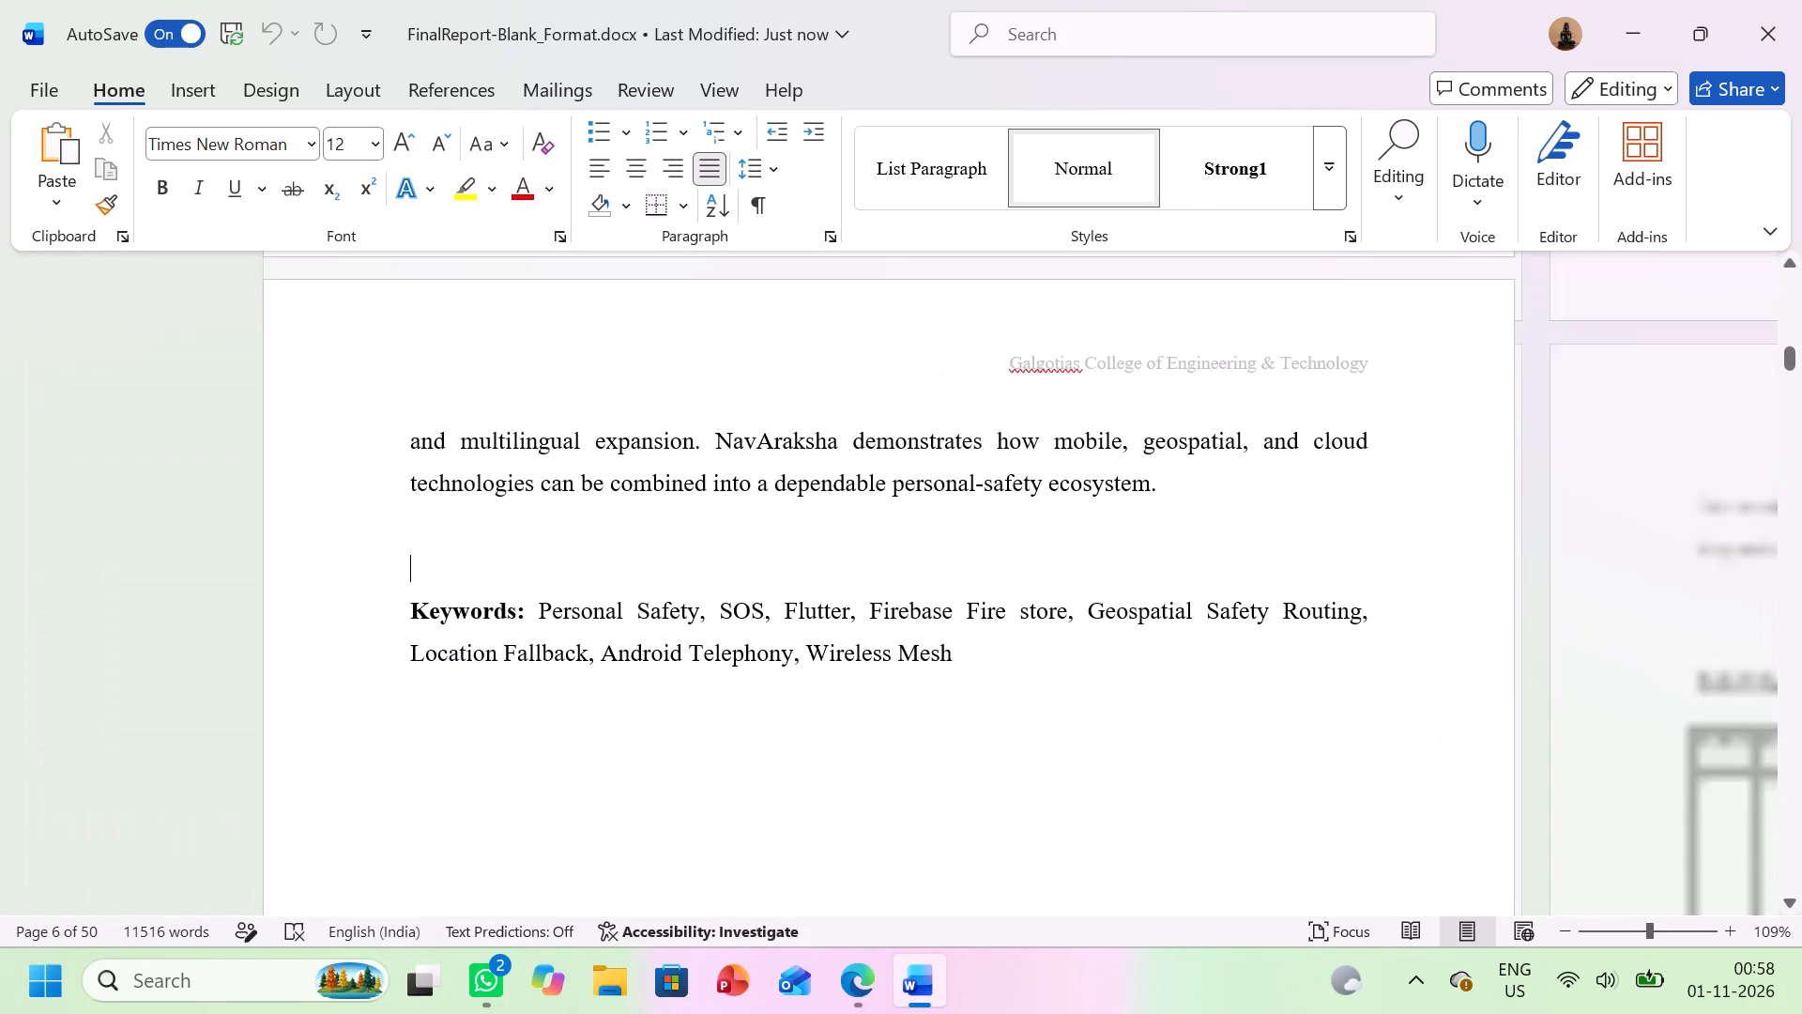
{"action": "scroll", "coordinate": [664, 560], "scroll_direction": "down", "scroll_amount": 2}
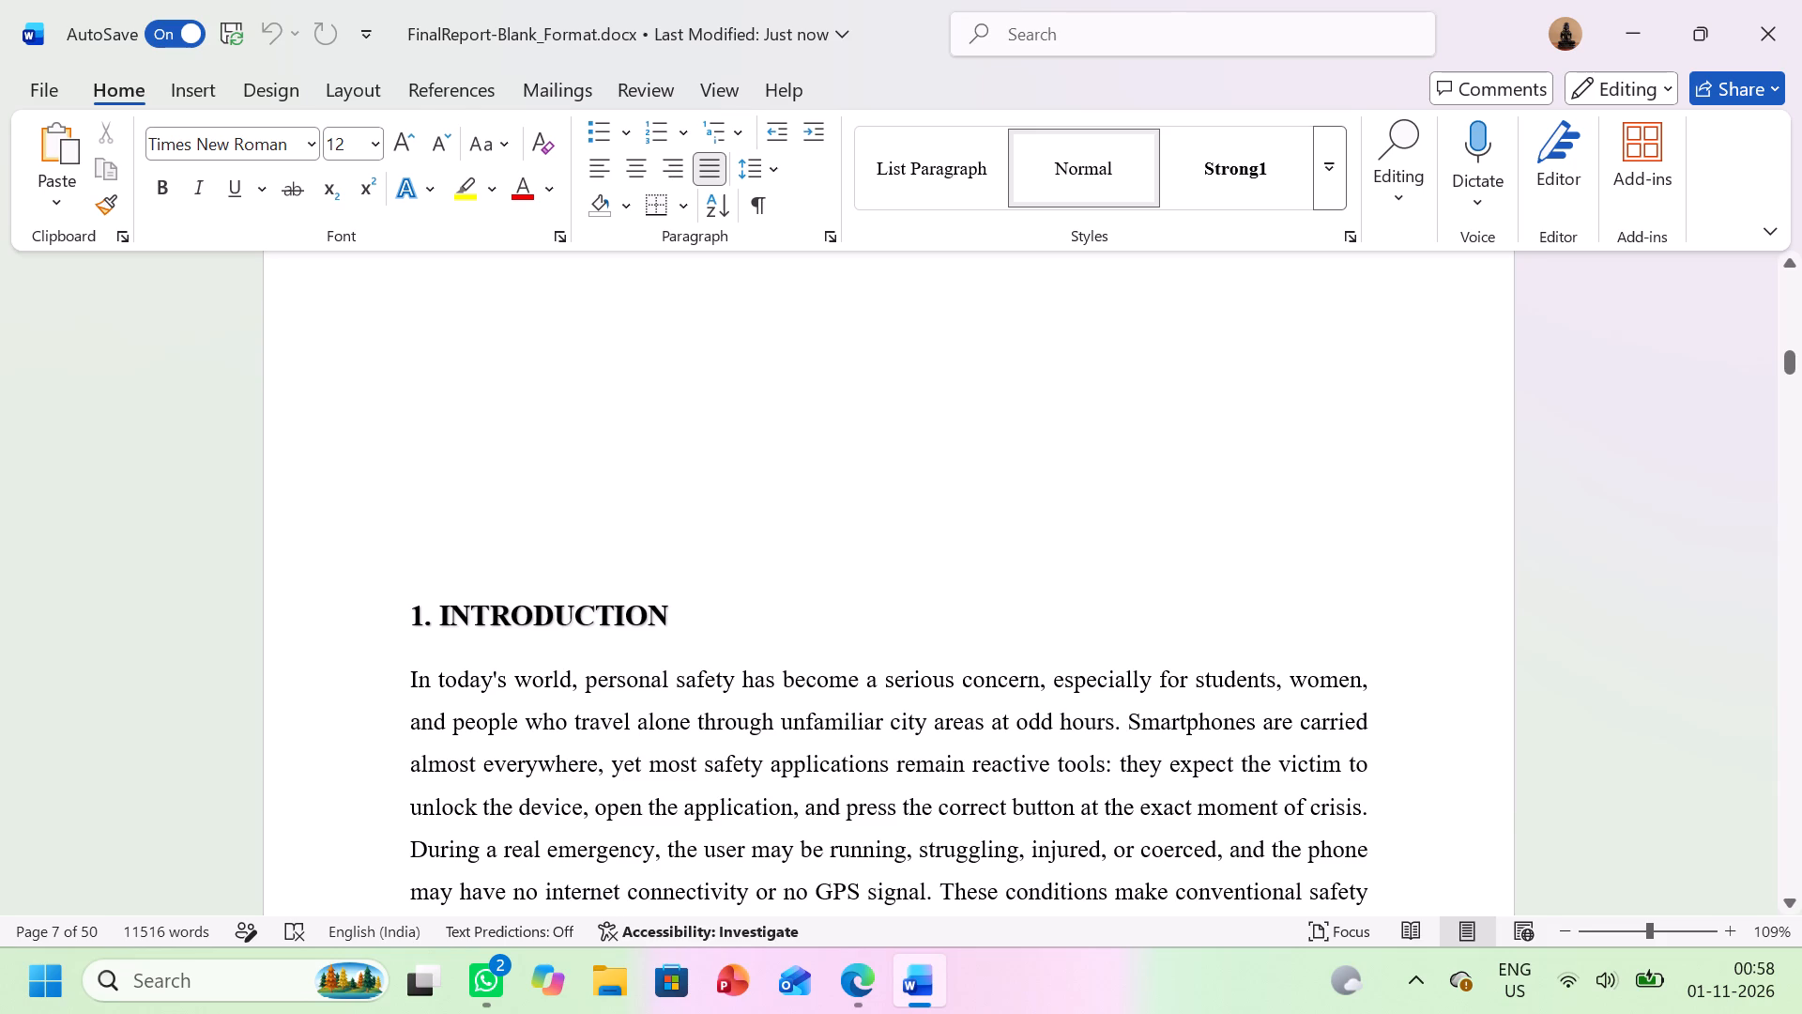
Insert enough blank lines before the "1. INTRODUCTION" heading to move it to the top of the next page.
{"action": "left_click", "coordinate": [383, 595]}
{"action": "key", "text": "Return"}
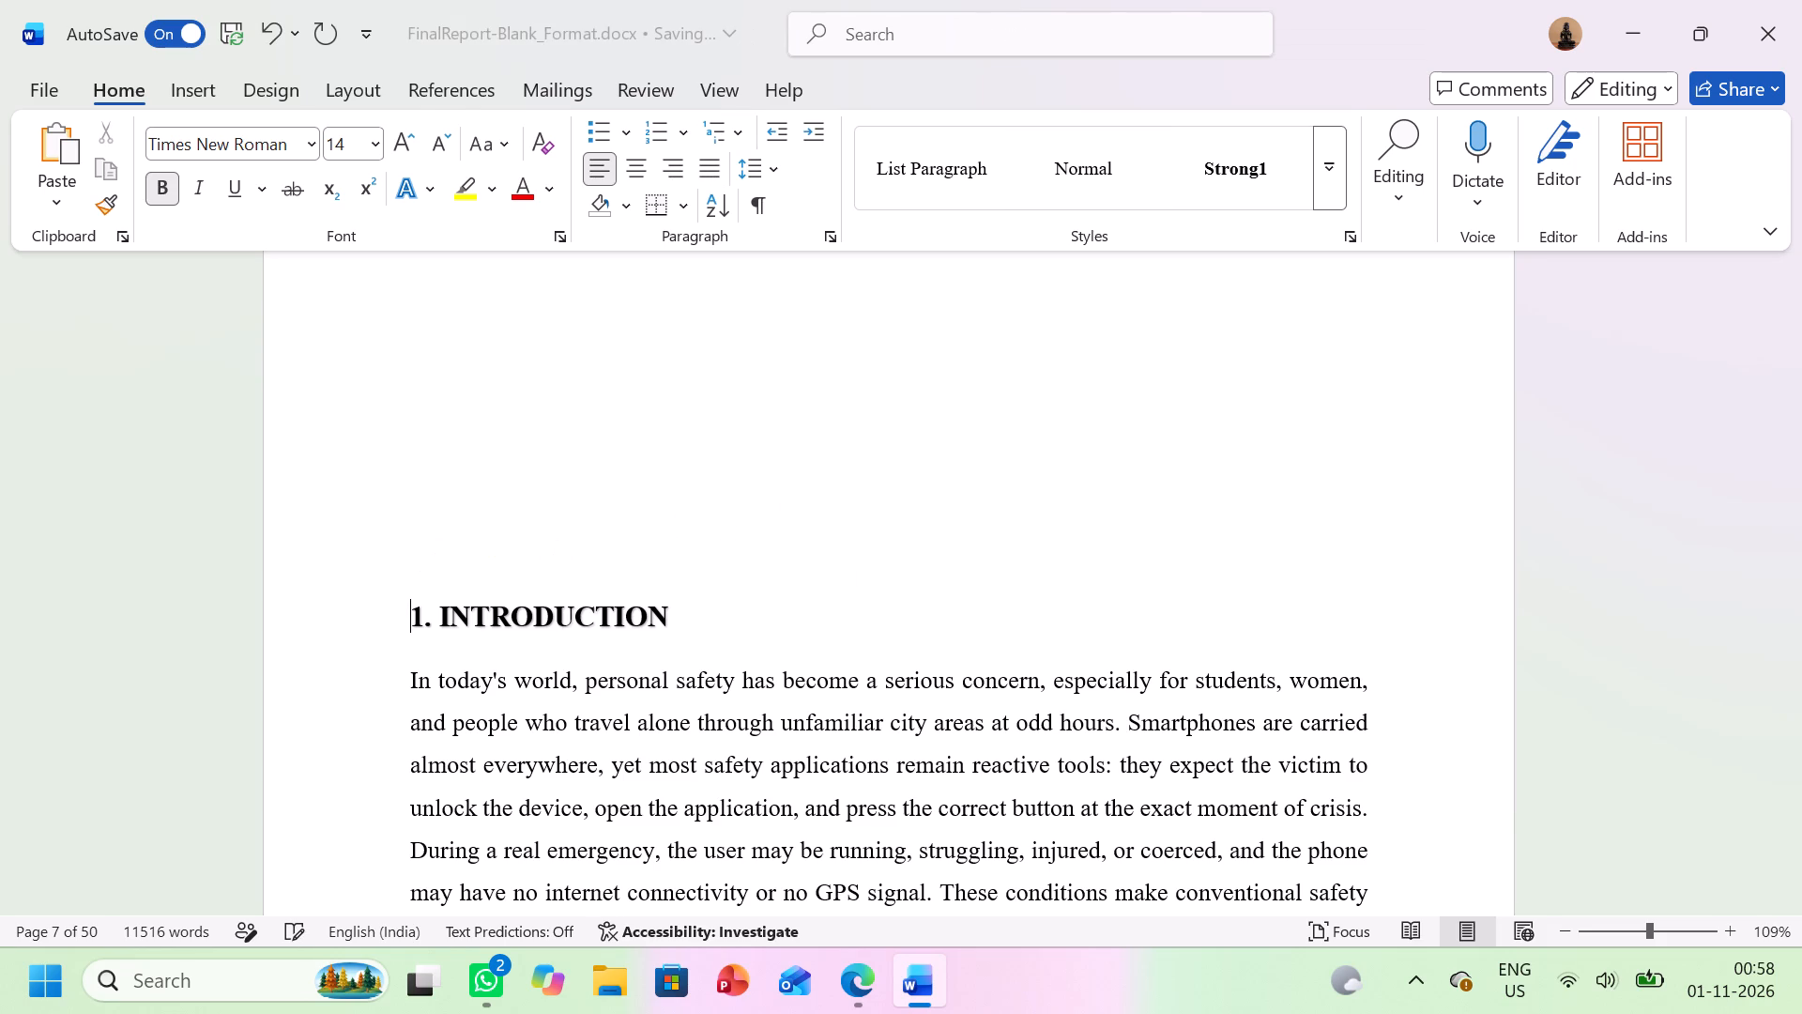
{"action": "key", "text": "Return"}
{"action": "key", "text": "Return"}
{"action": "key", "text": "Return"}
{"action": "scroll", "coordinate": [383, 595], "scroll_direction": "up", "scroll_amount": 1, "text": "ctrl"}
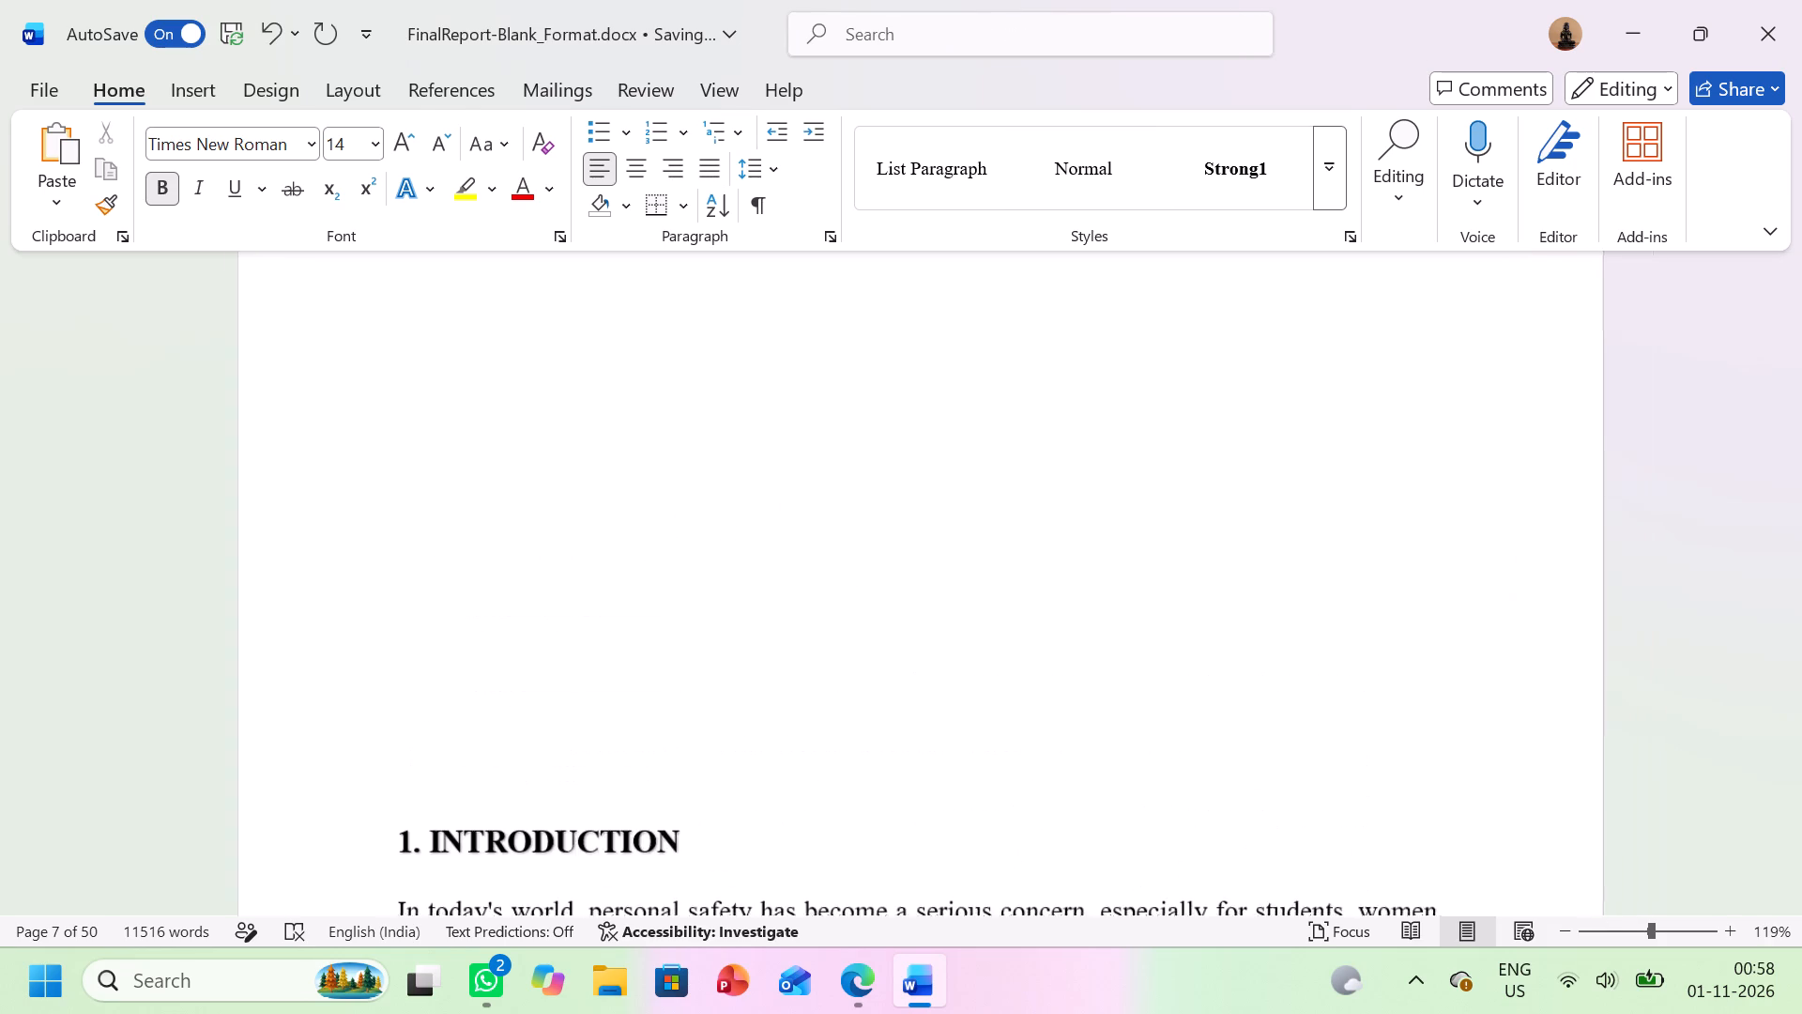
{"action": "scroll", "coordinate": [383, 595], "scroll_direction": "up", "scroll_amount": 1, "text": "ctrl"}
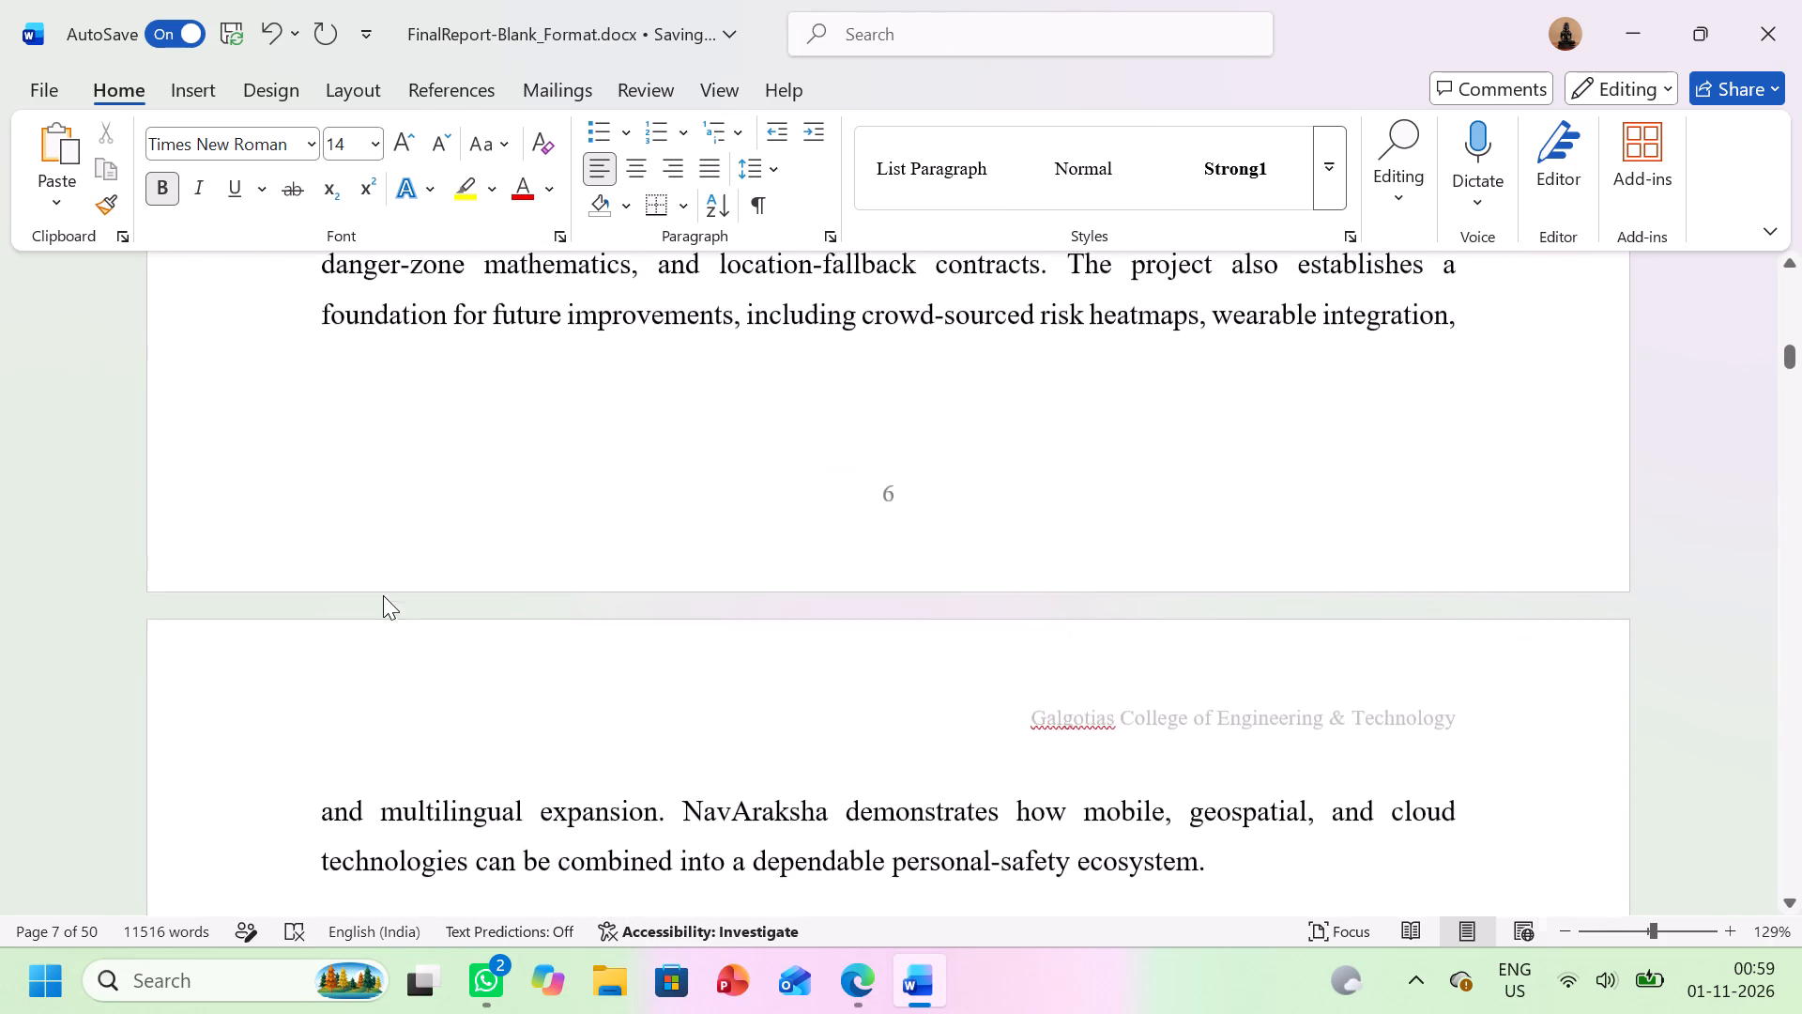
{"action": "scroll", "coordinate": [383, 595], "scroll_direction": "down", "scroll_amount": 1}
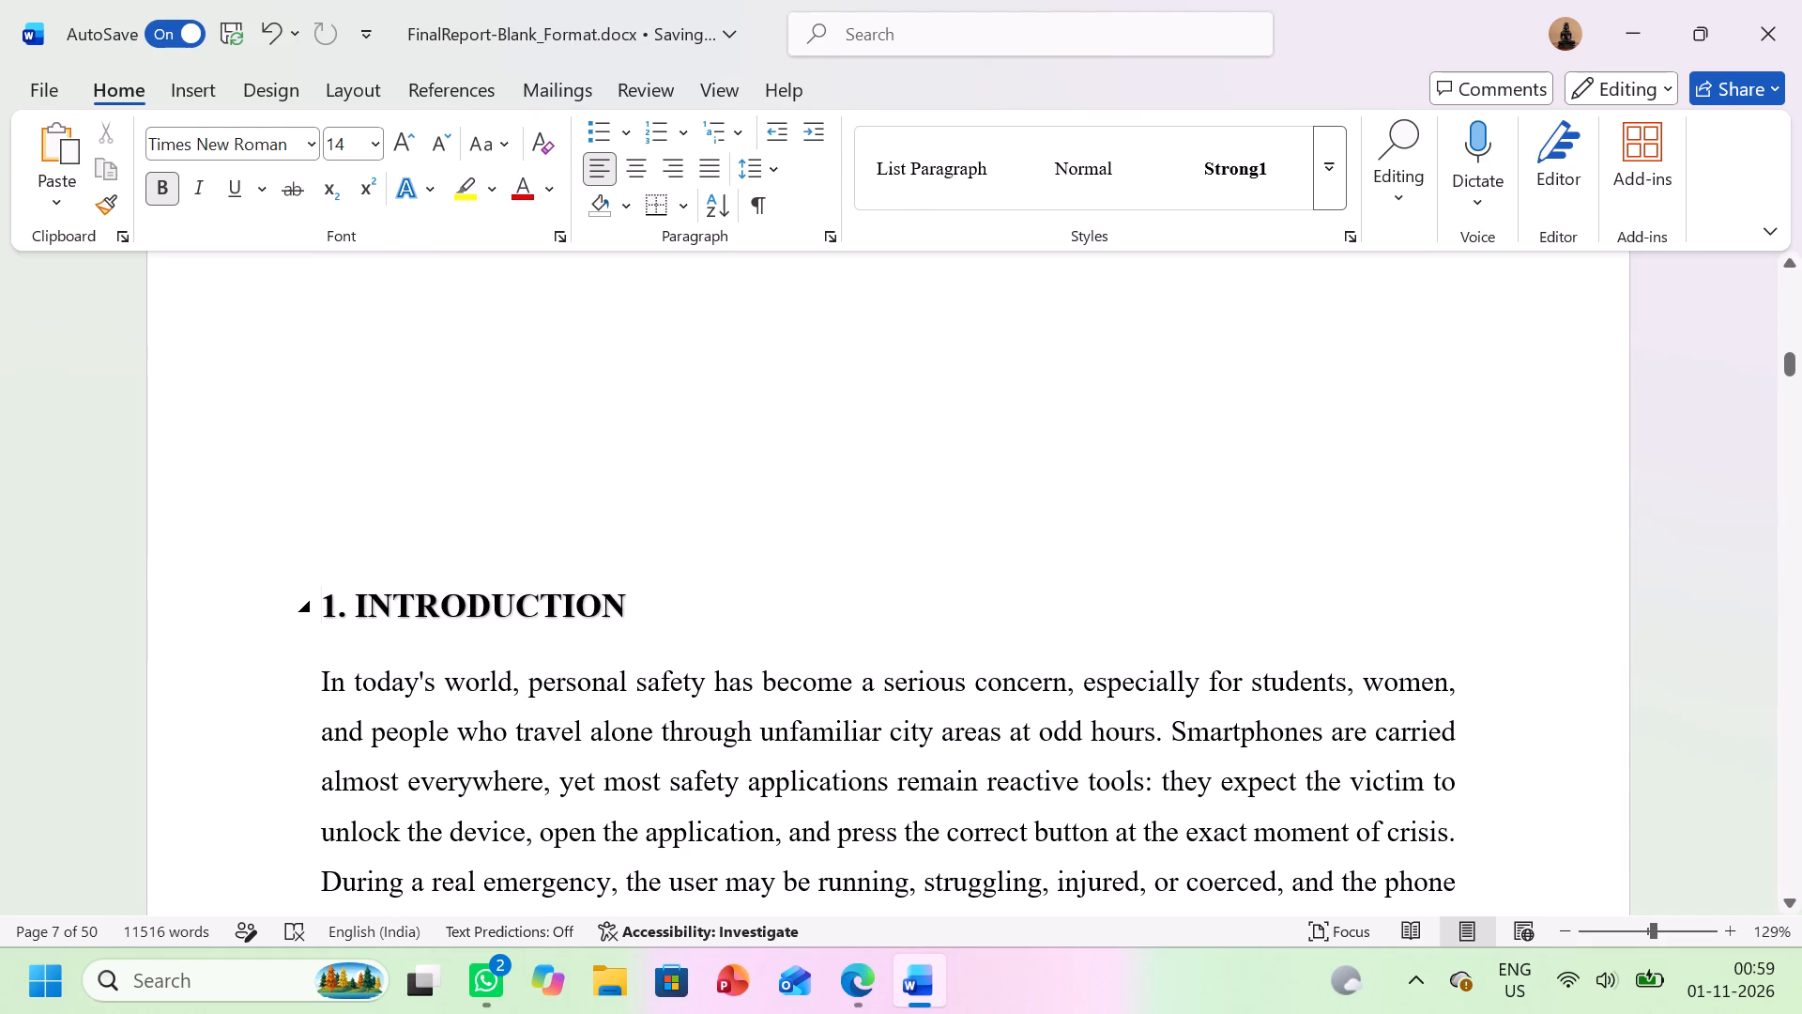
{"action": "key", "text": "Return"}
{"action": "key", "text": "Return"}
{"action": "scroll", "coordinate": [383, 595], "scroll_direction": "down", "scroll_amount": 1}
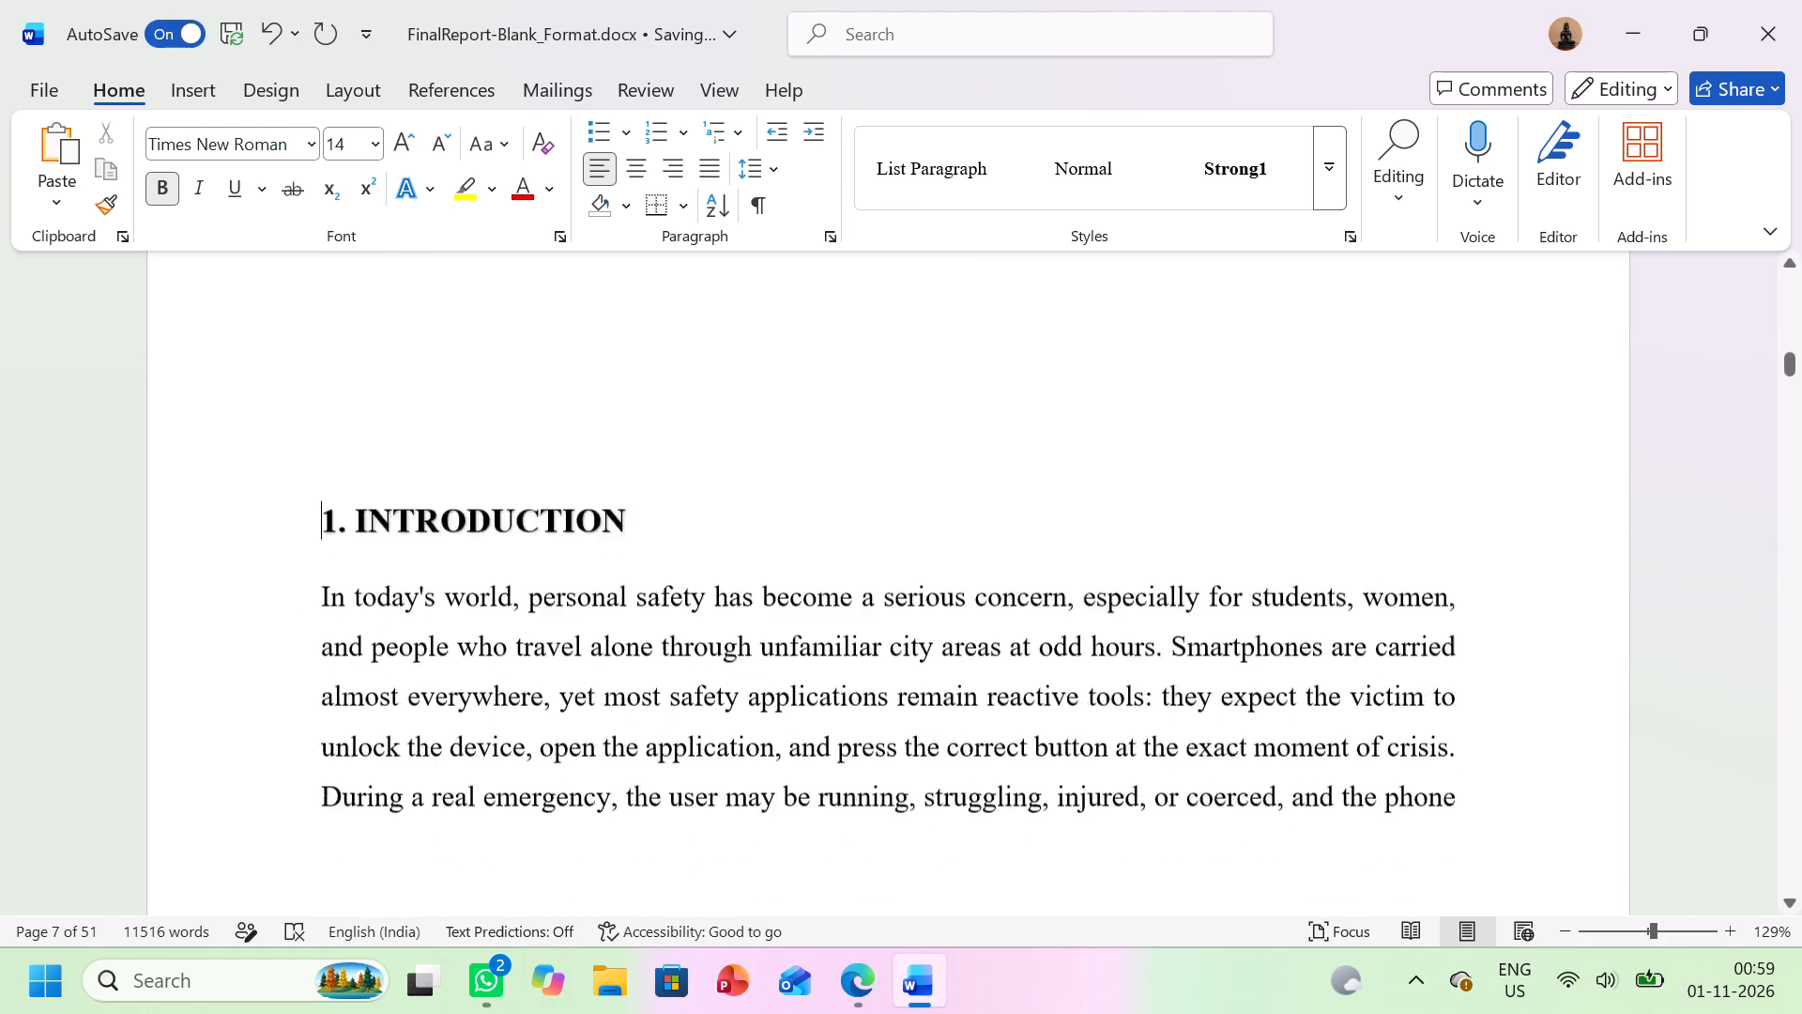
{"action": "scroll", "coordinate": [383, 595], "scroll_direction": "down", "scroll_amount": 1}
{"action": "key", "text": "Return"}
{"action": "key", "text": "Return"}
{"action": "key", "text": "Return"}
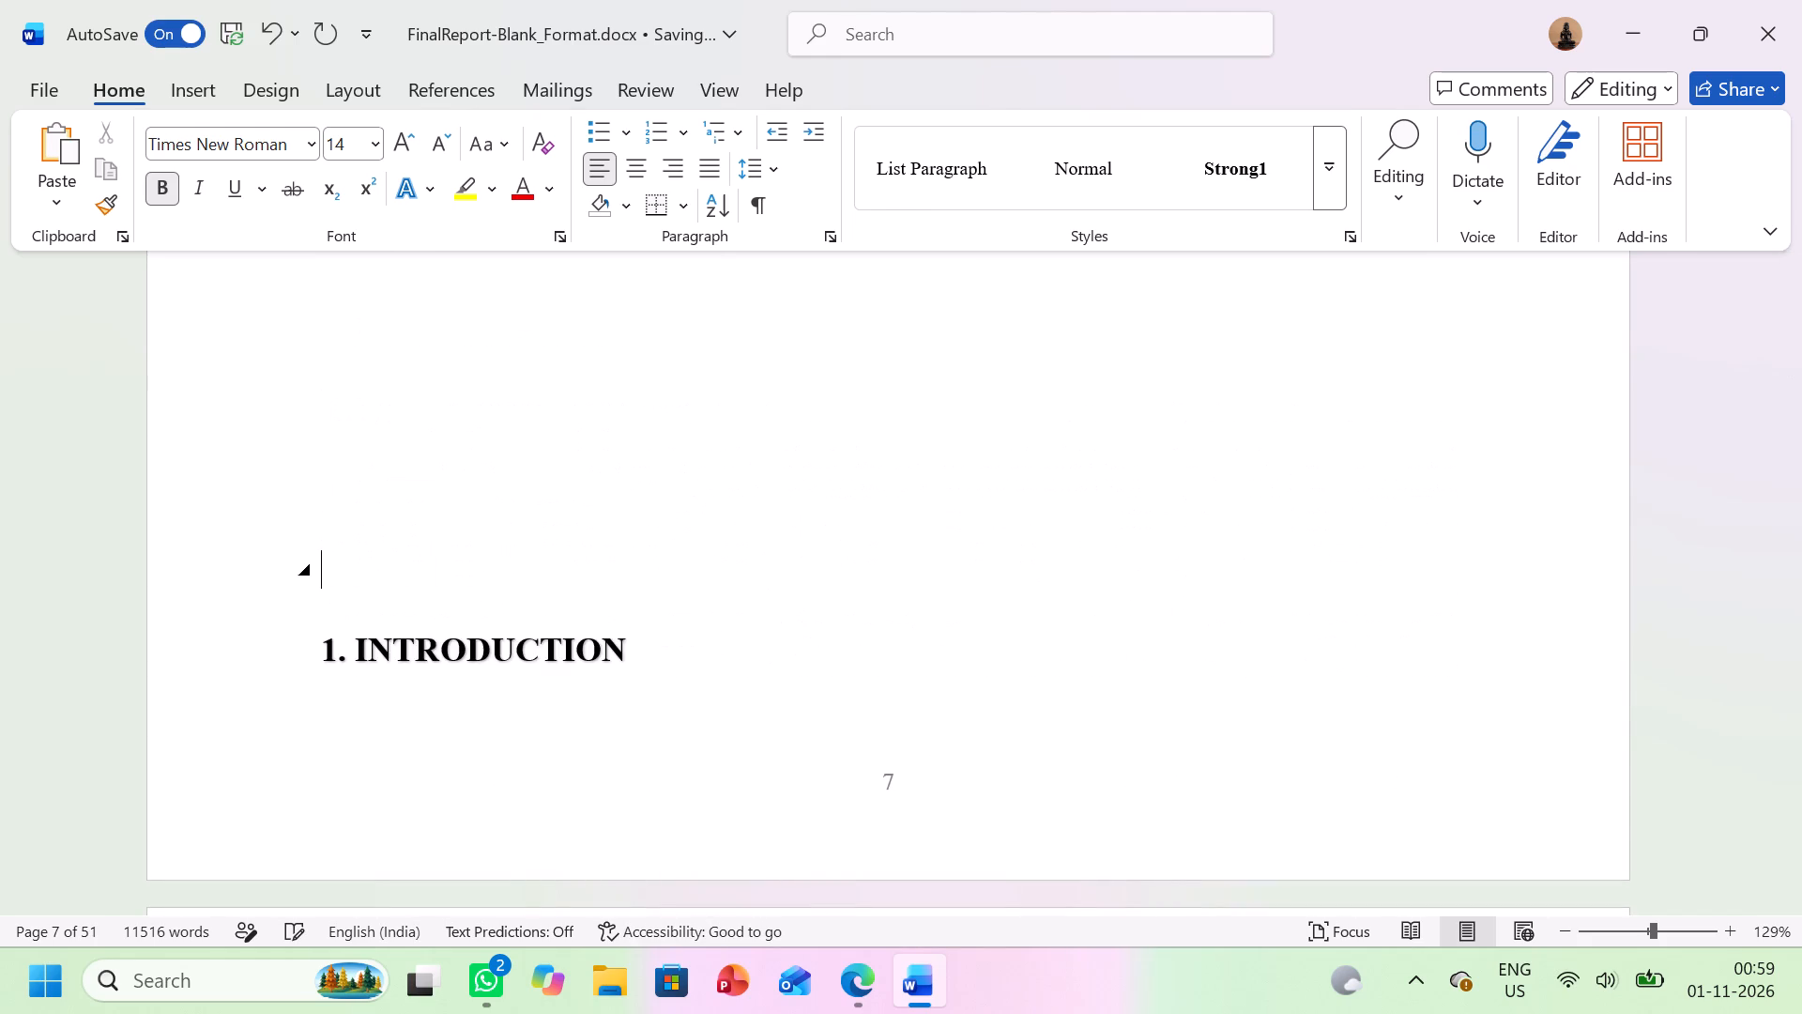
{"action": "key", "text": "Return"}
{"action": "key", "text": "Return"}
{"action": "scroll", "coordinate": [383, 595], "scroll_direction": "down", "scroll_amount": 1}
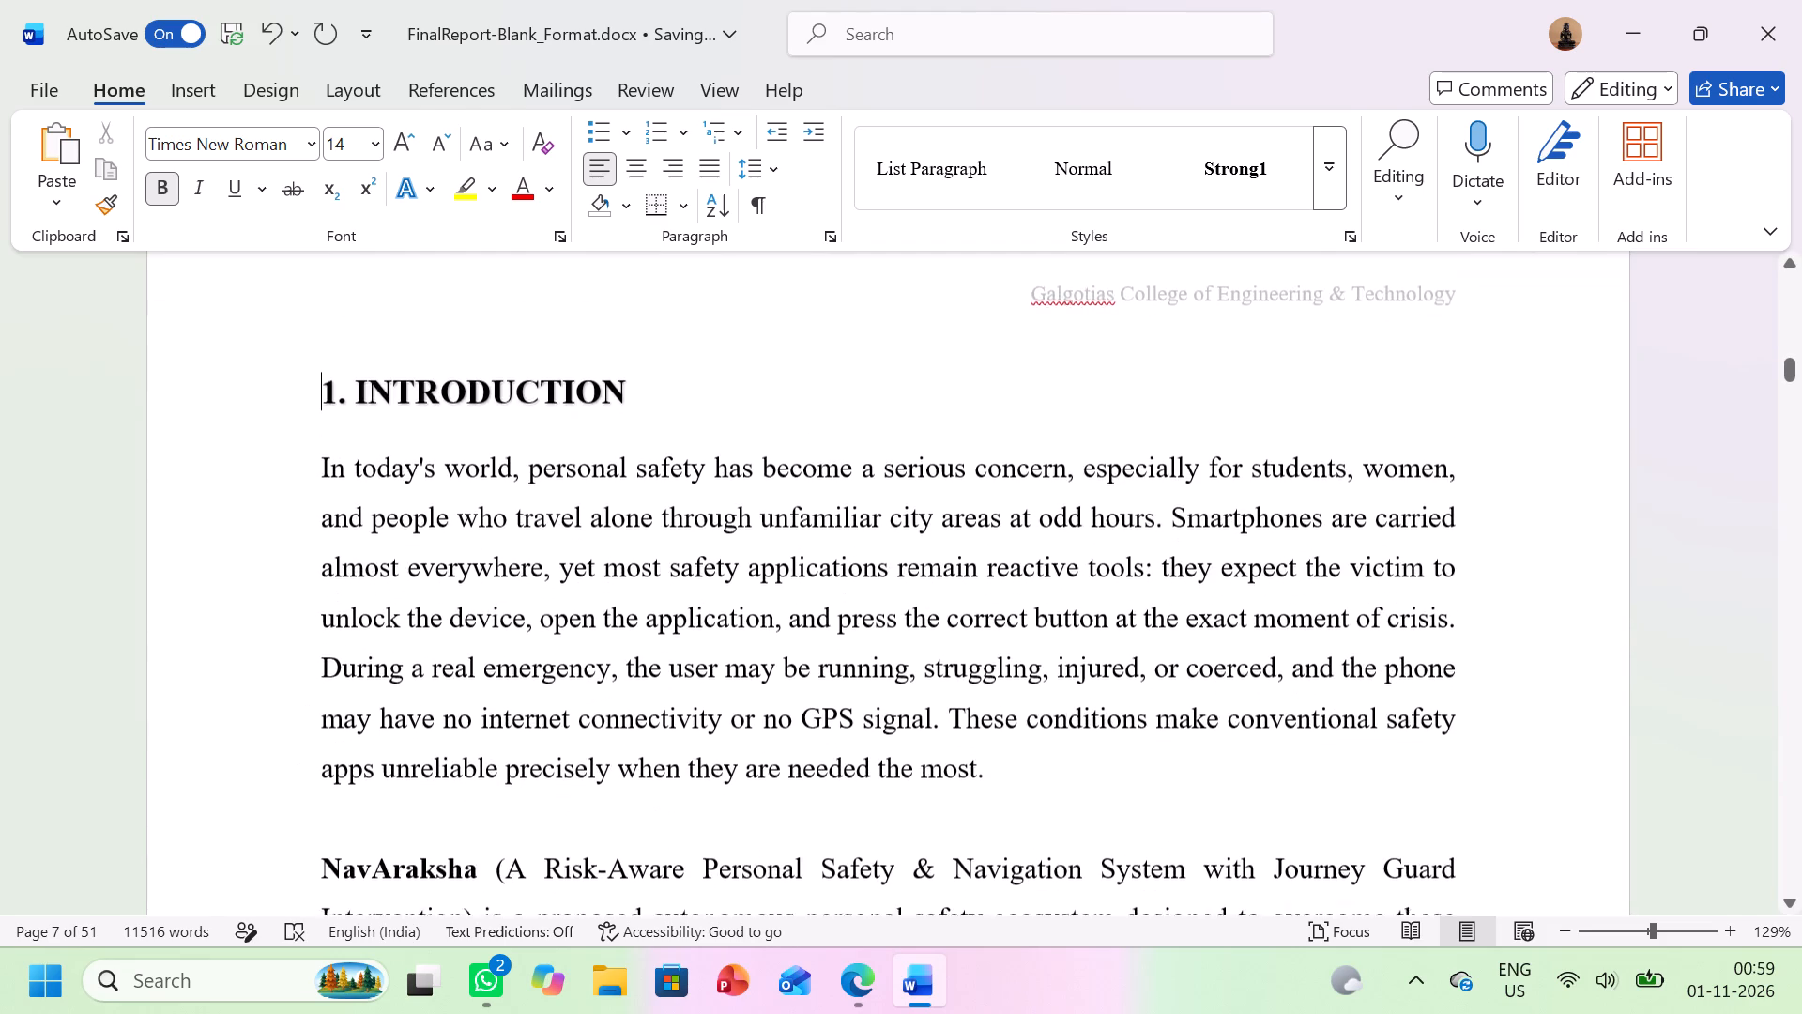
Examine the page placement and formatting of the "1. INTRODUCTION" heading and its first body paragraph.
{"action": "scroll", "coordinate": [383, 595], "scroll_direction": "down", "scroll_amount": 2}
{"action": "scroll", "coordinate": [383, 595], "scroll_direction": "up", "scroll_amount": 1}
{"action": "scroll", "coordinate": [383, 595], "scroll_direction": "down", "scroll_amount": 1, "text": "ctrl"}
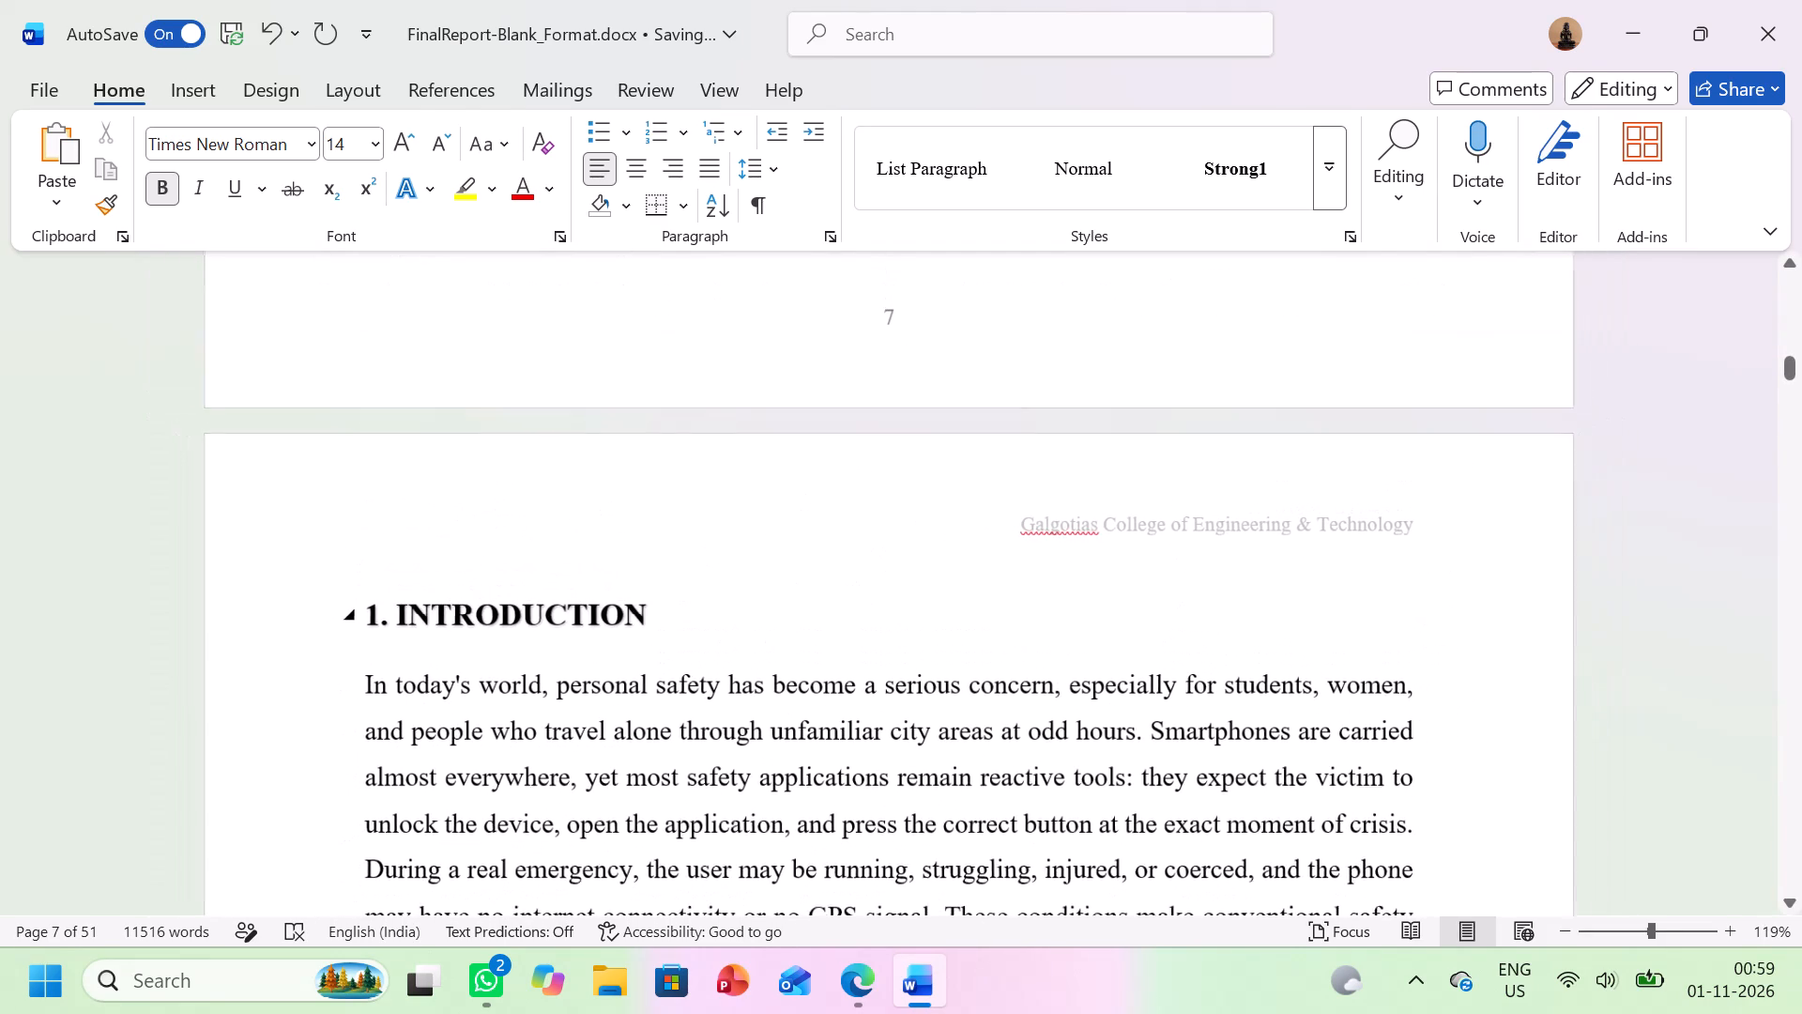
{"action": "left_click_drag", "start_coordinate": [389, 611], "coordinate": [735, 641]}
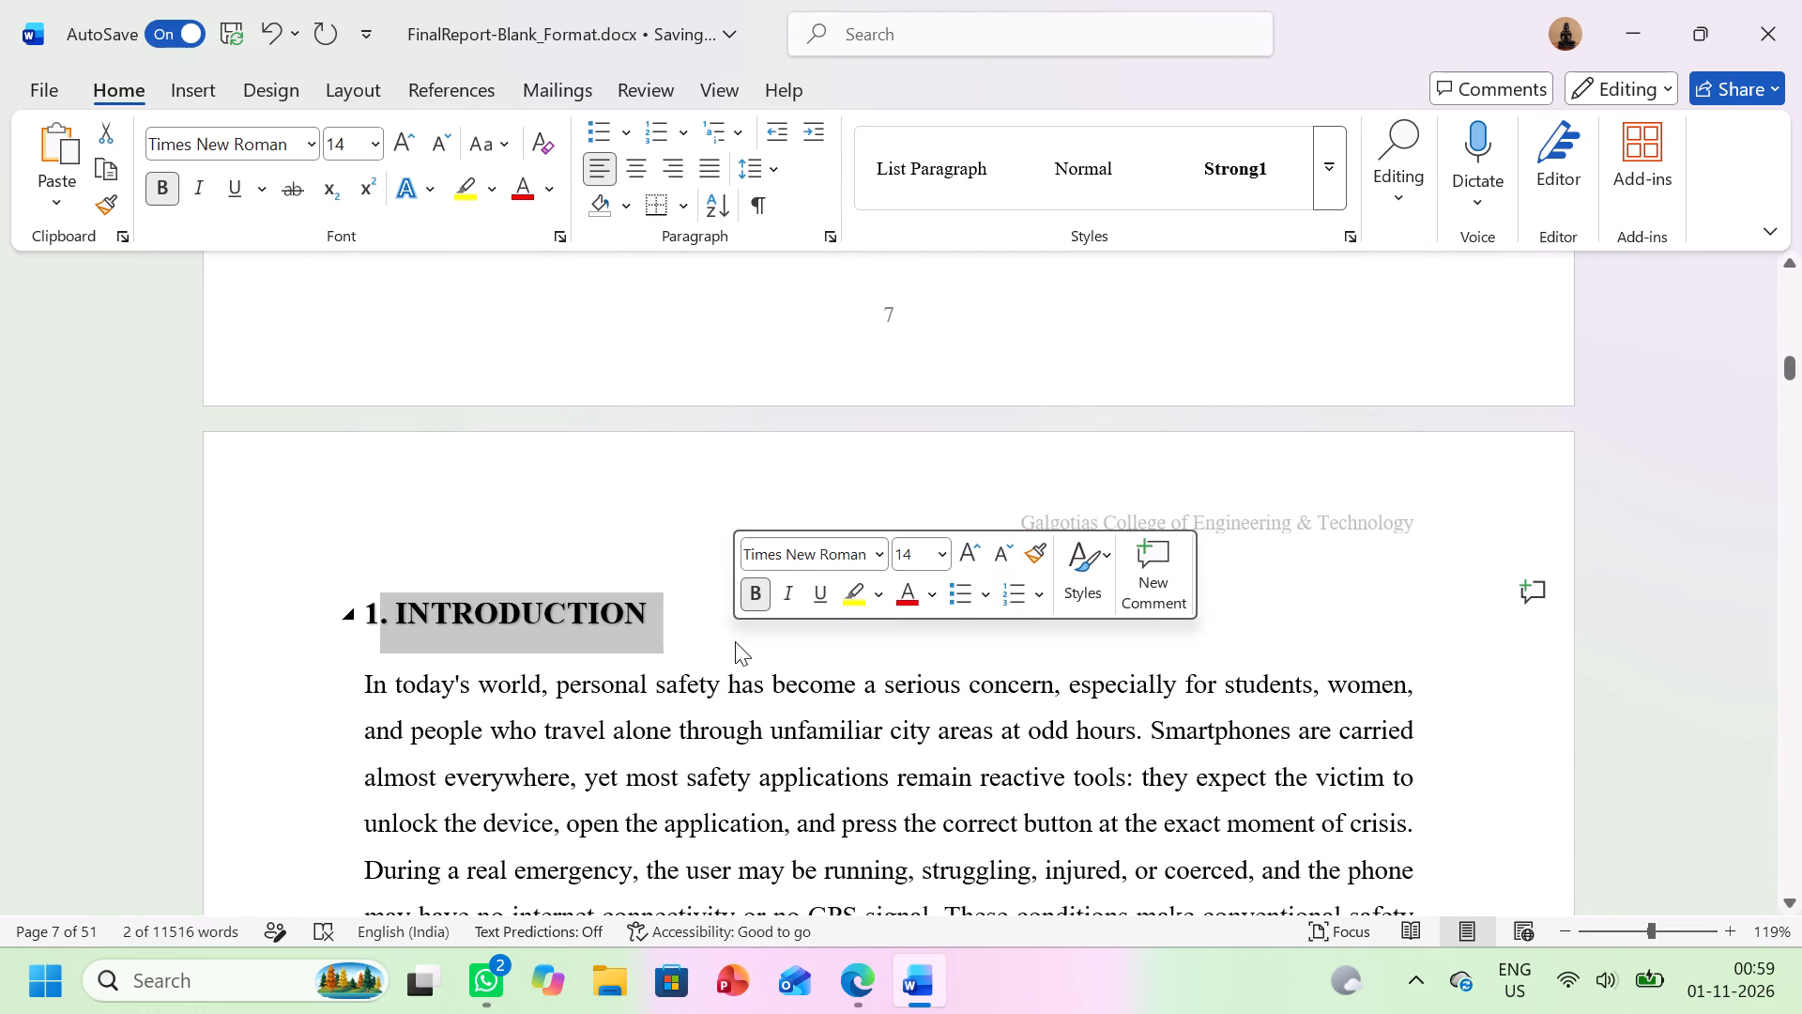
{"action": "left_click", "coordinate": [735, 641]}
{"action": "scroll", "coordinate": [735, 641], "scroll_direction": "down", "scroll_amount": 1}
{"action": "left_click_drag", "start_coordinate": [441, 518], "coordinate": [549, 532]}
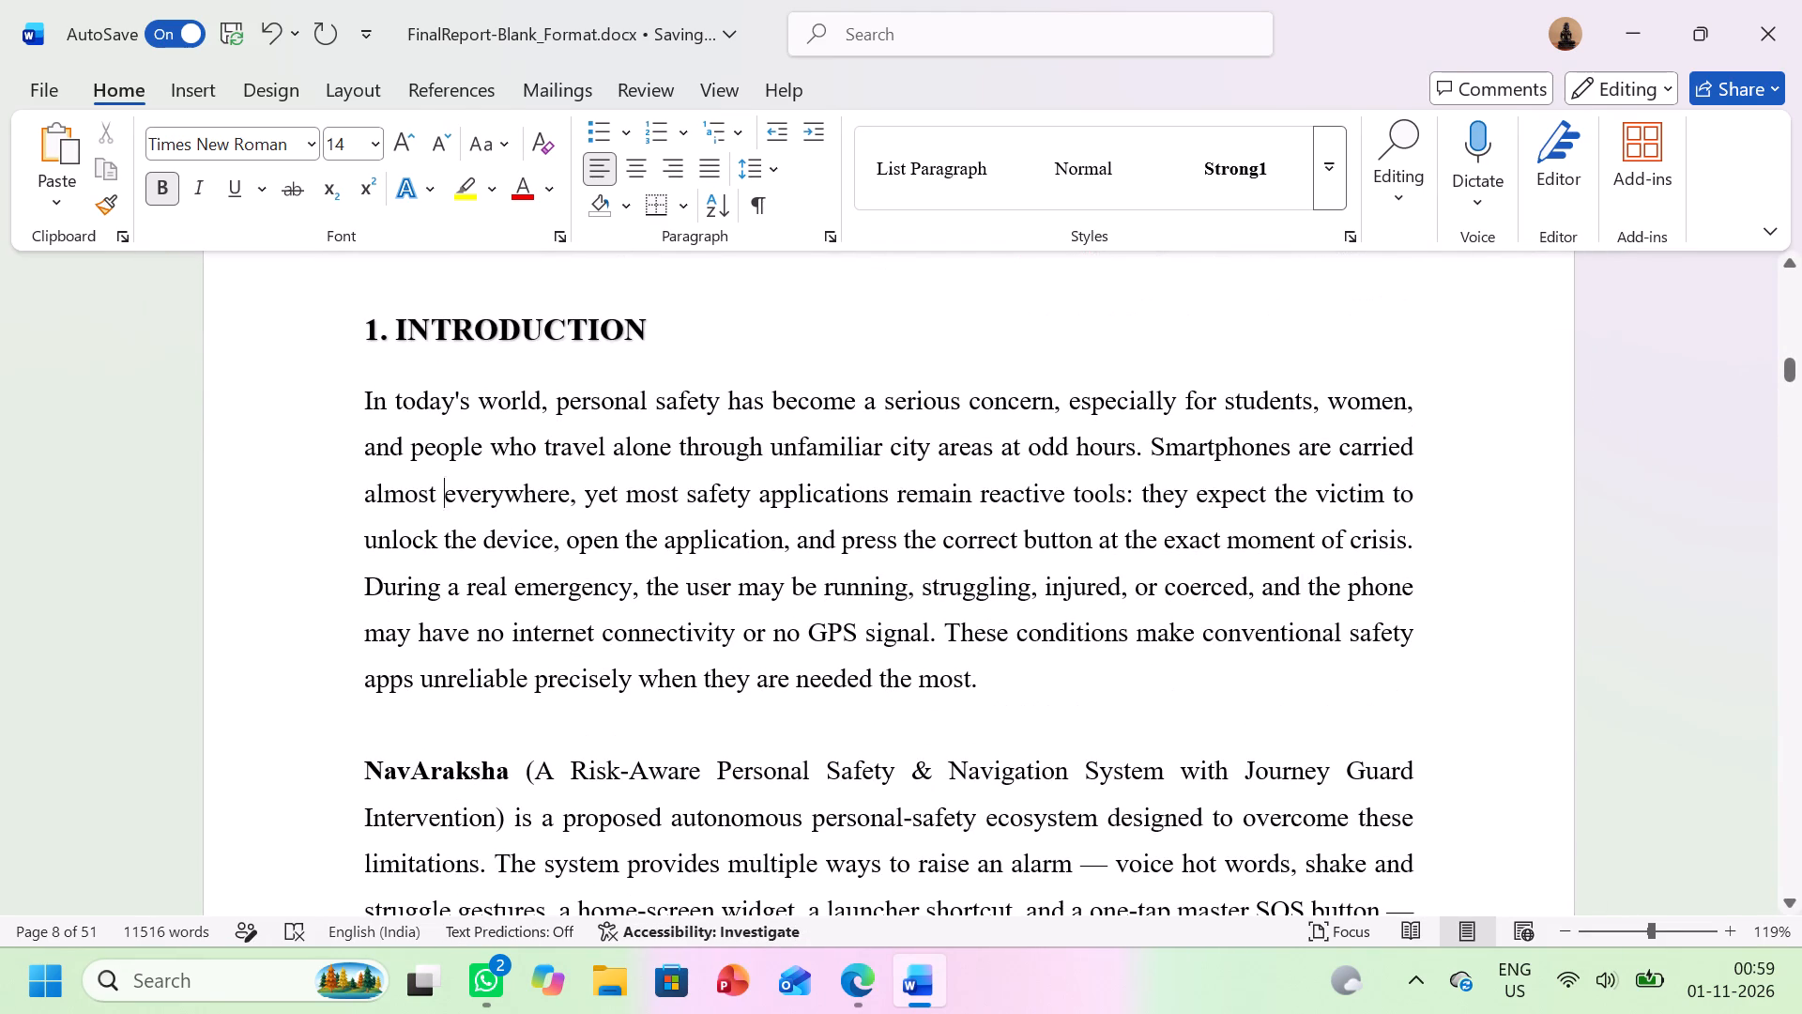
{"action": "left_click_drag", "start_coordinate": [549, 532], "coordinate": [797, 593]}
{"action": "left_click", "coordinate": [811, 686]}
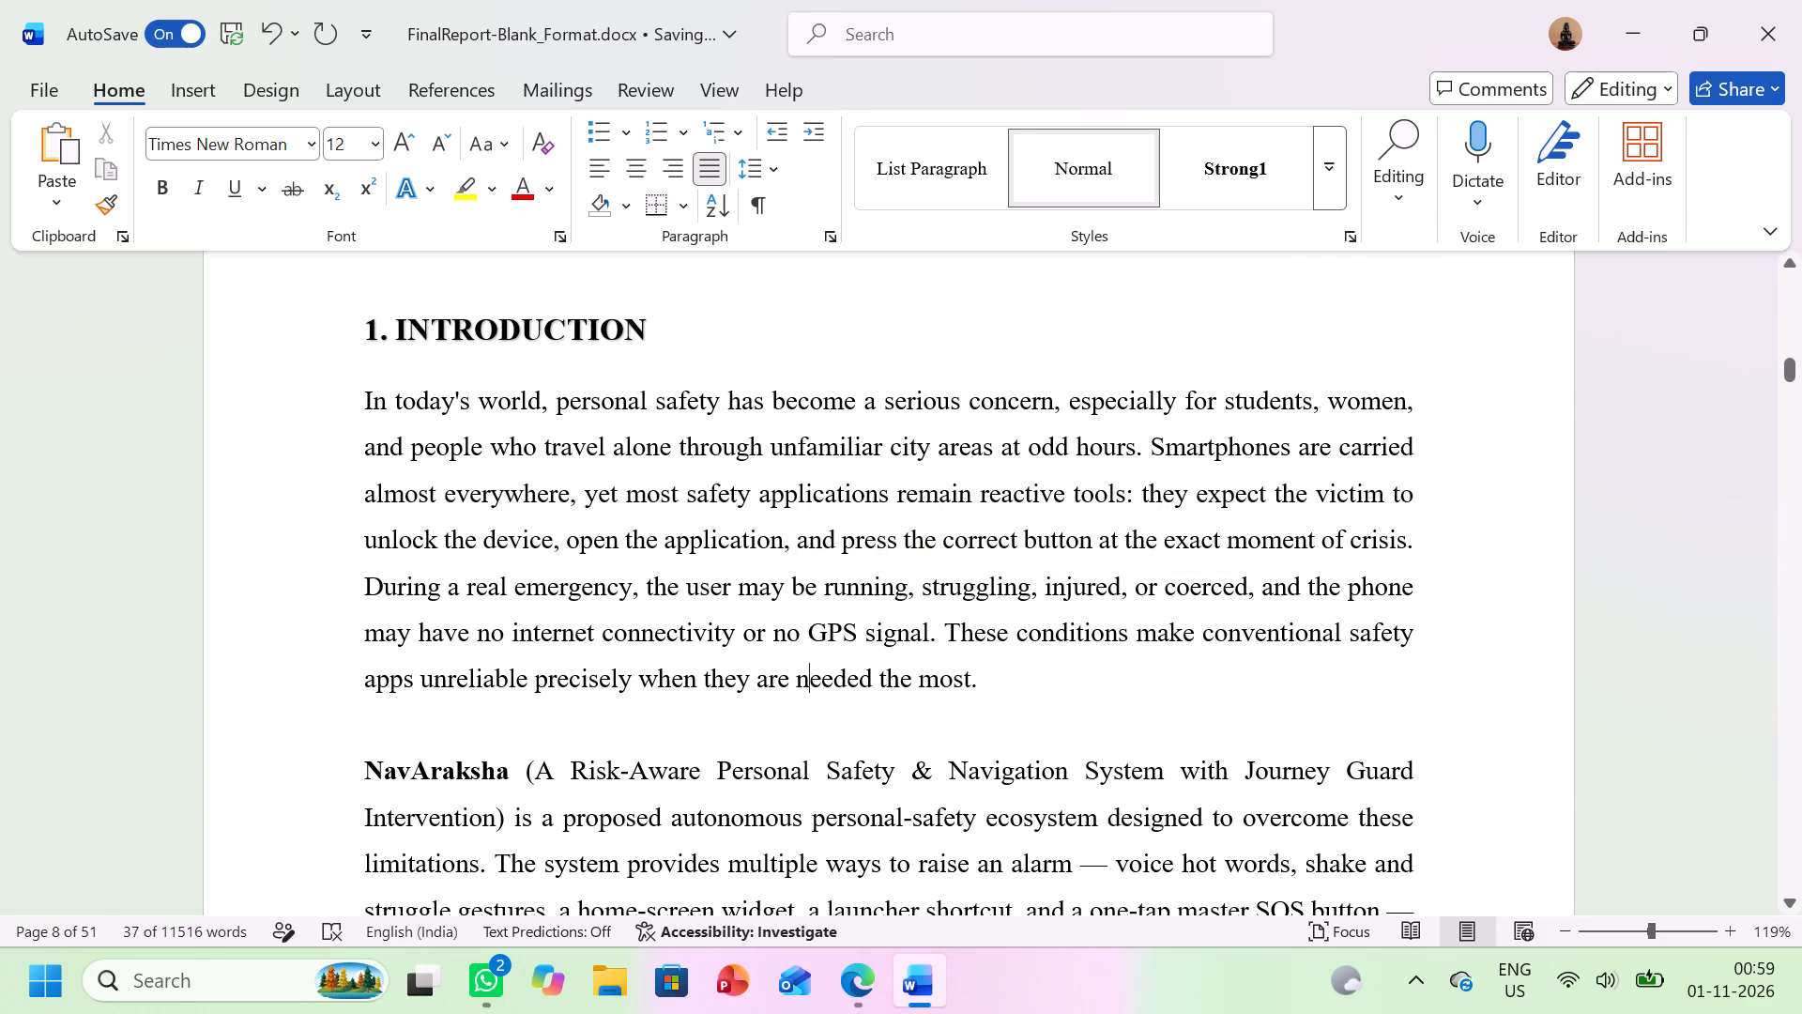
Remove the blank lines between the Introduction's last paragraph and the "1.1 Project Description" heading.
{"action": "scroll", "coordinate": [811, 686], "scroll_direction": "down", "scroll_amount": 4}
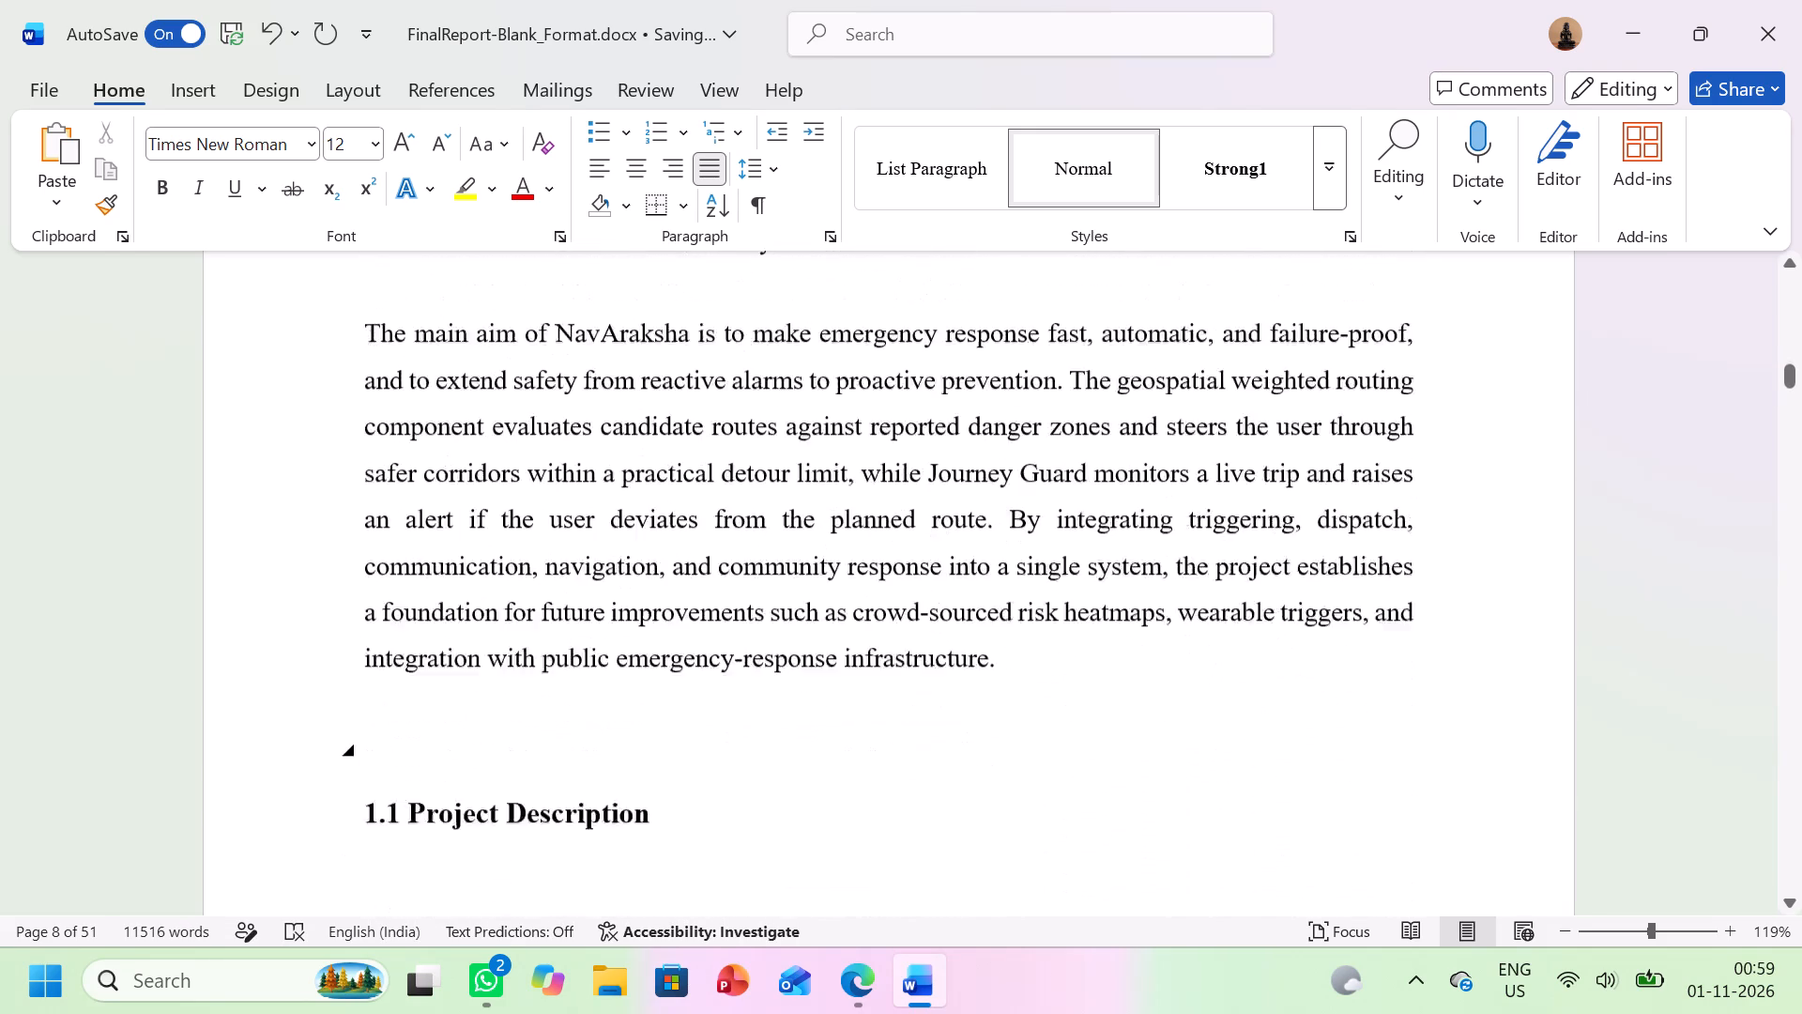
{"action": "scroll", "coordinate": [811, 686], "scroll_direction": "down", "scroll_amount": 2}
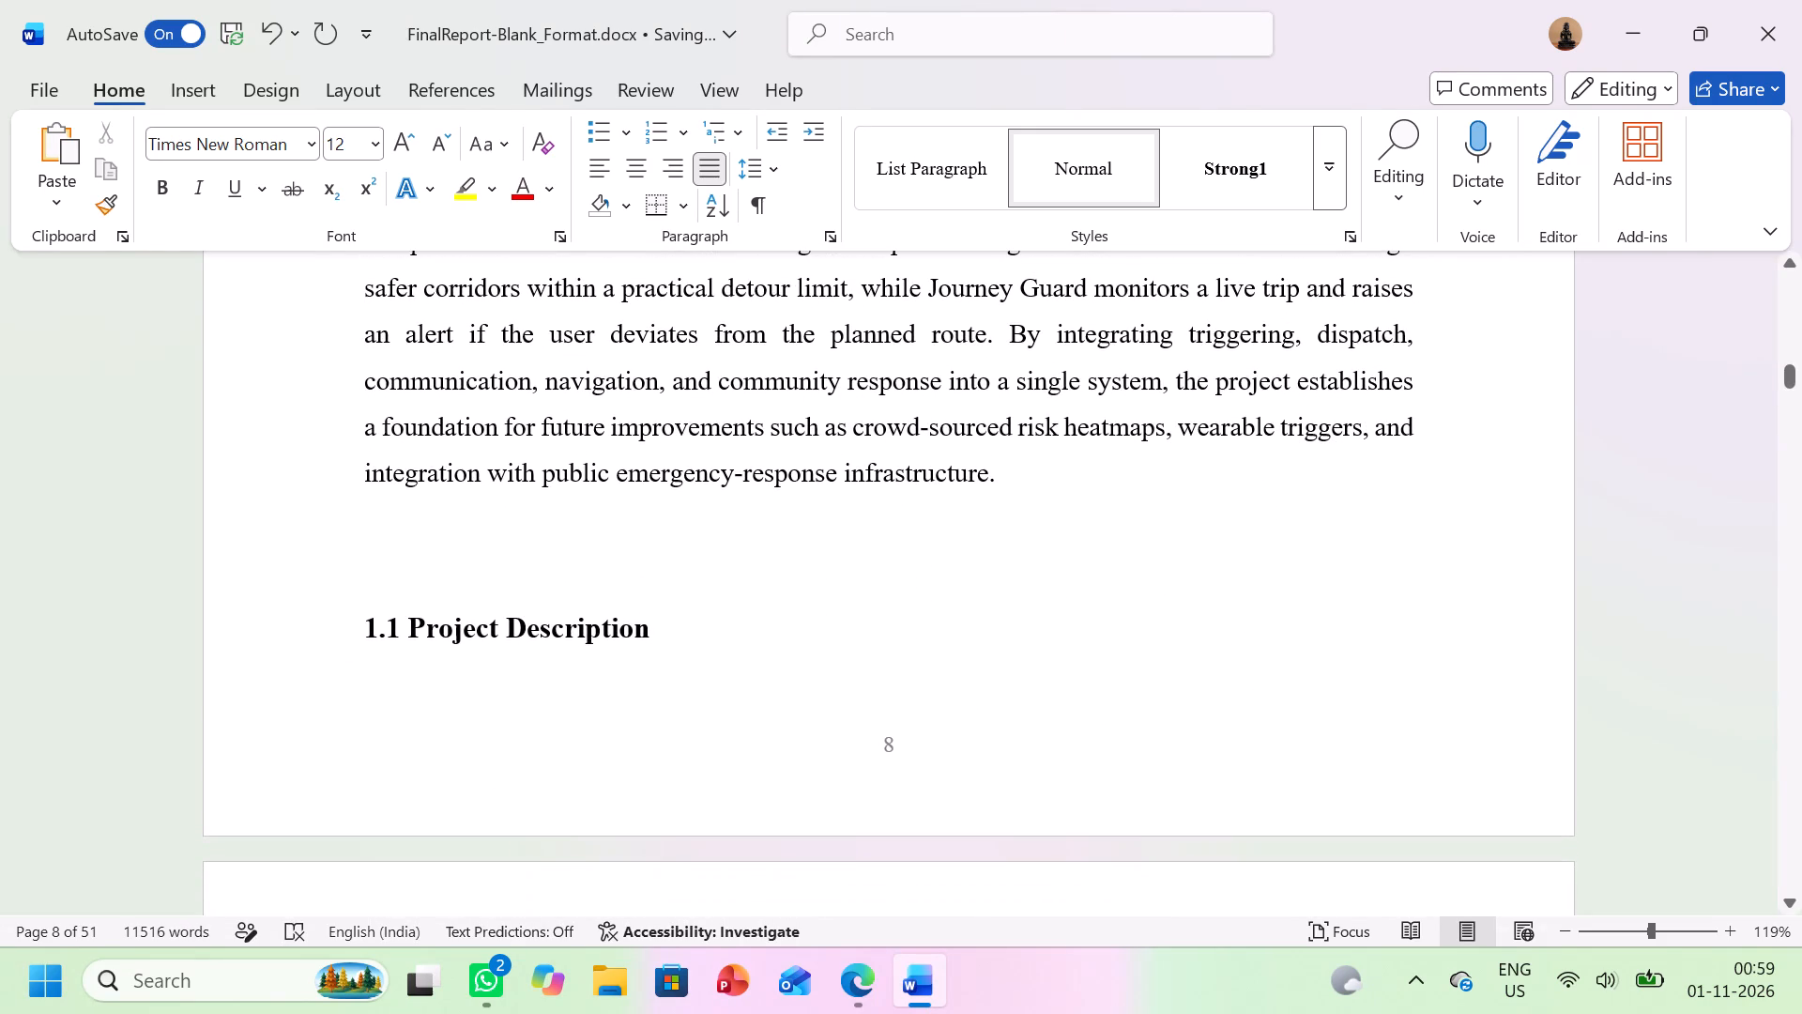
{"action": "left_click", "coordinate": [452, 585]}
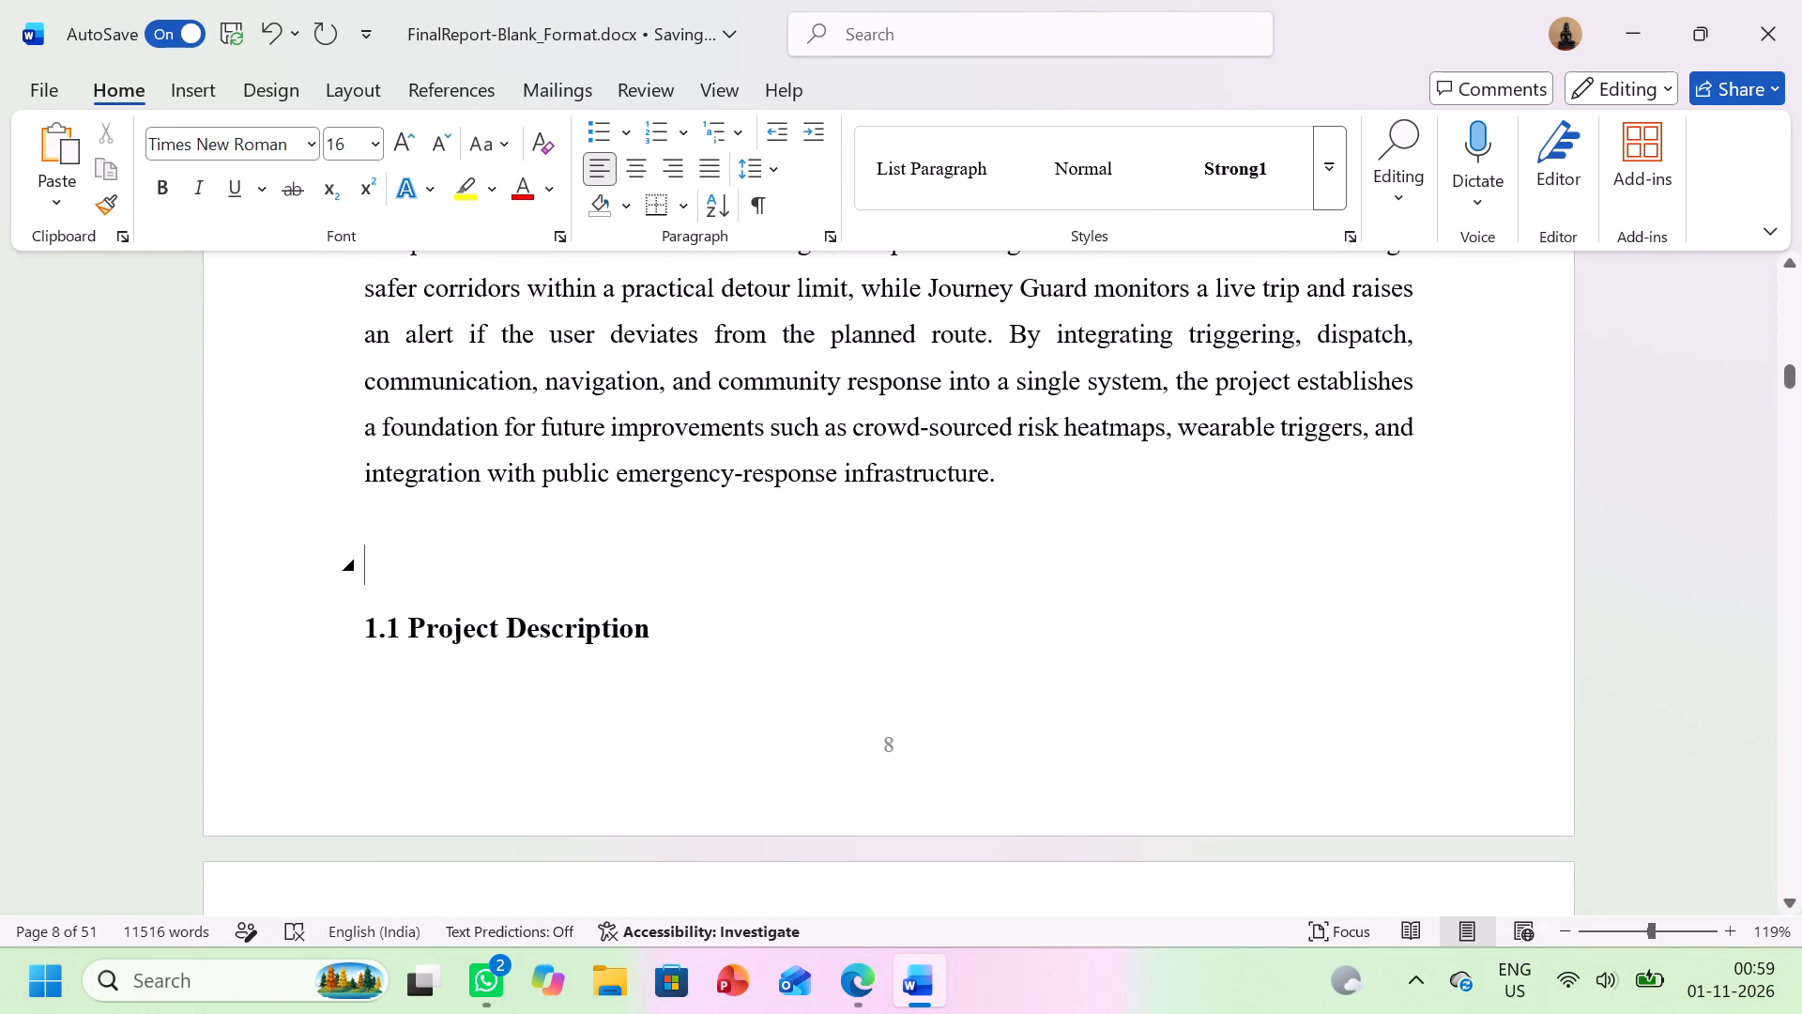
{"action": "key", "text": "BackSpace"}
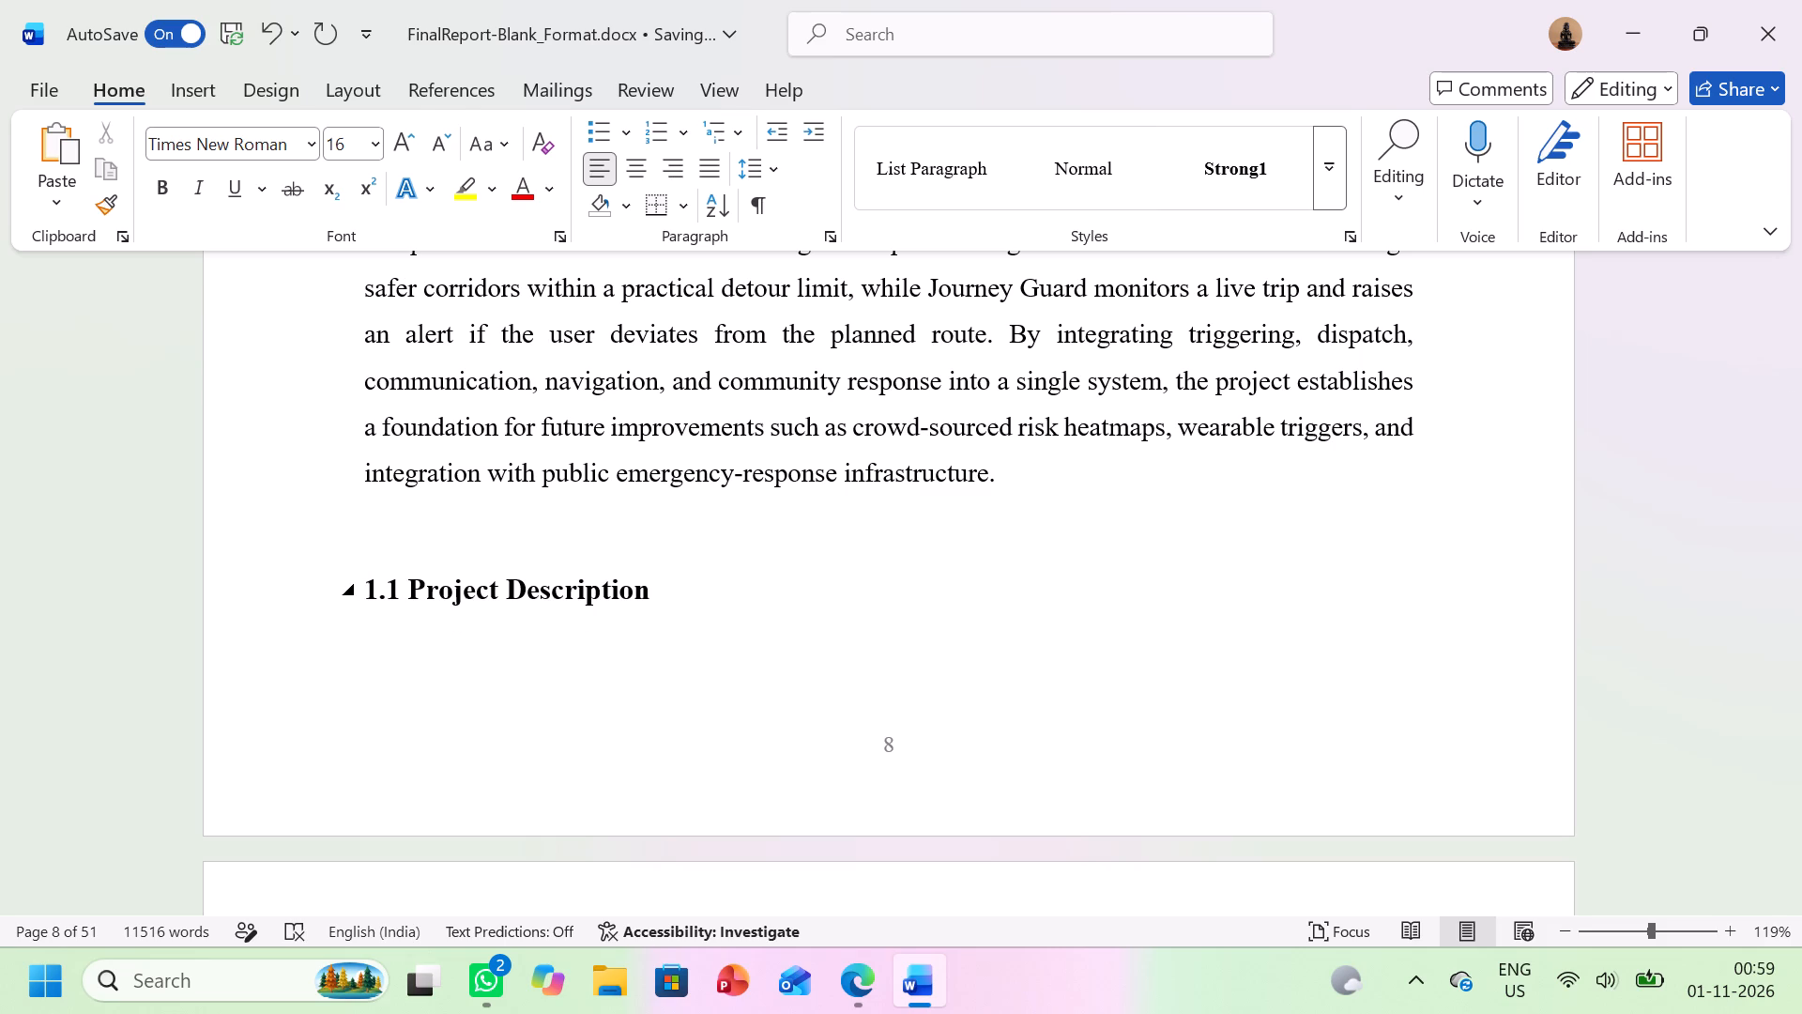
{"action": "key", "text": "Down"}
{"action": "key", "text": "BackSpace"}
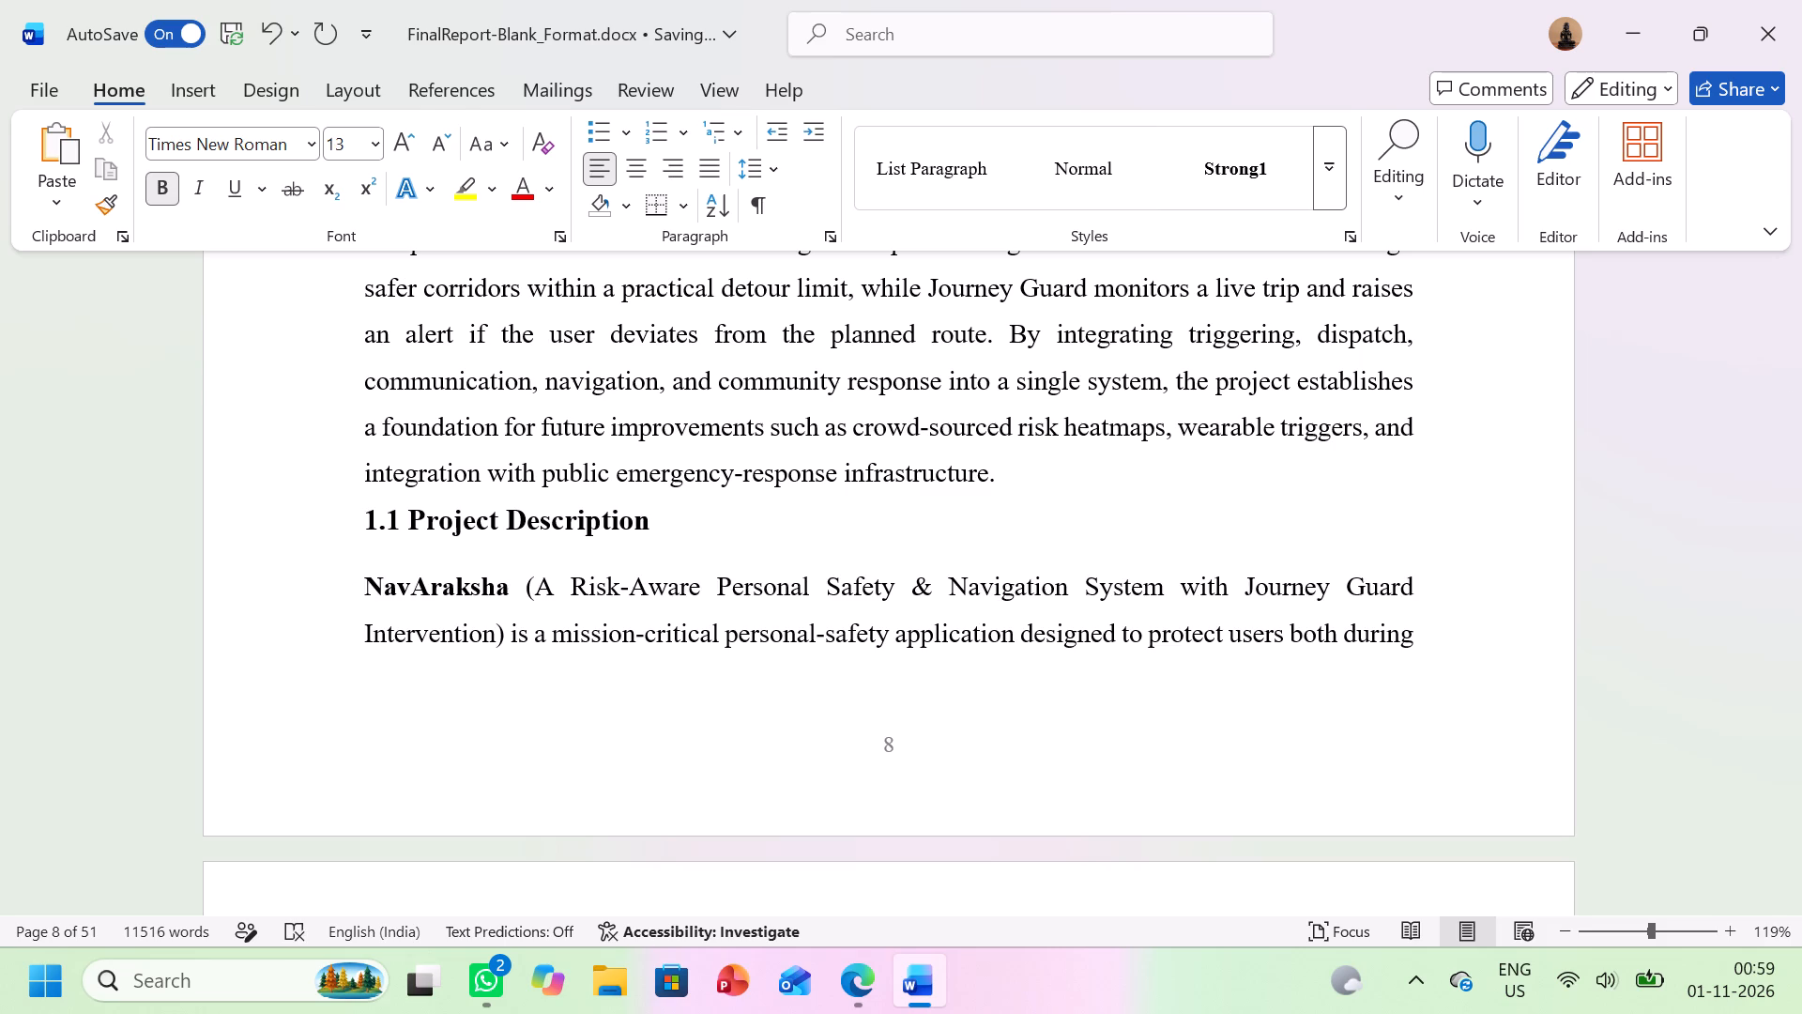
Review the layout and spacing from the Introduction heading through Project Description to the Proposed System section.
{"action": "scroll", "coordinate": [452, 585], "scroll_direction": "down", "scroll_amount": 1}
{"action": "scroll", "coordinate": [452, 585], "scroll_direction": "up", "scroll_amount": 1, "text": "ctrl"}
{"action": "scroll", "coordinate": [452, 585], "scroll_direction": "down", "scroll_amount": 1, "text": "ctrl"}
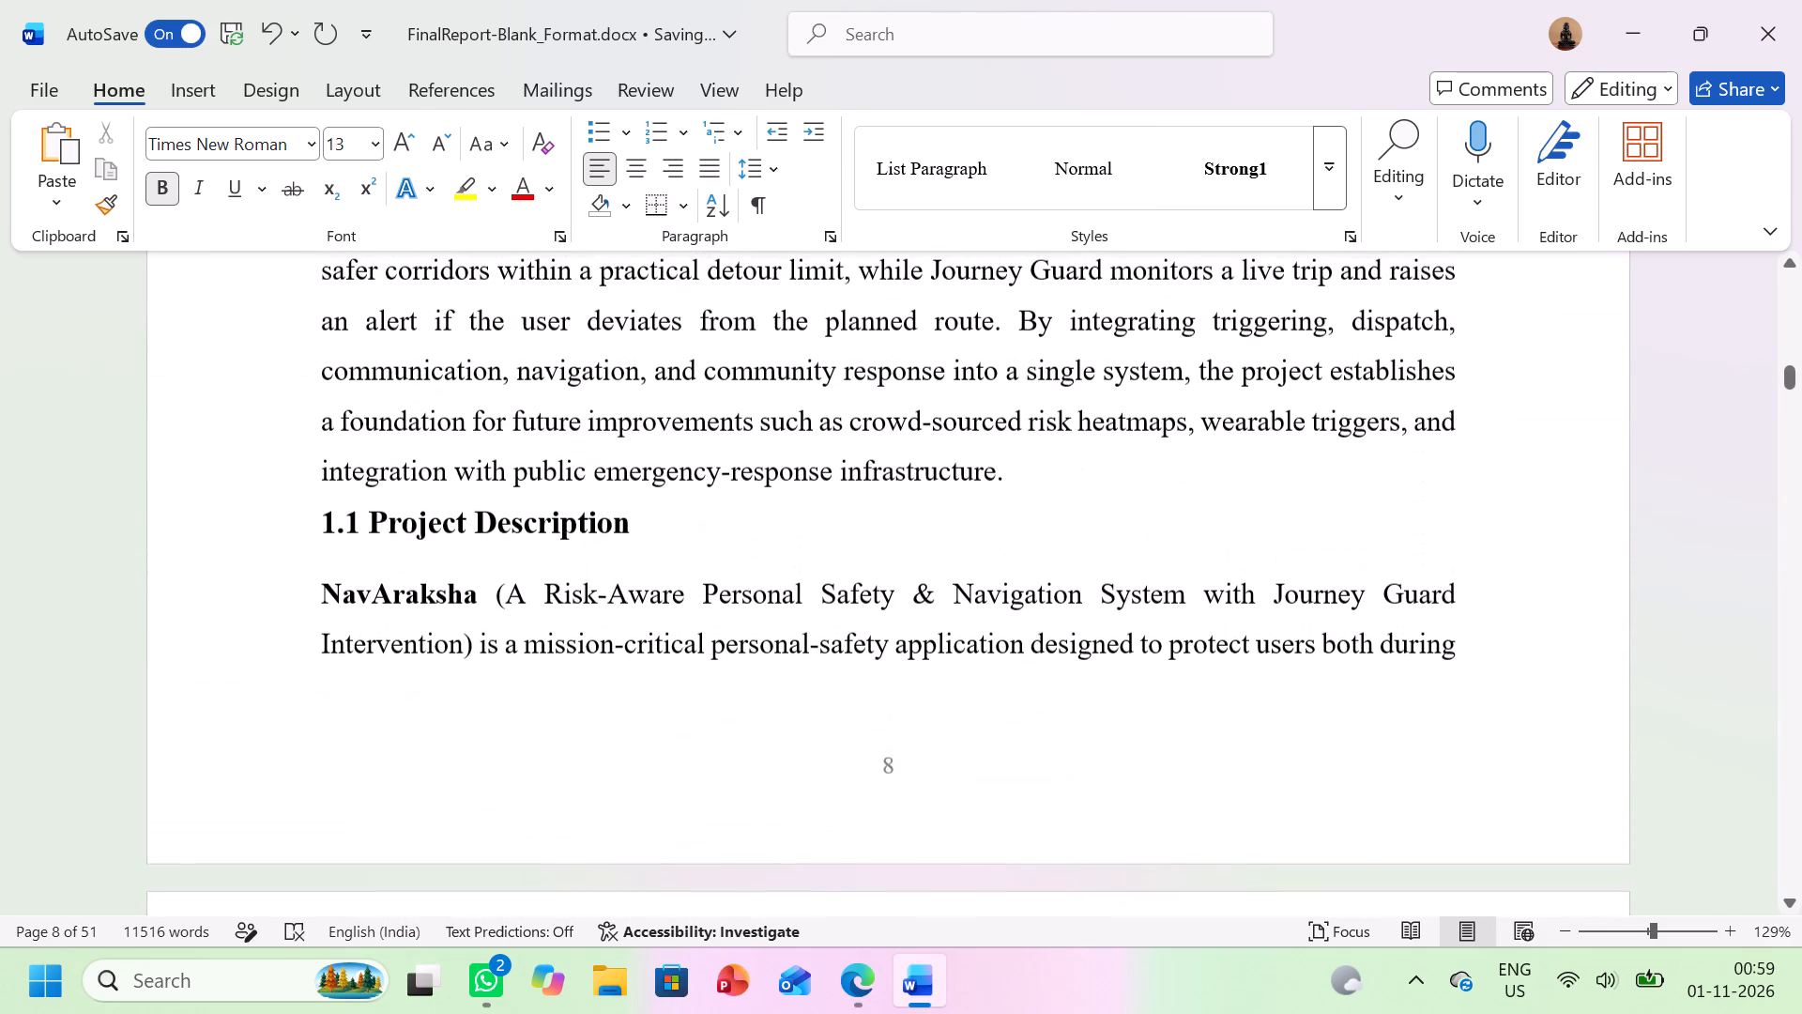
{"action": "scroll", "coordinate": [676, 549], "scroll_direction": "down", "scroll_amount": 3}
{"action": "scroll", "coordinate": [676, 549], "scroll_direction": "up", "scroll_amount": 1}
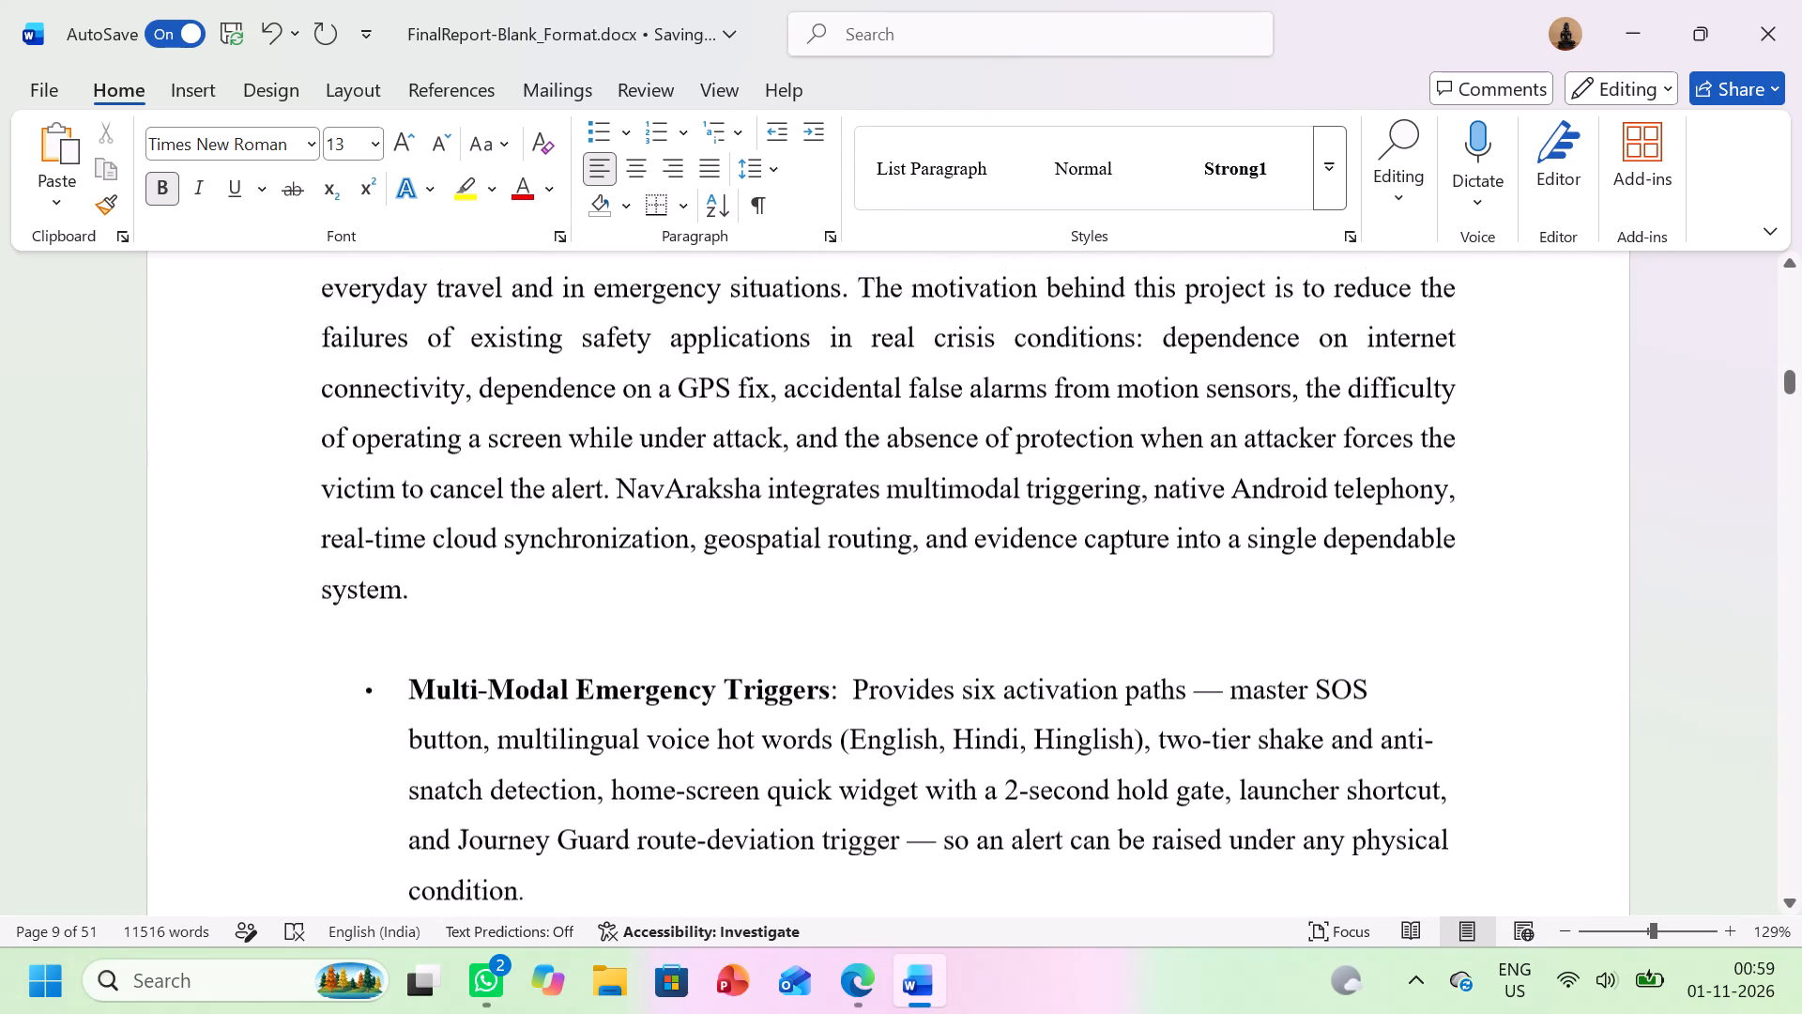
{"action": "scroll", "coordinate": [676, 549], "scroll_direction": "up", "scroll_amount": 3}
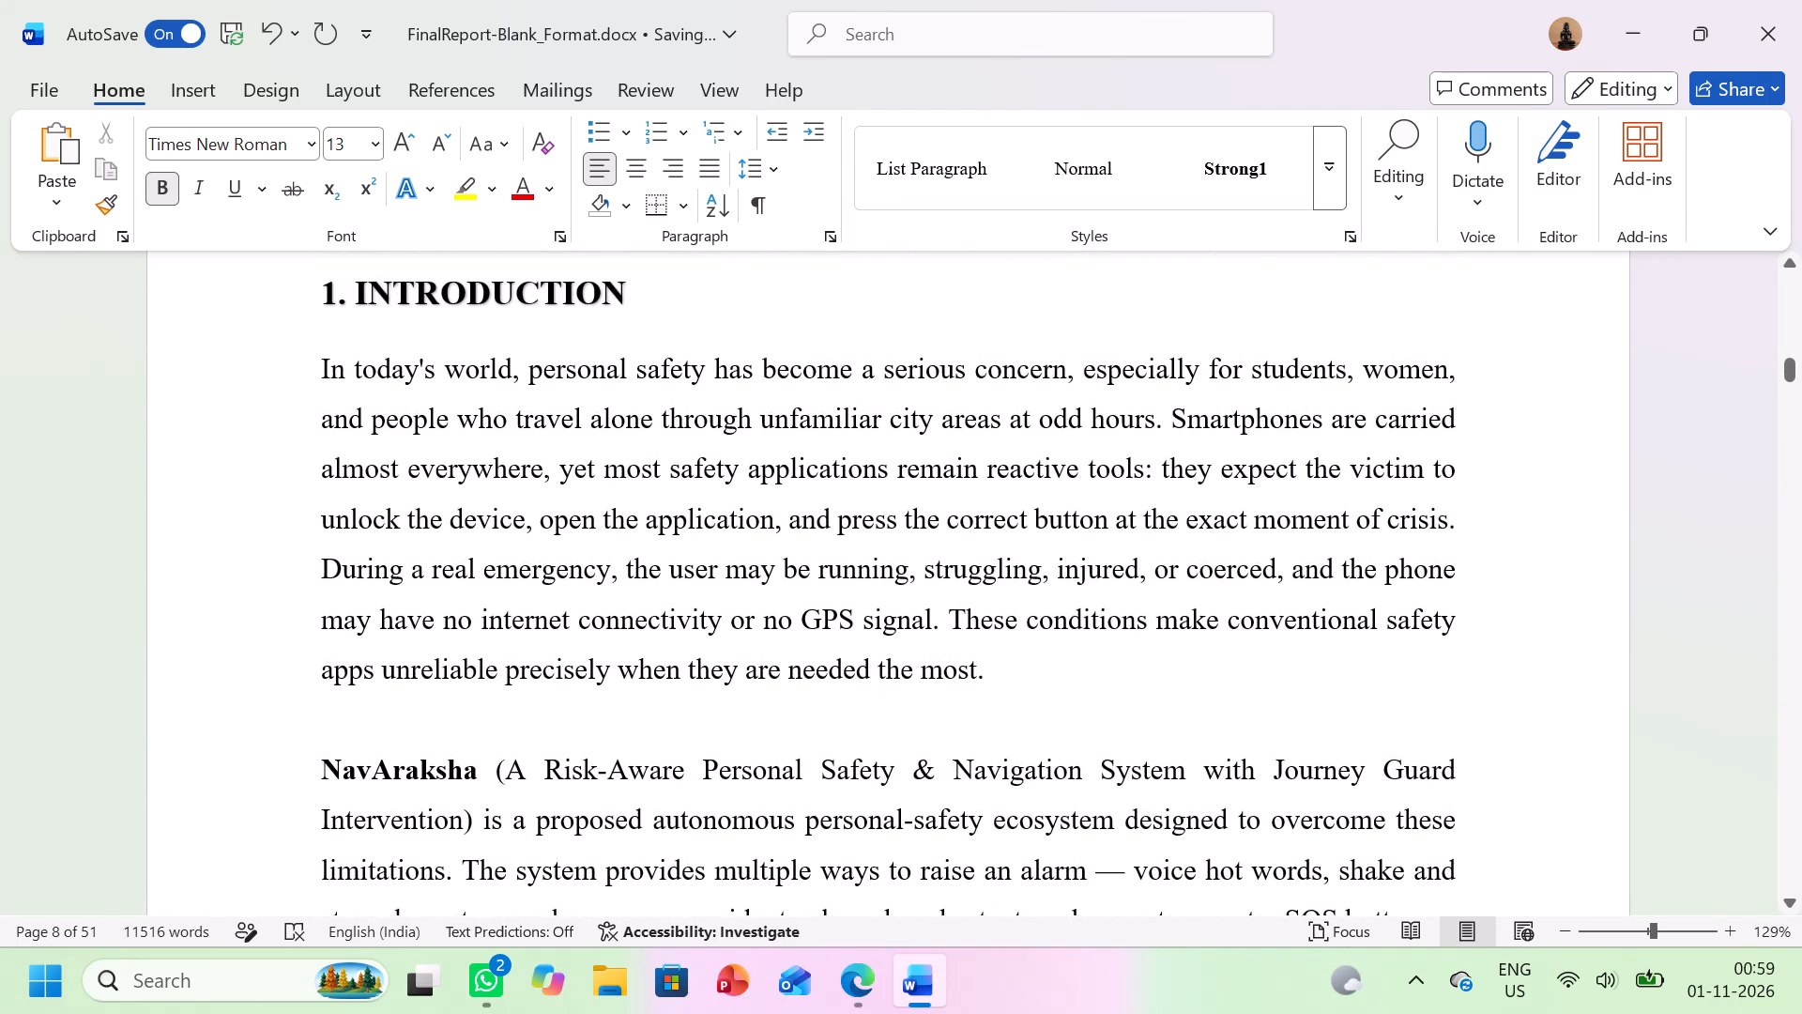
{"action": "scroll", "coordinate": [676, 549], "scroll_direction": "up", "scroll_amount": 2}
{"action": "left_click", "coordinate": [676, 510]}
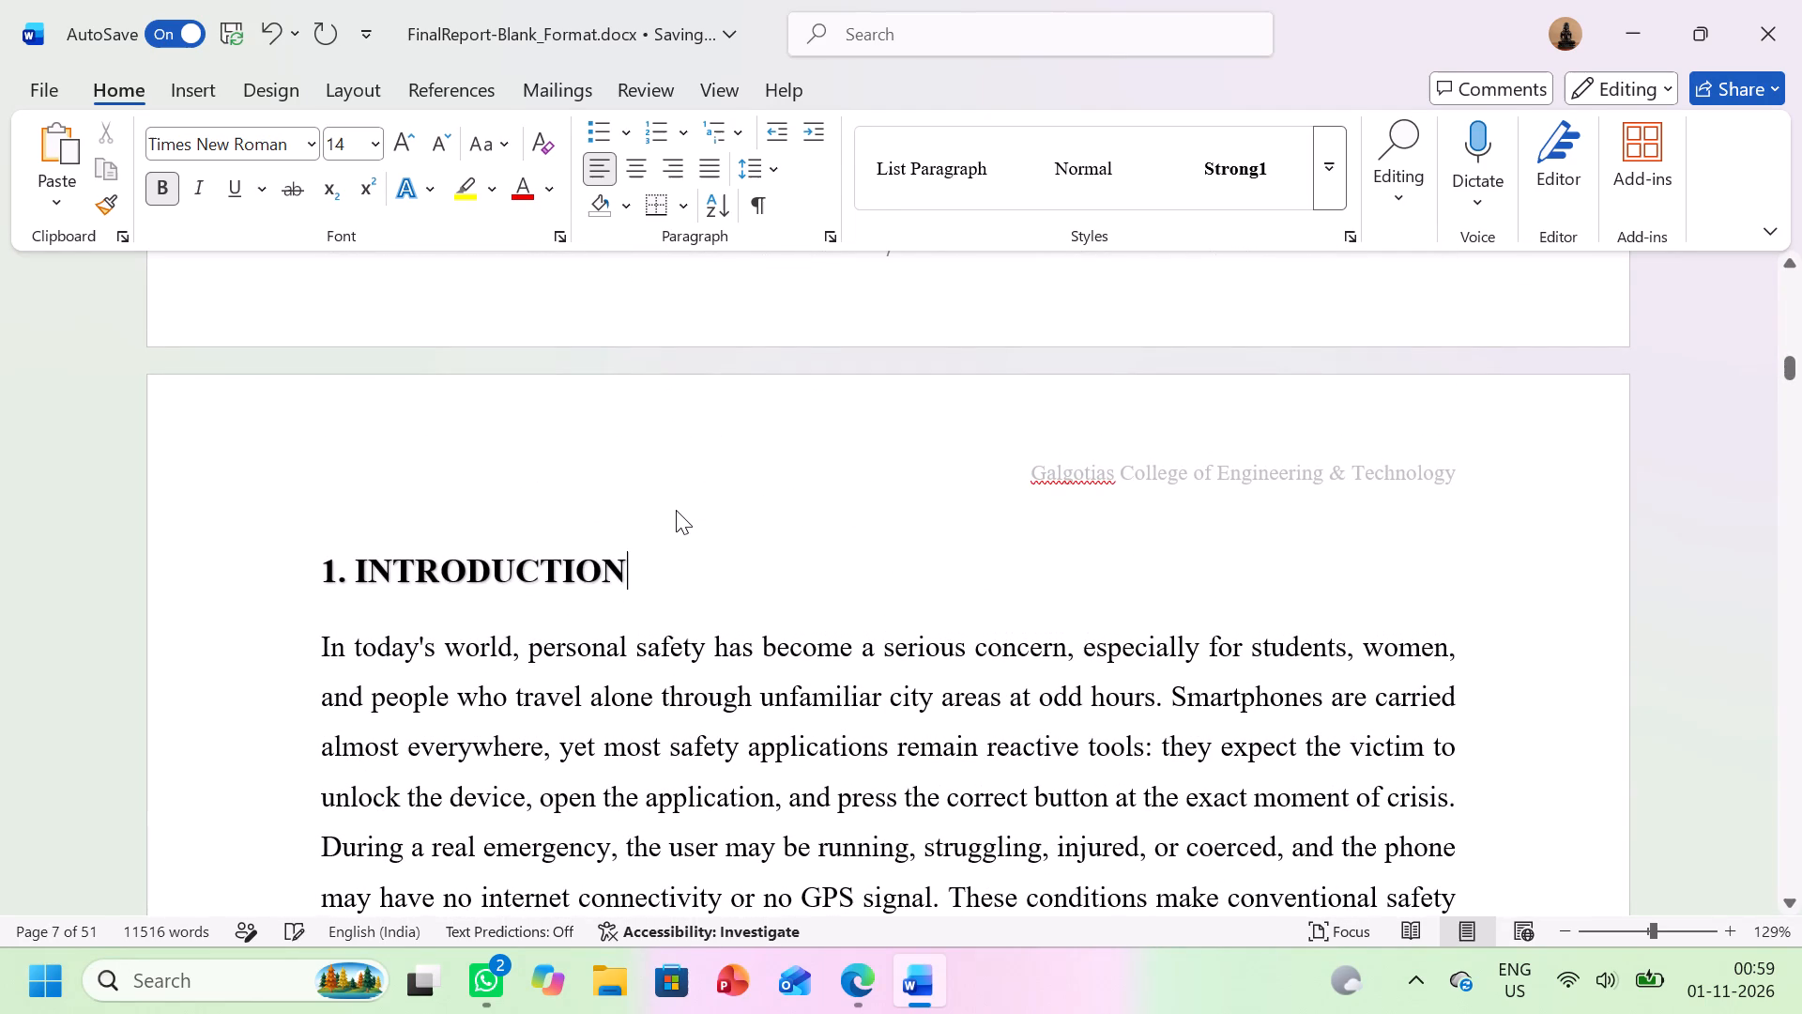
{"action": "left_click", "coordinate": [679, 484]}
{"action": "scroll", "coordinate": [679, 484], "scroll_direction": "down", "scroll_amount": 5}
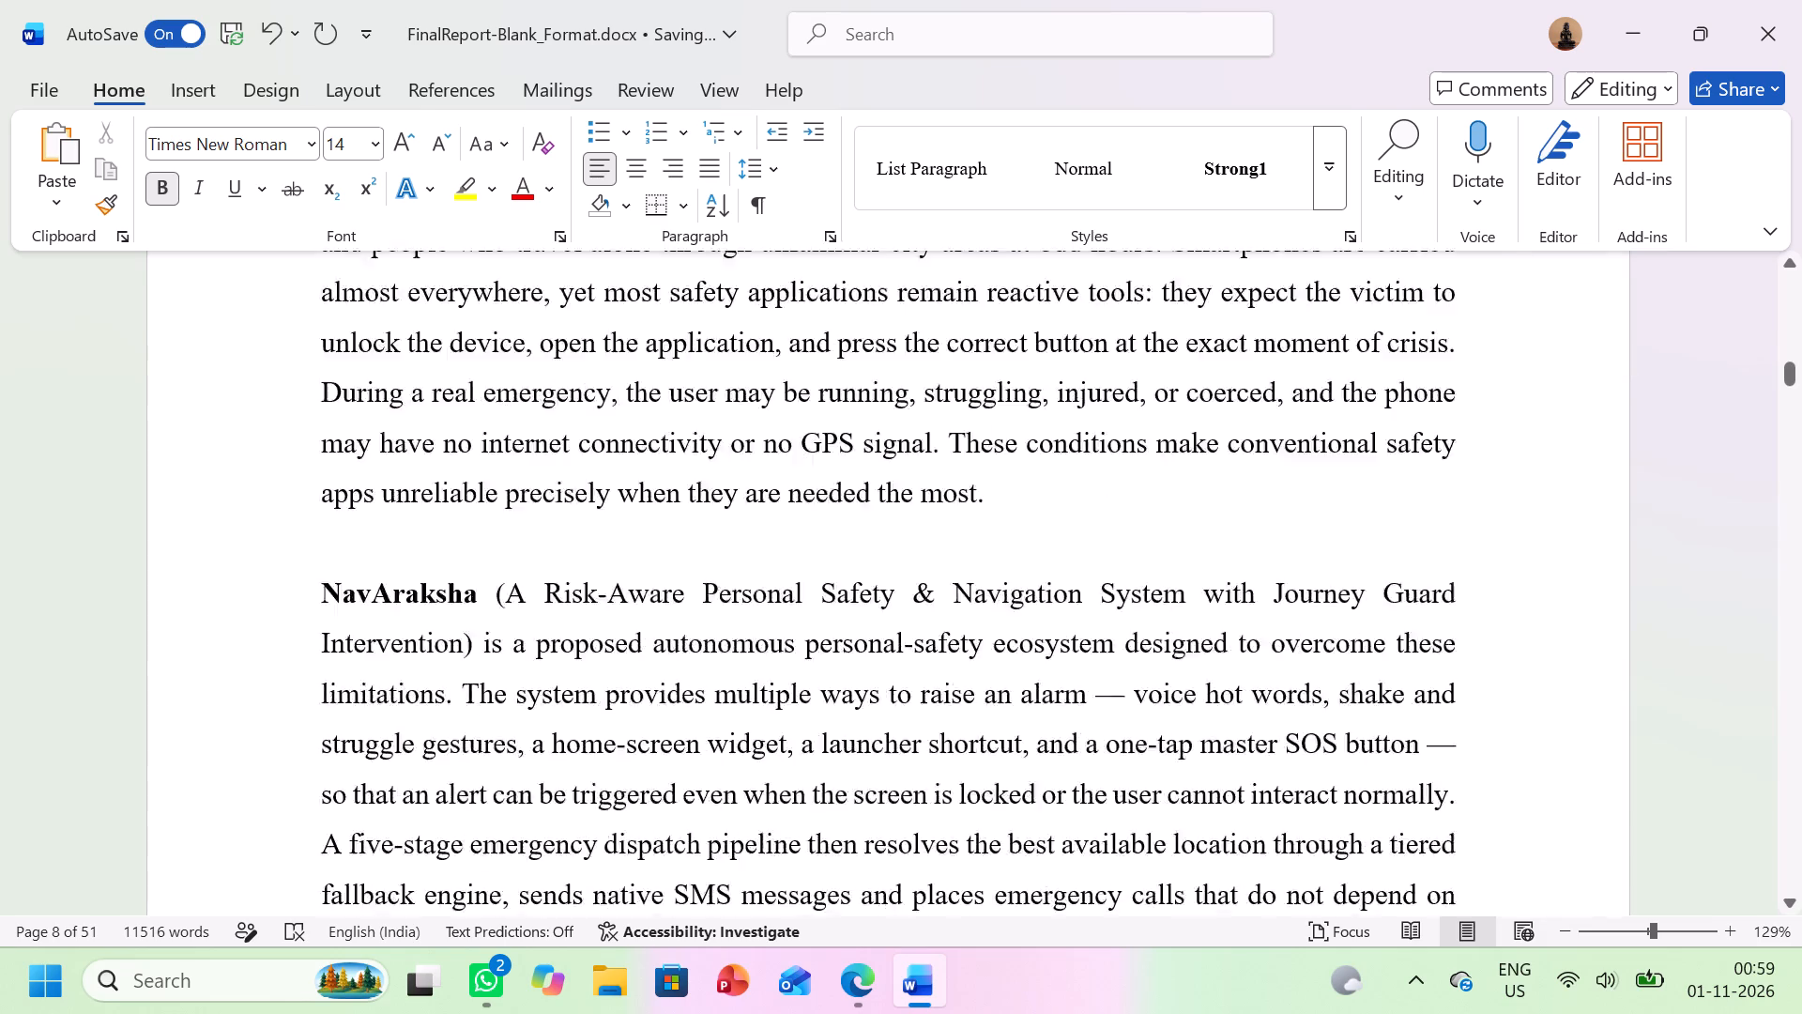
{"action": "scroll", "coordinate": [679, 484], "scroll_direction": "down", "scroll_amount": 15}
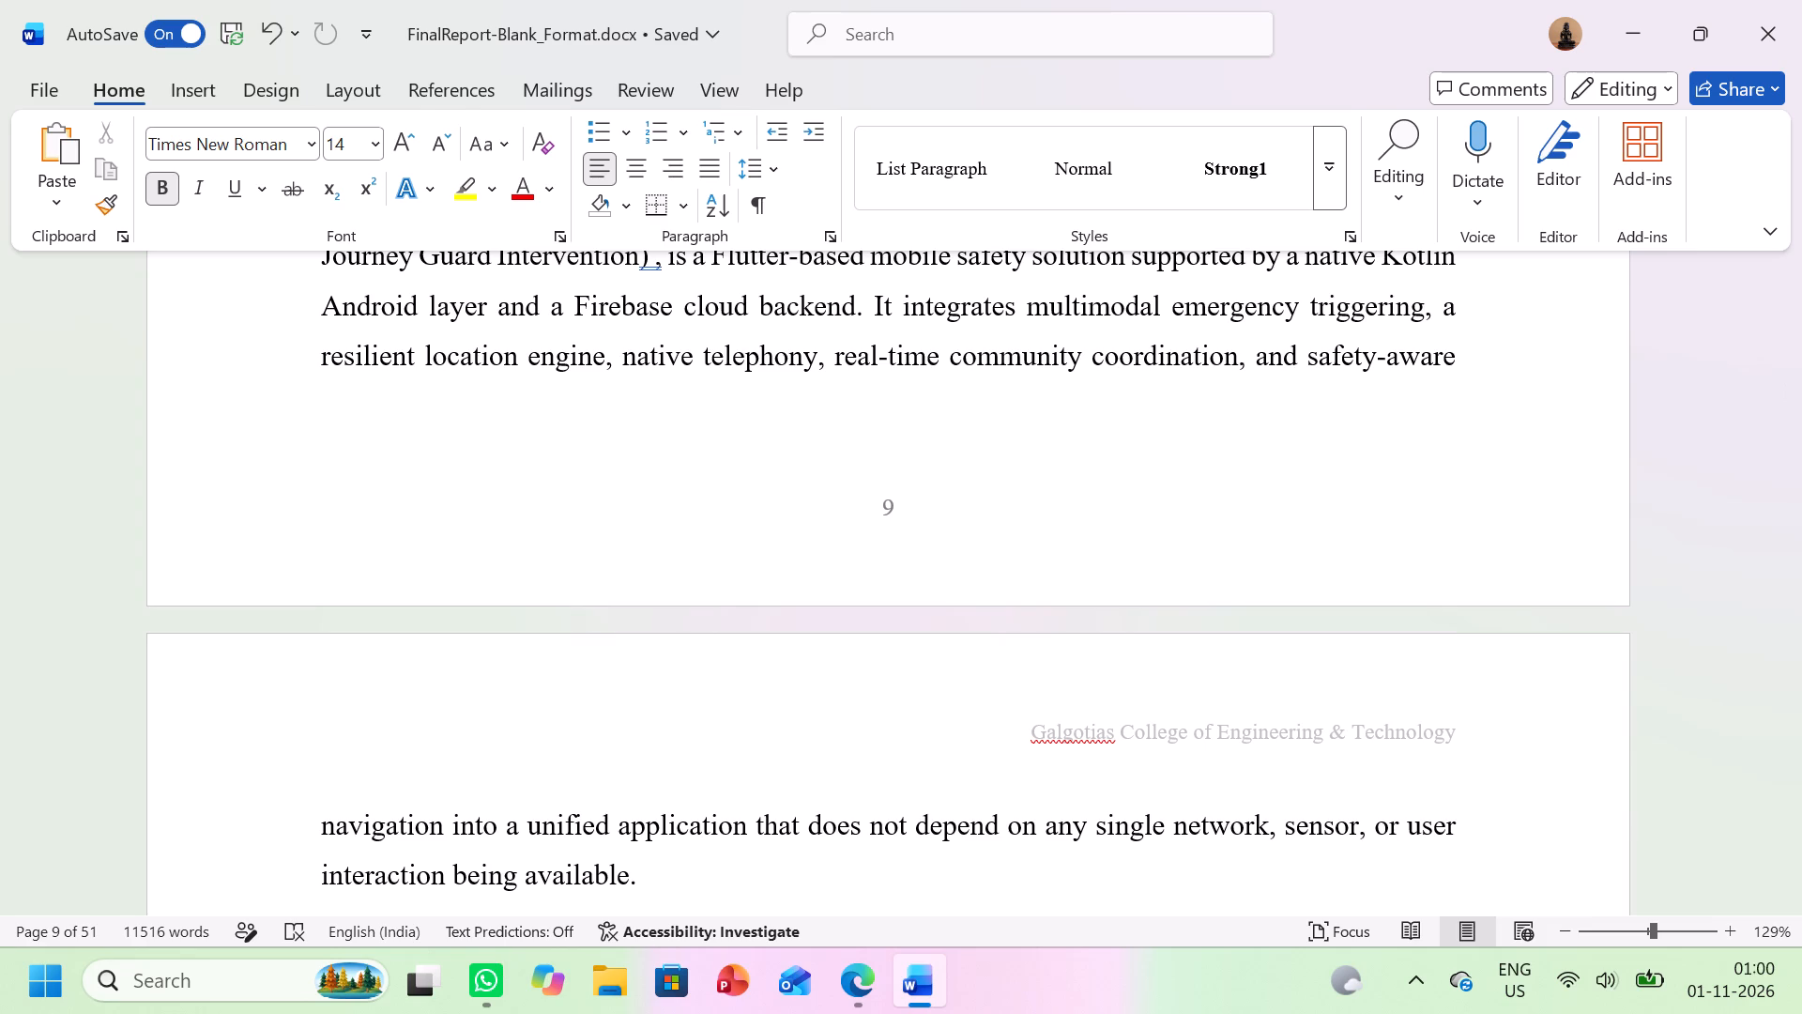
Delete an empty line above the "Proactive Threat Avoidance" bullet in the Project Description section.
{"action": "scroll", "coordinate": [709, 515], "scroll_direction": "up", "scroll_amount": 1}
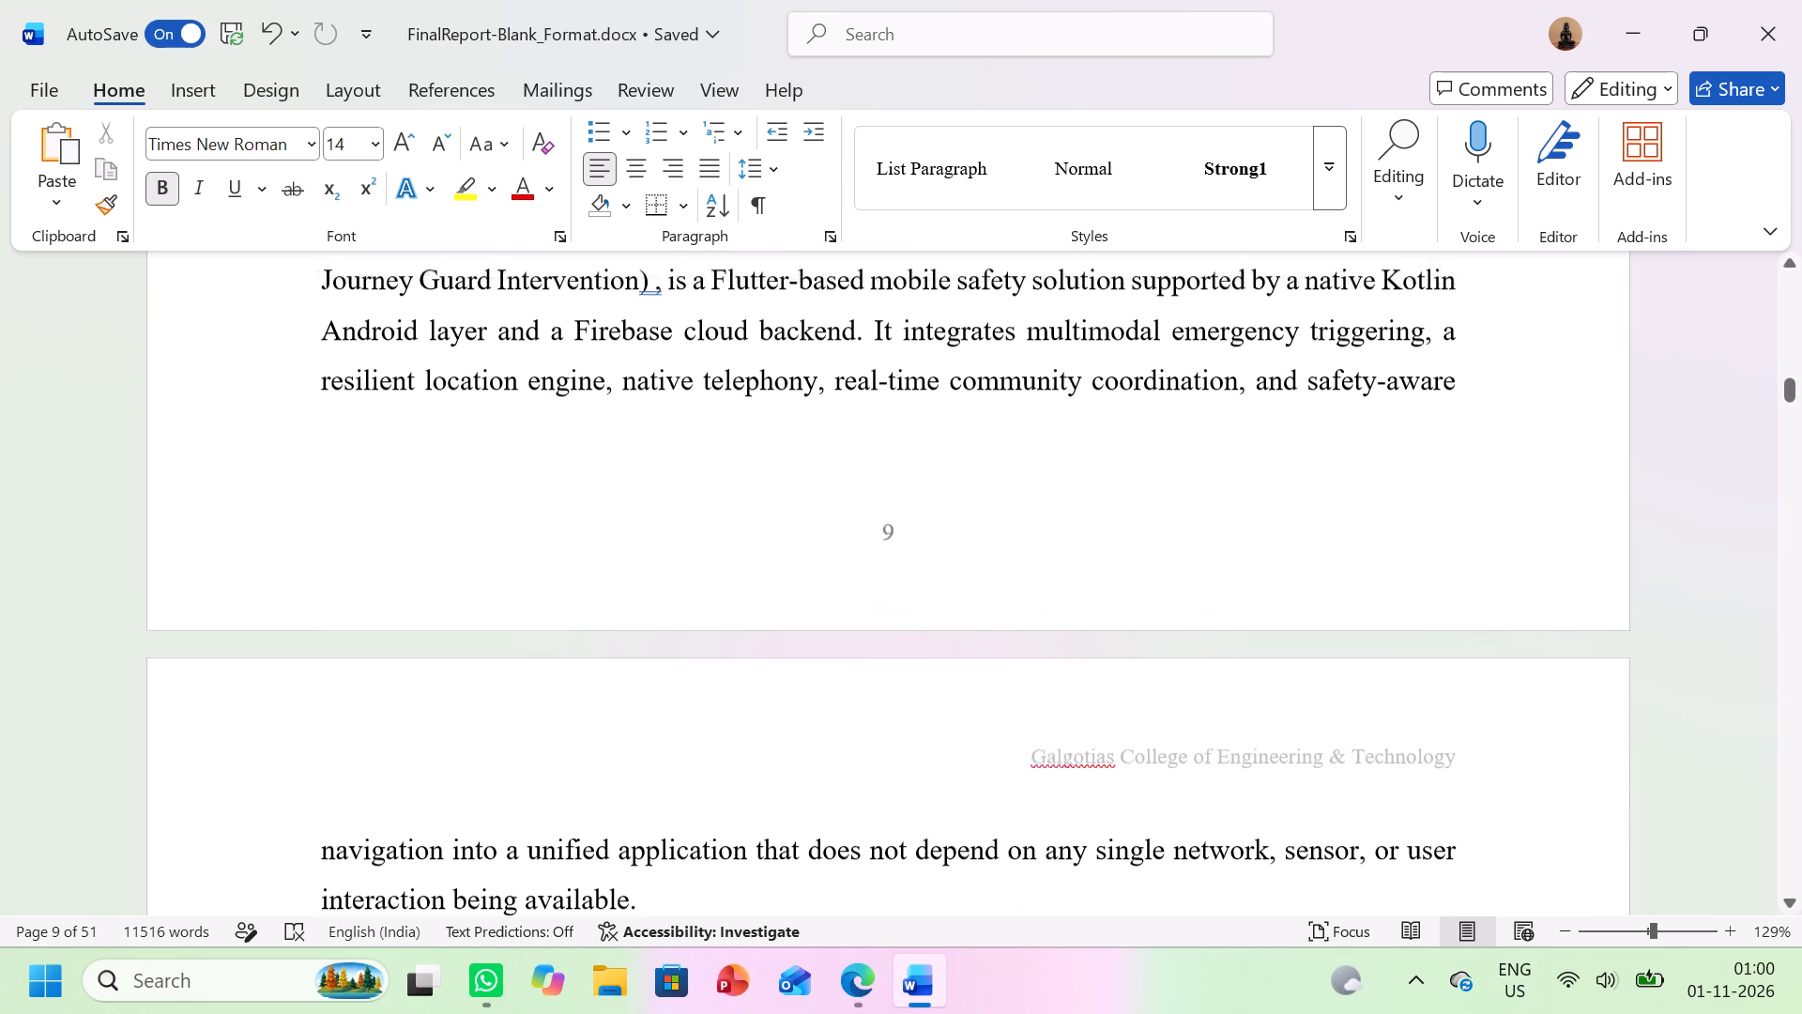
{"action": "scroll", "coordinate": [709, 515], "scroll_direction": "up", "scroll_amount": 2}
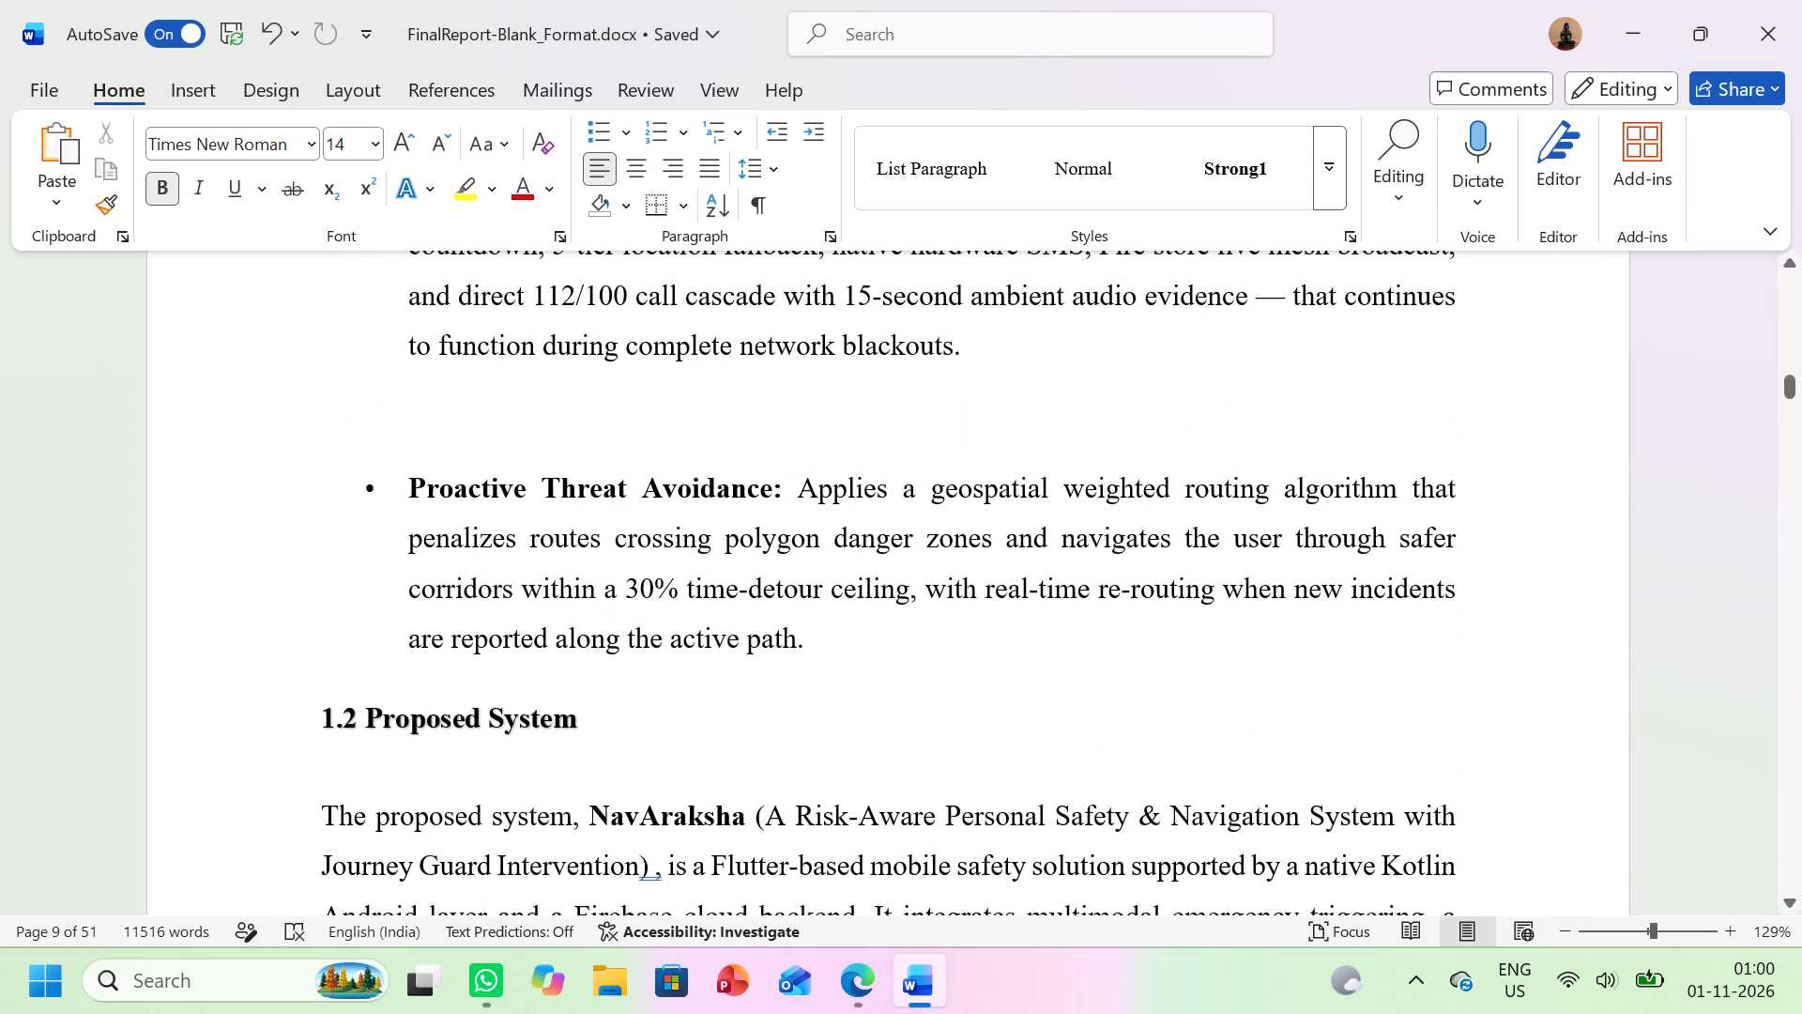
{"action": "left_click", "coordinate": [607, 458]}
{"action": "key", "text": "BackSpace"}
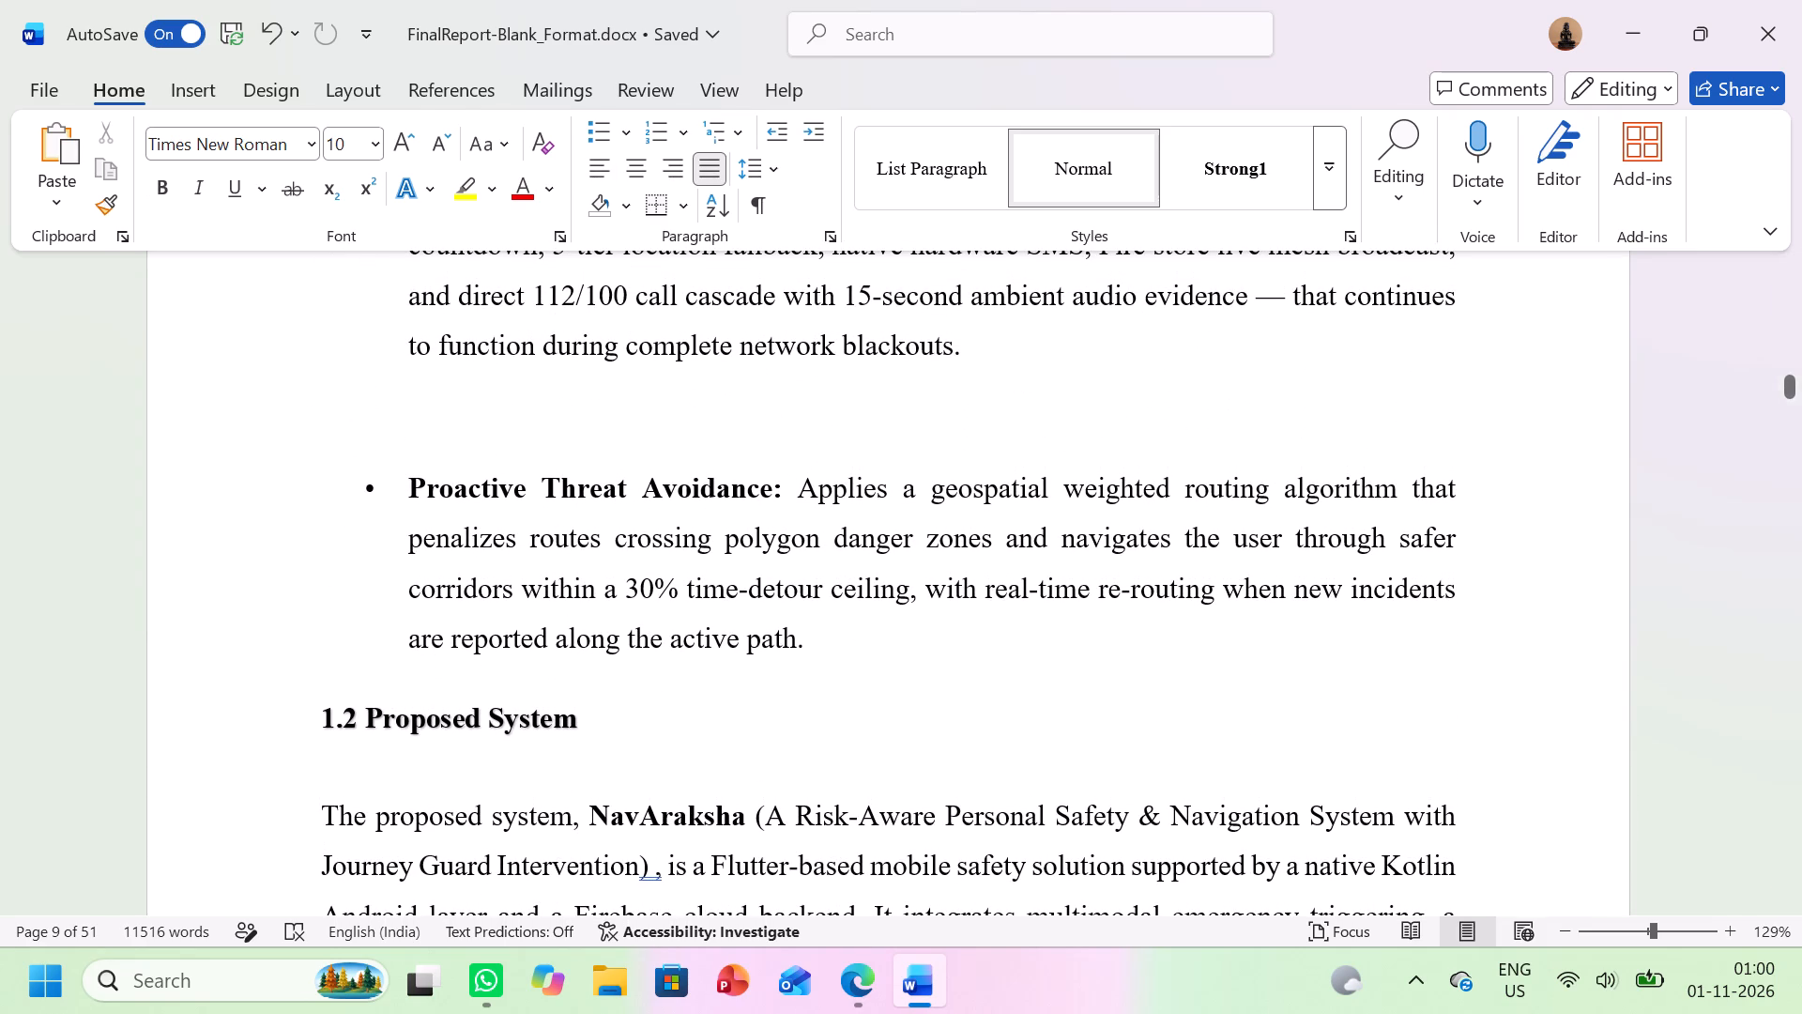
Check the page breaks and spacing from "1.1 Project Description" through the Proposed System workflow text.
{"action": "scroll", "coordinate": [607, 458], "scroll_direction": "up", "scroll_amount": 1}
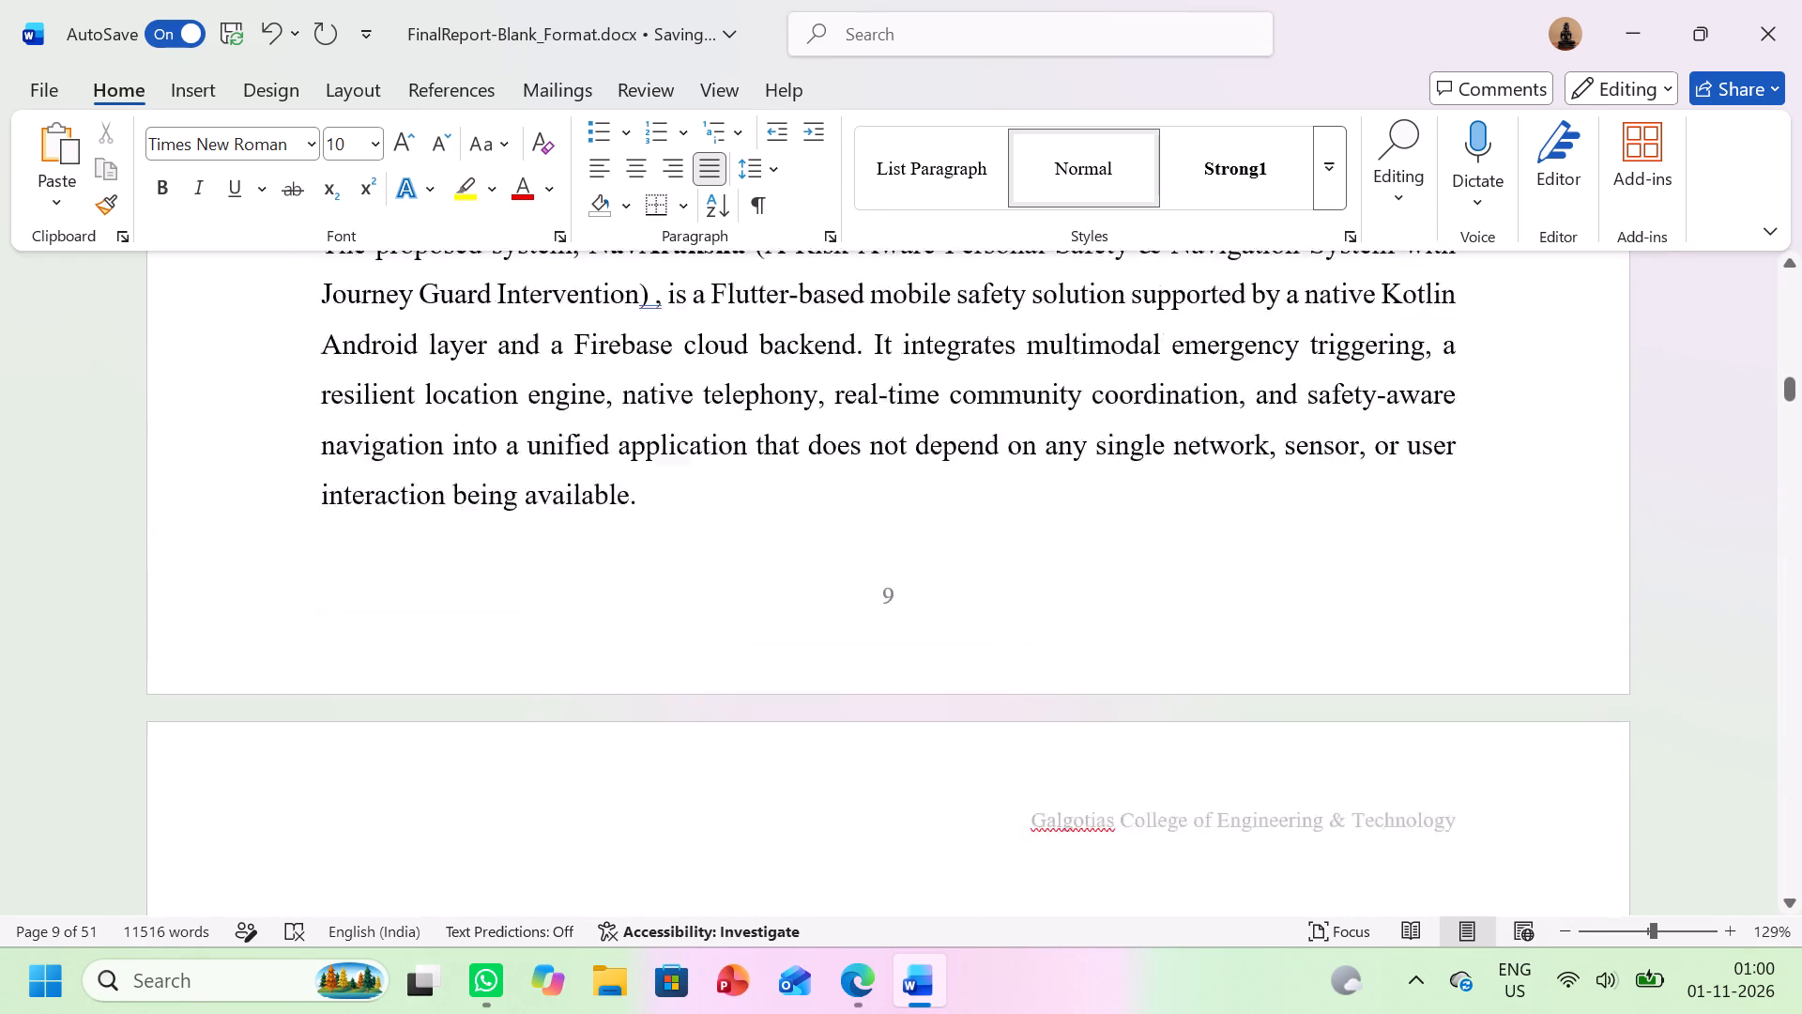
{"action": "scroll", "coordinate": [607, 458], "scroll_direction": "up", "scroll_amount": 4}
{"action": "scroll", "coordinate": [607, 458], "scroll_direction": "down", "scroll_amount": 1}
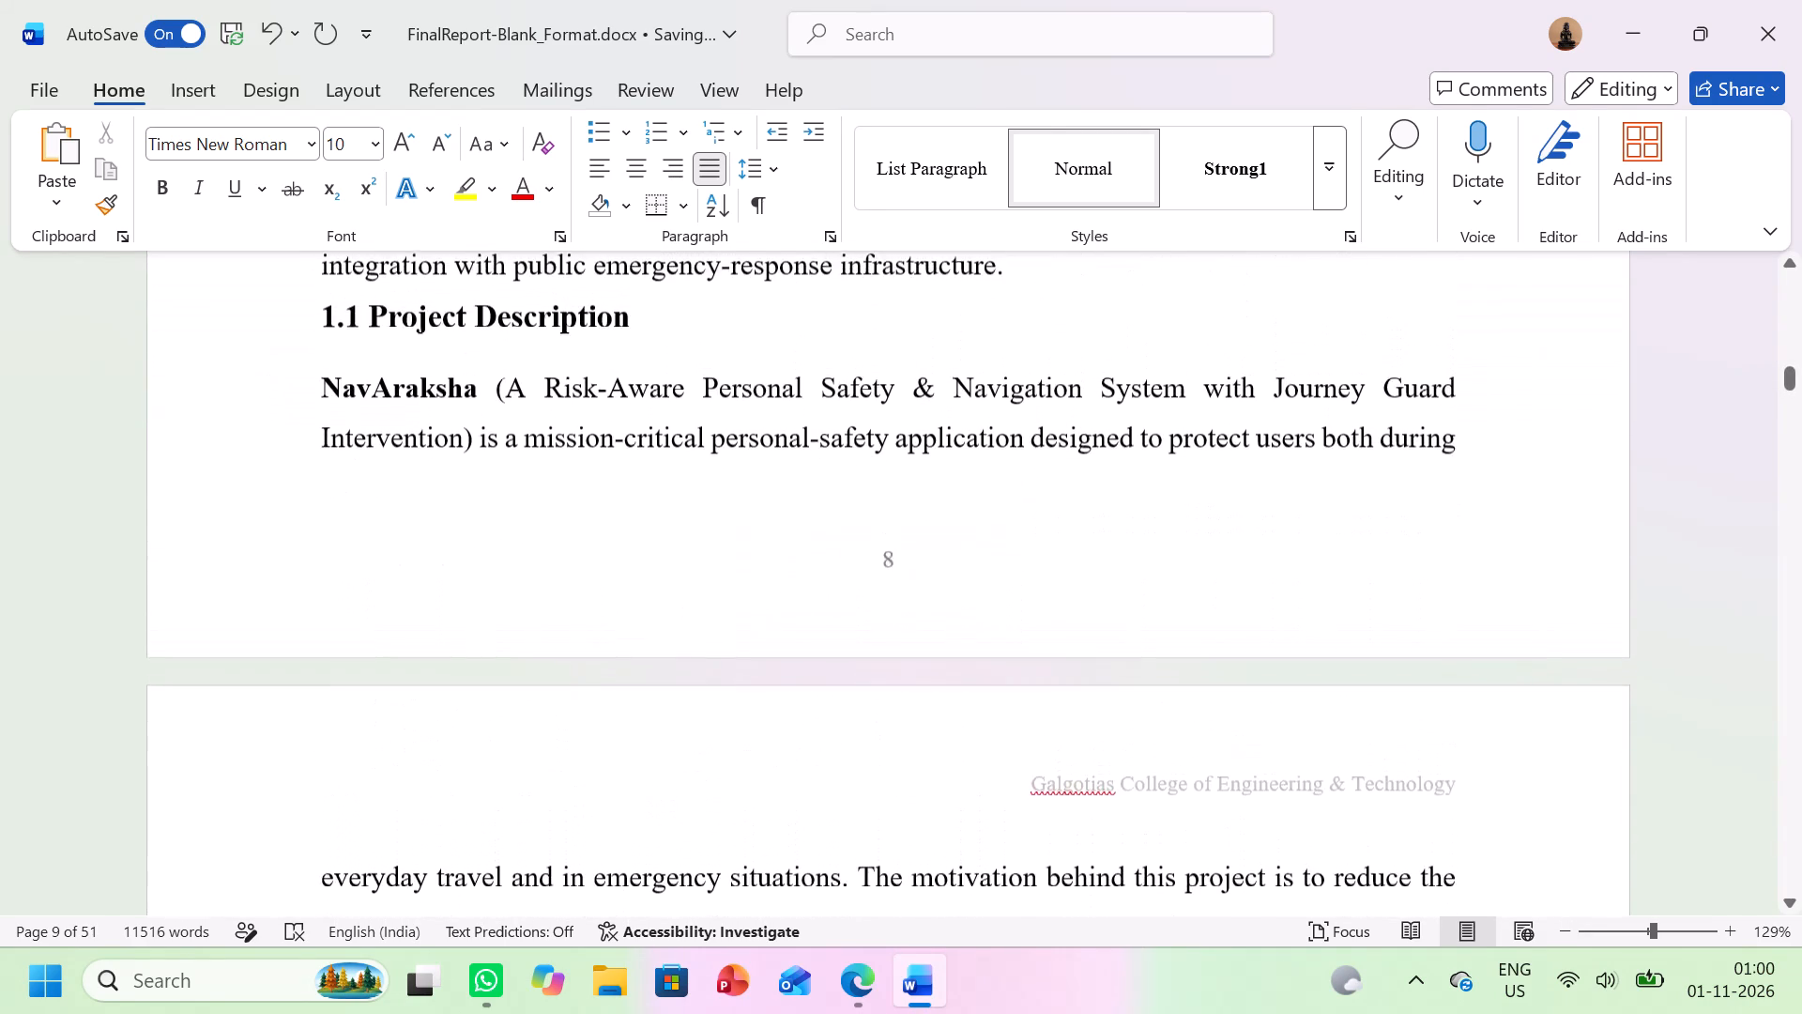
{"action": "scroll", "coordinate": [607, 458], "scroll_direction": "down", "scroll_amount": 2}
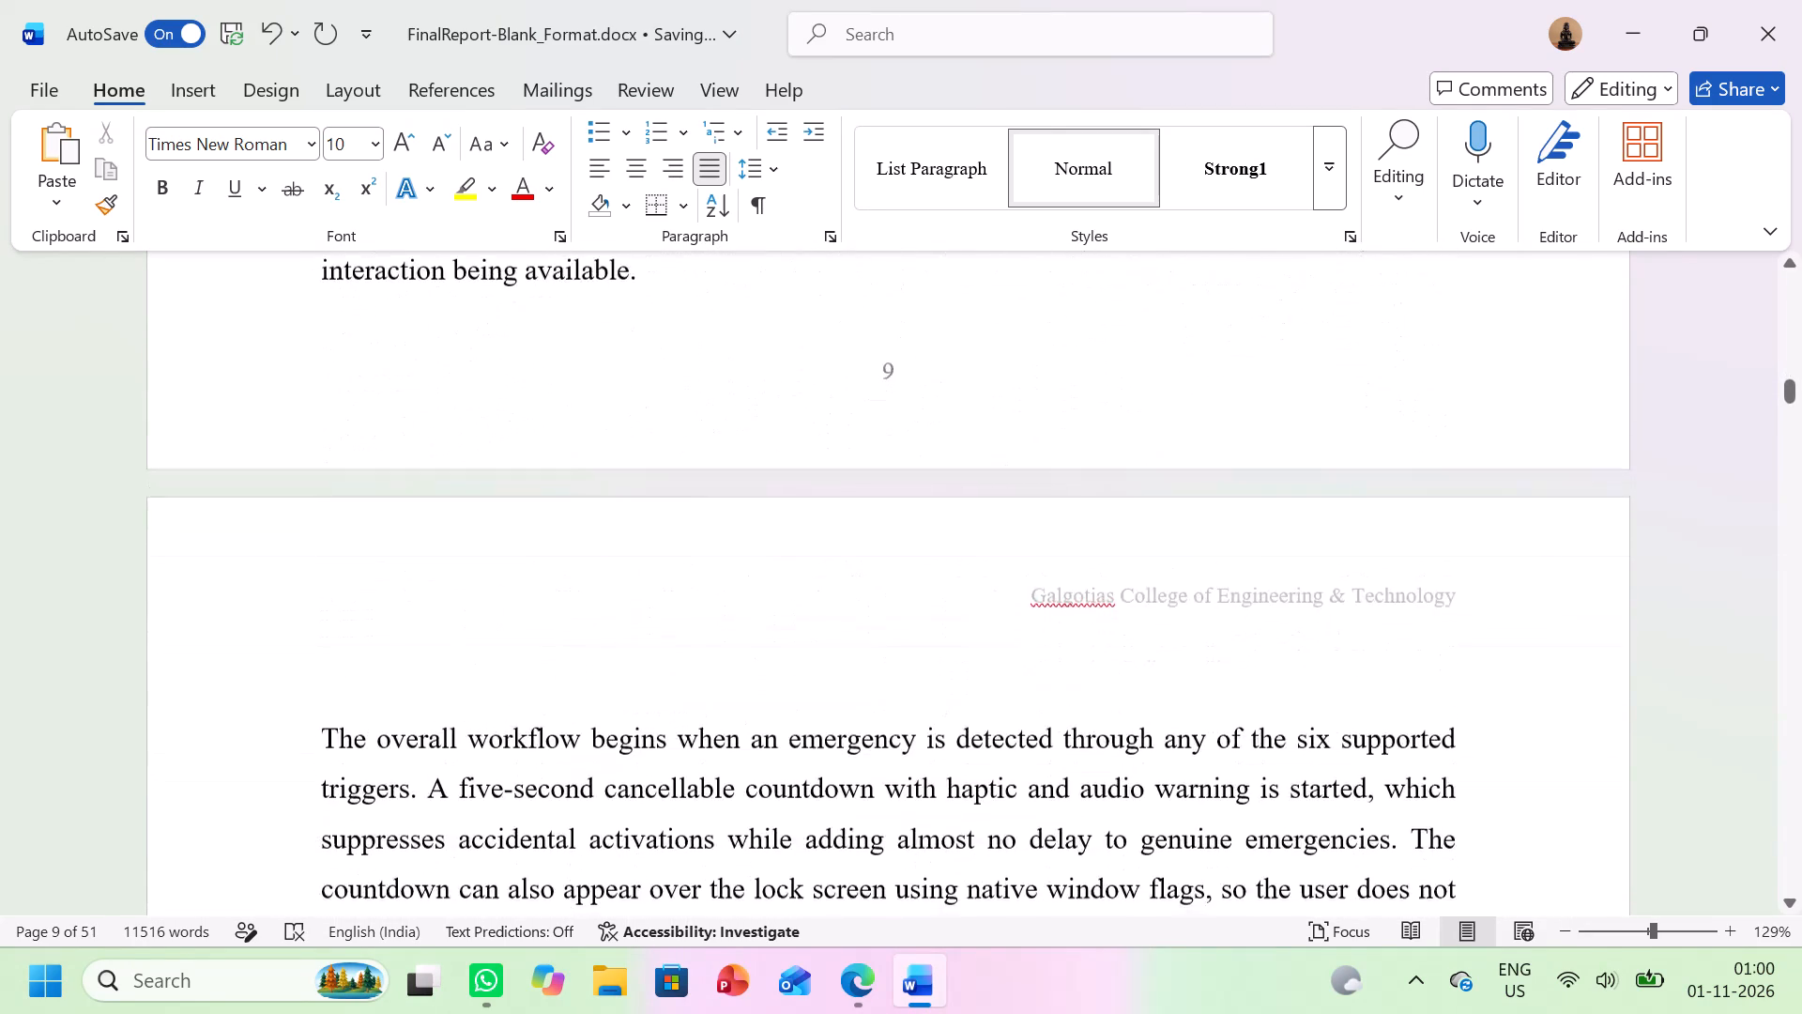
{"action": "scroll", "coordinate": [607, 458], "scroll_direction": "down", "scroll_amount": 6}
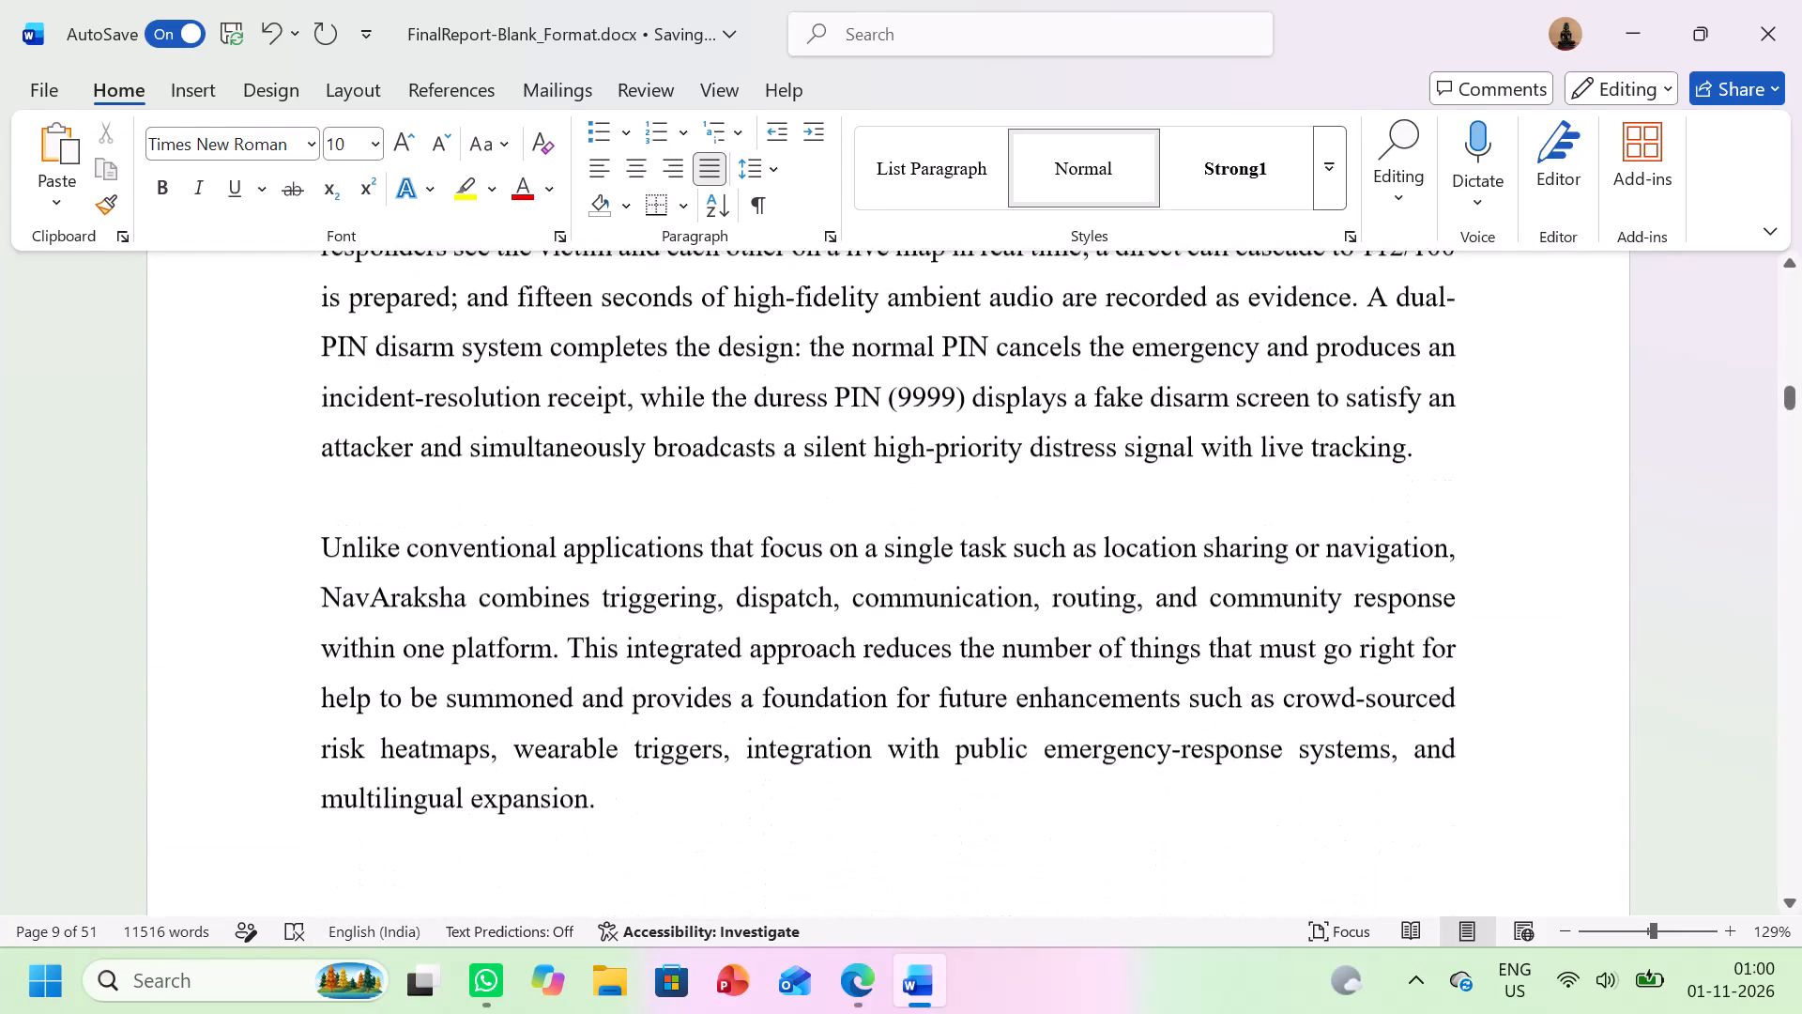
Insert three blank lines before the "1.2.1 Architecture / Block Diagram" heading to move it onto the same page as its diagram placeholder.
{"action": "scroll", "coordinate": [607, 458], "scroll_direction": "down", "scroll_amount": 1}
{"action": "scroll", "coordinate": [607, 458], "scroll_direction": "down", "scroll_amount": 3, "text": "ctrl"}
{"action": "scroll", "coordinate": [607, 458], "scroll_direction": "down", "scroll_amount": 1}
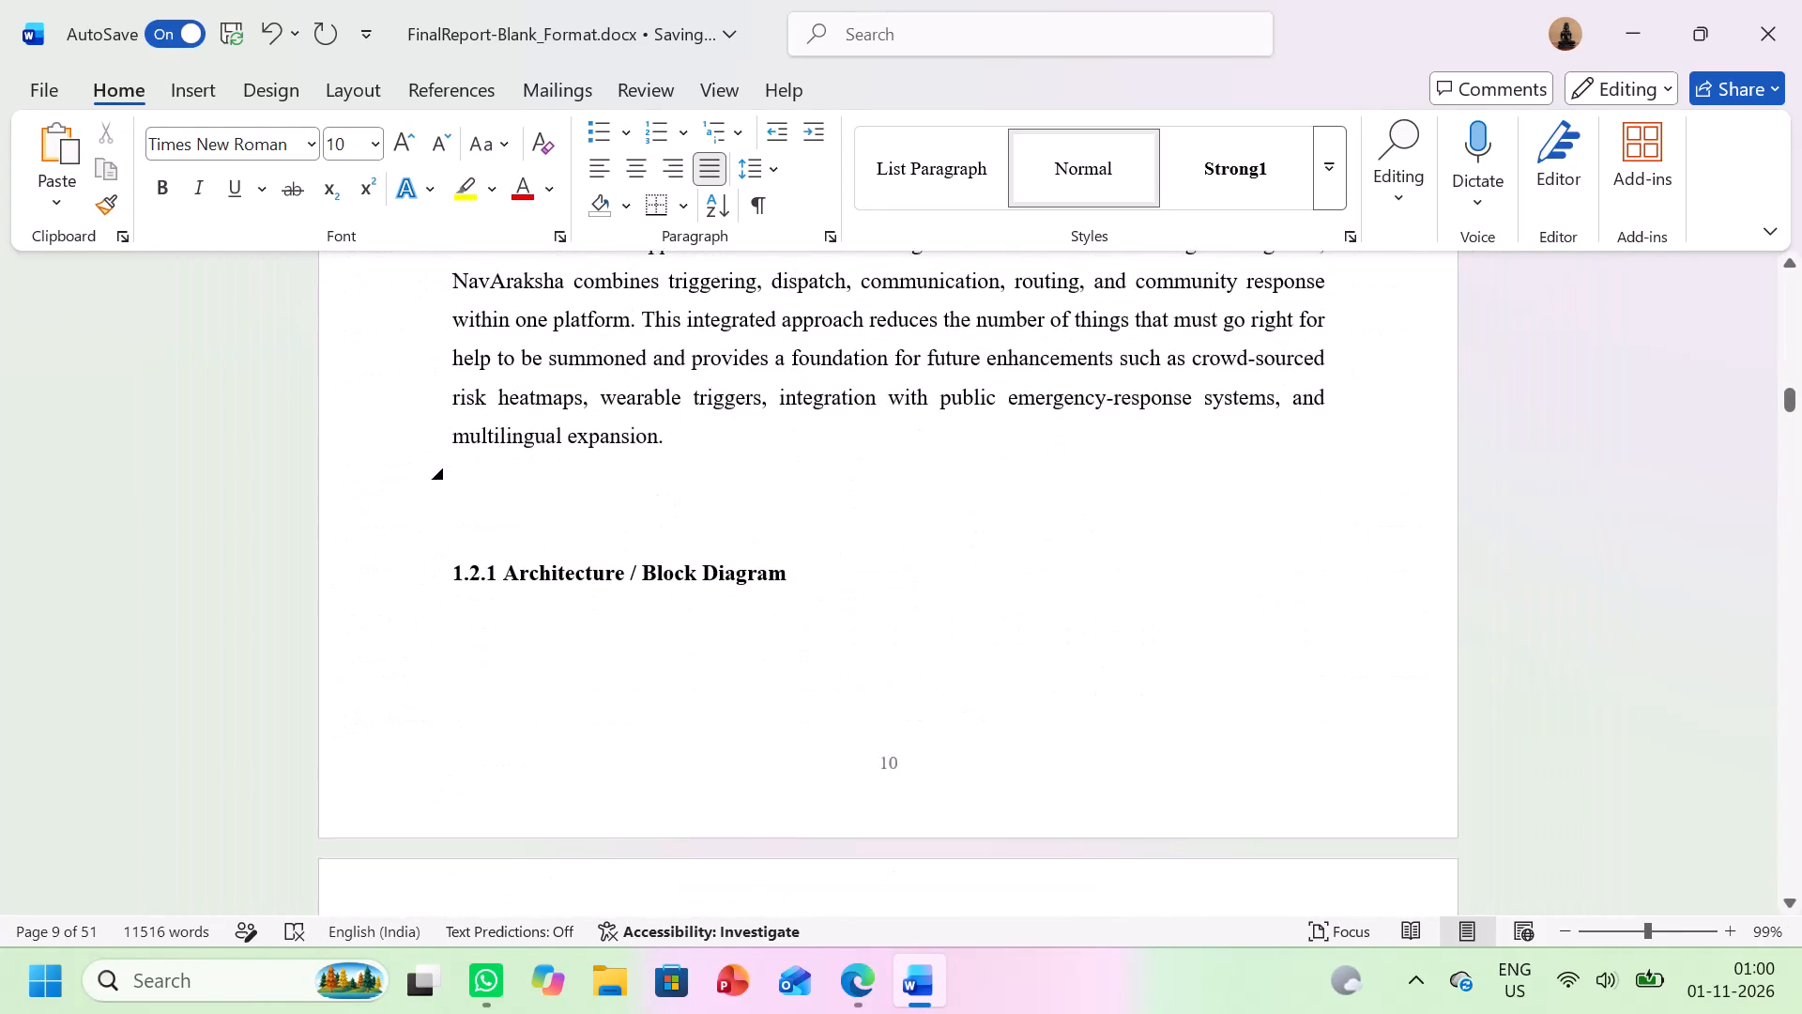
{"action": "scroll", "coordinate": [607, 458], "scroll_direction": "down", "scroll_amount": 1}
{"action": "left_click", "coordinate": [440, 546]}
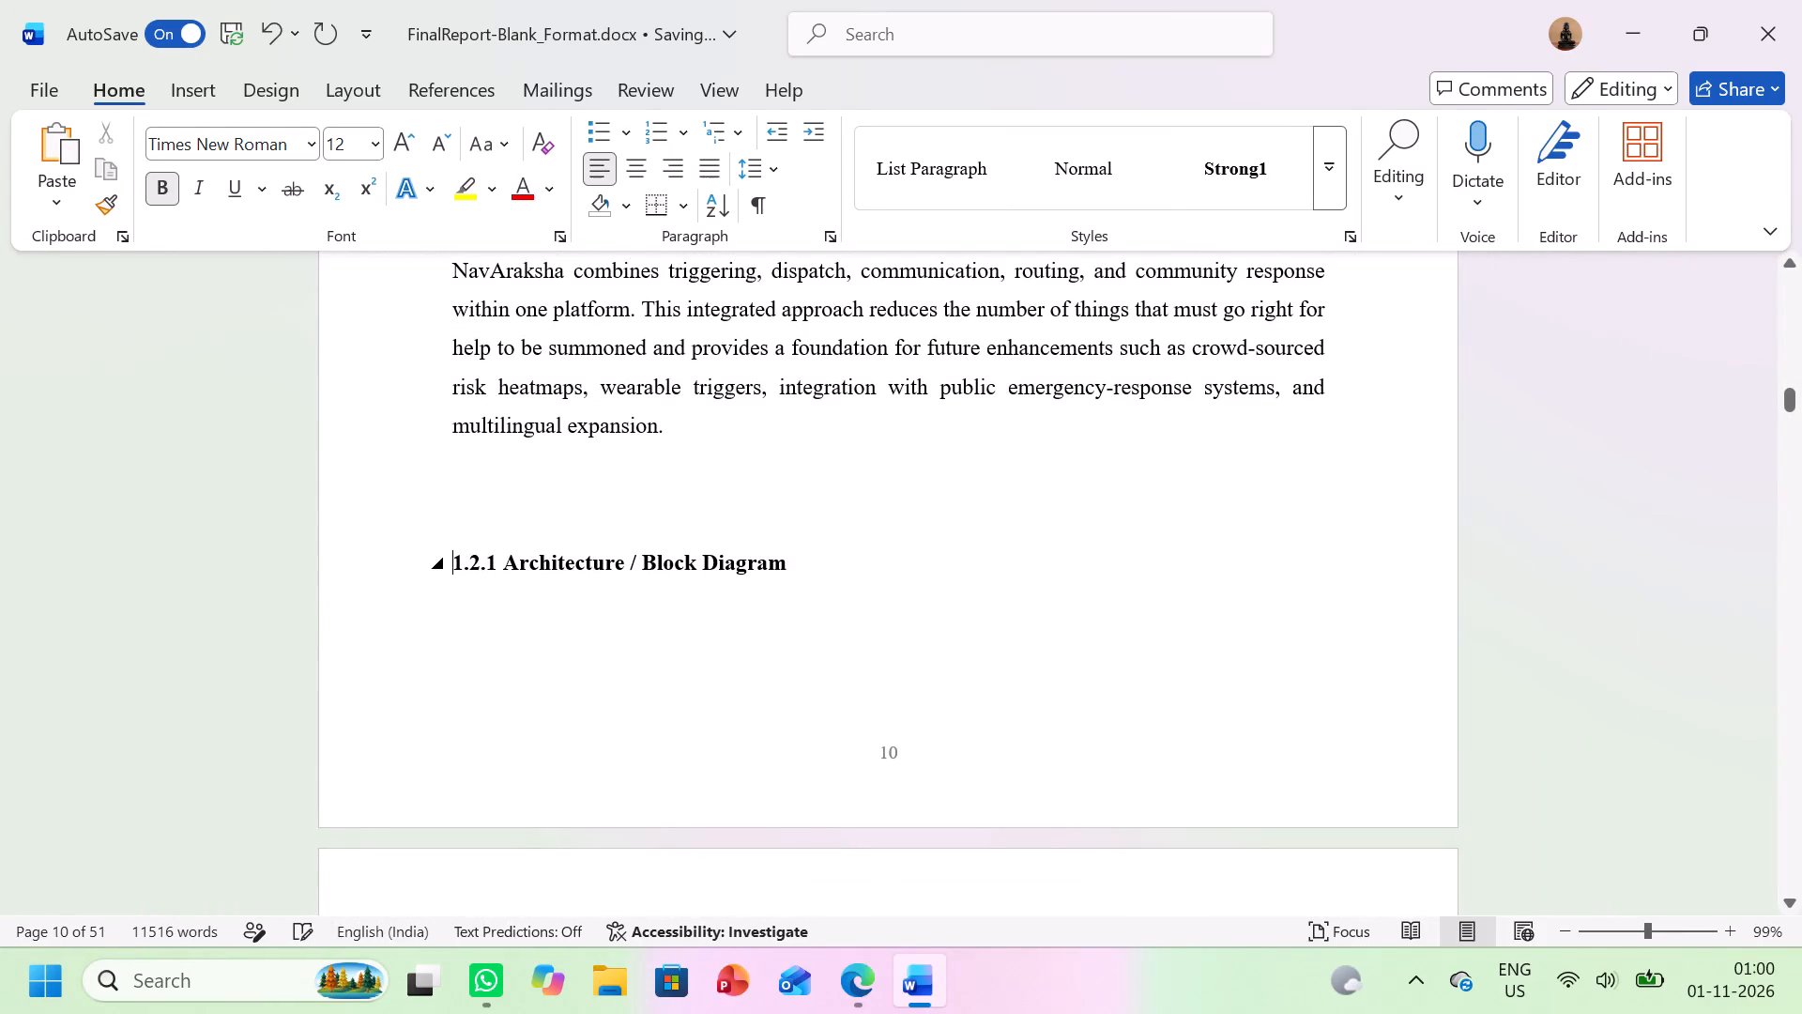
{"action": "key", "text": "Return"}
{"action": "key", "text": "Return"}
{"action": "key", "text": "Return"}
Review the layout of the Architecture / Block Diagram page and its neighbouring pages, including the start of the Literature Review.
{"action": "scroll", "coordinate": [440, 546], "scroll_direction": "down", "scroll_amount": 1}
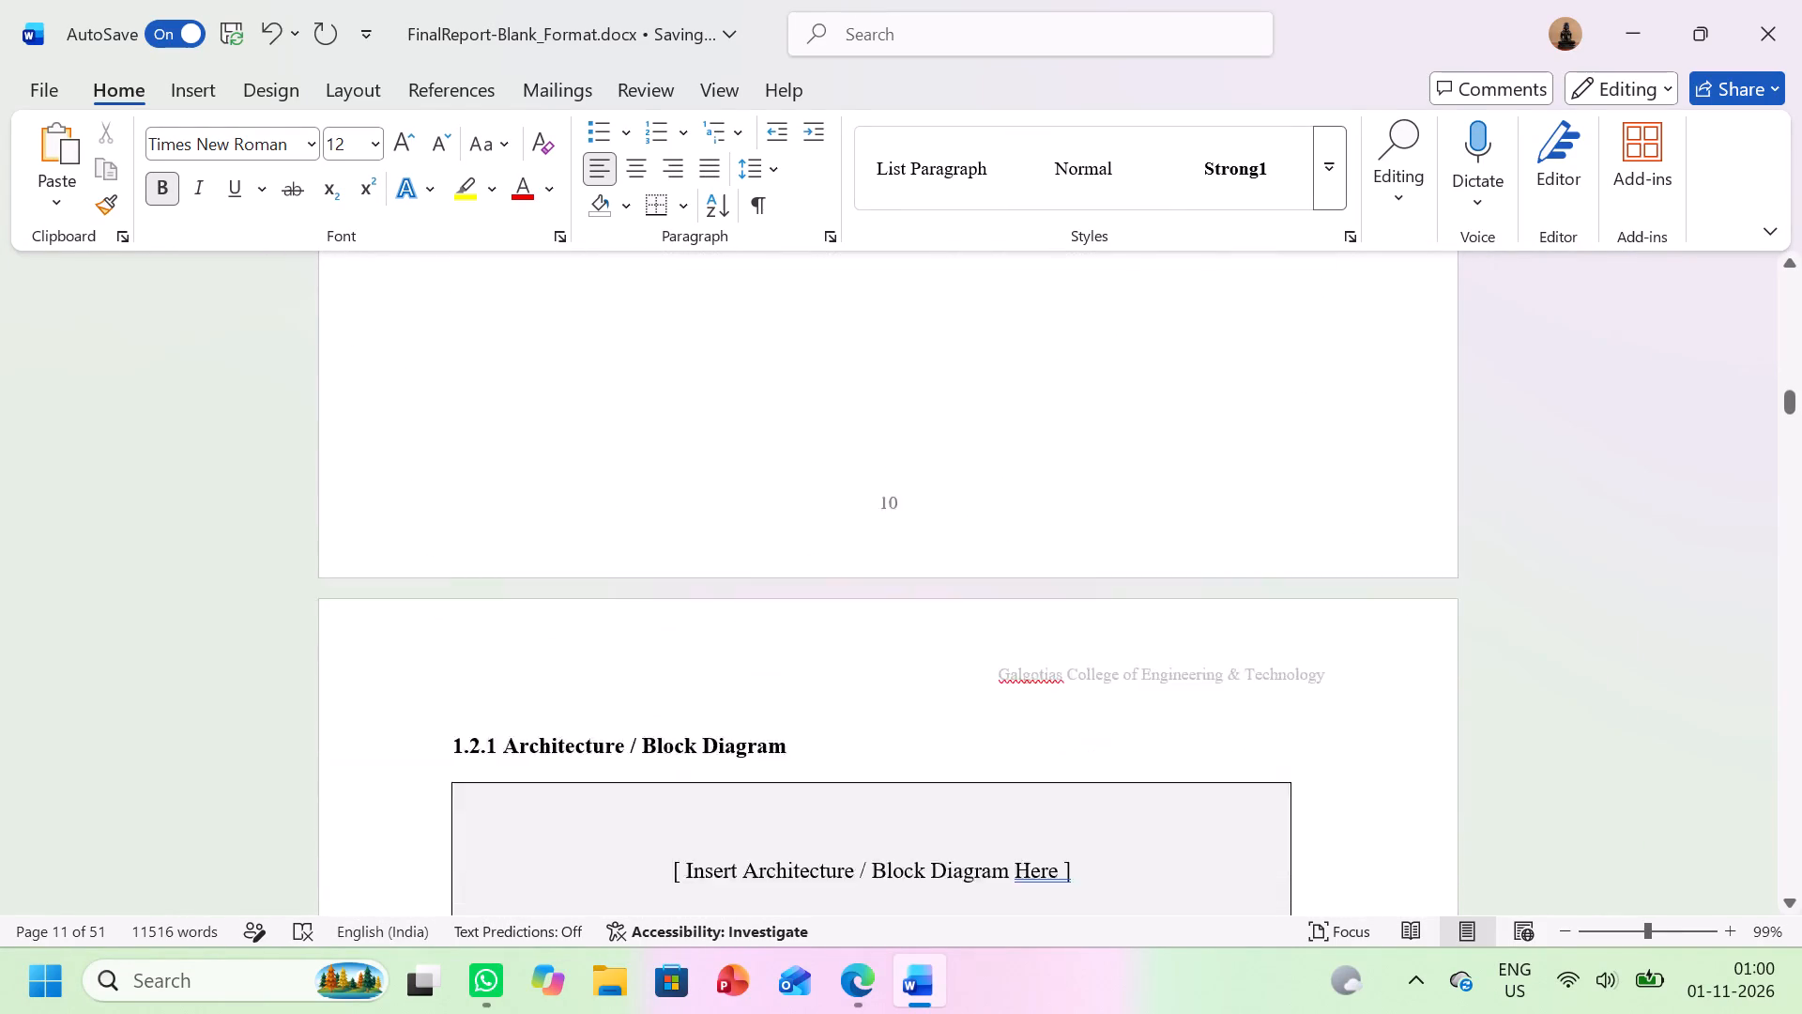
{"action": "scroll", "coordinate": [440, 546], "scroll_direction": "down", "scroll_amount": 4}
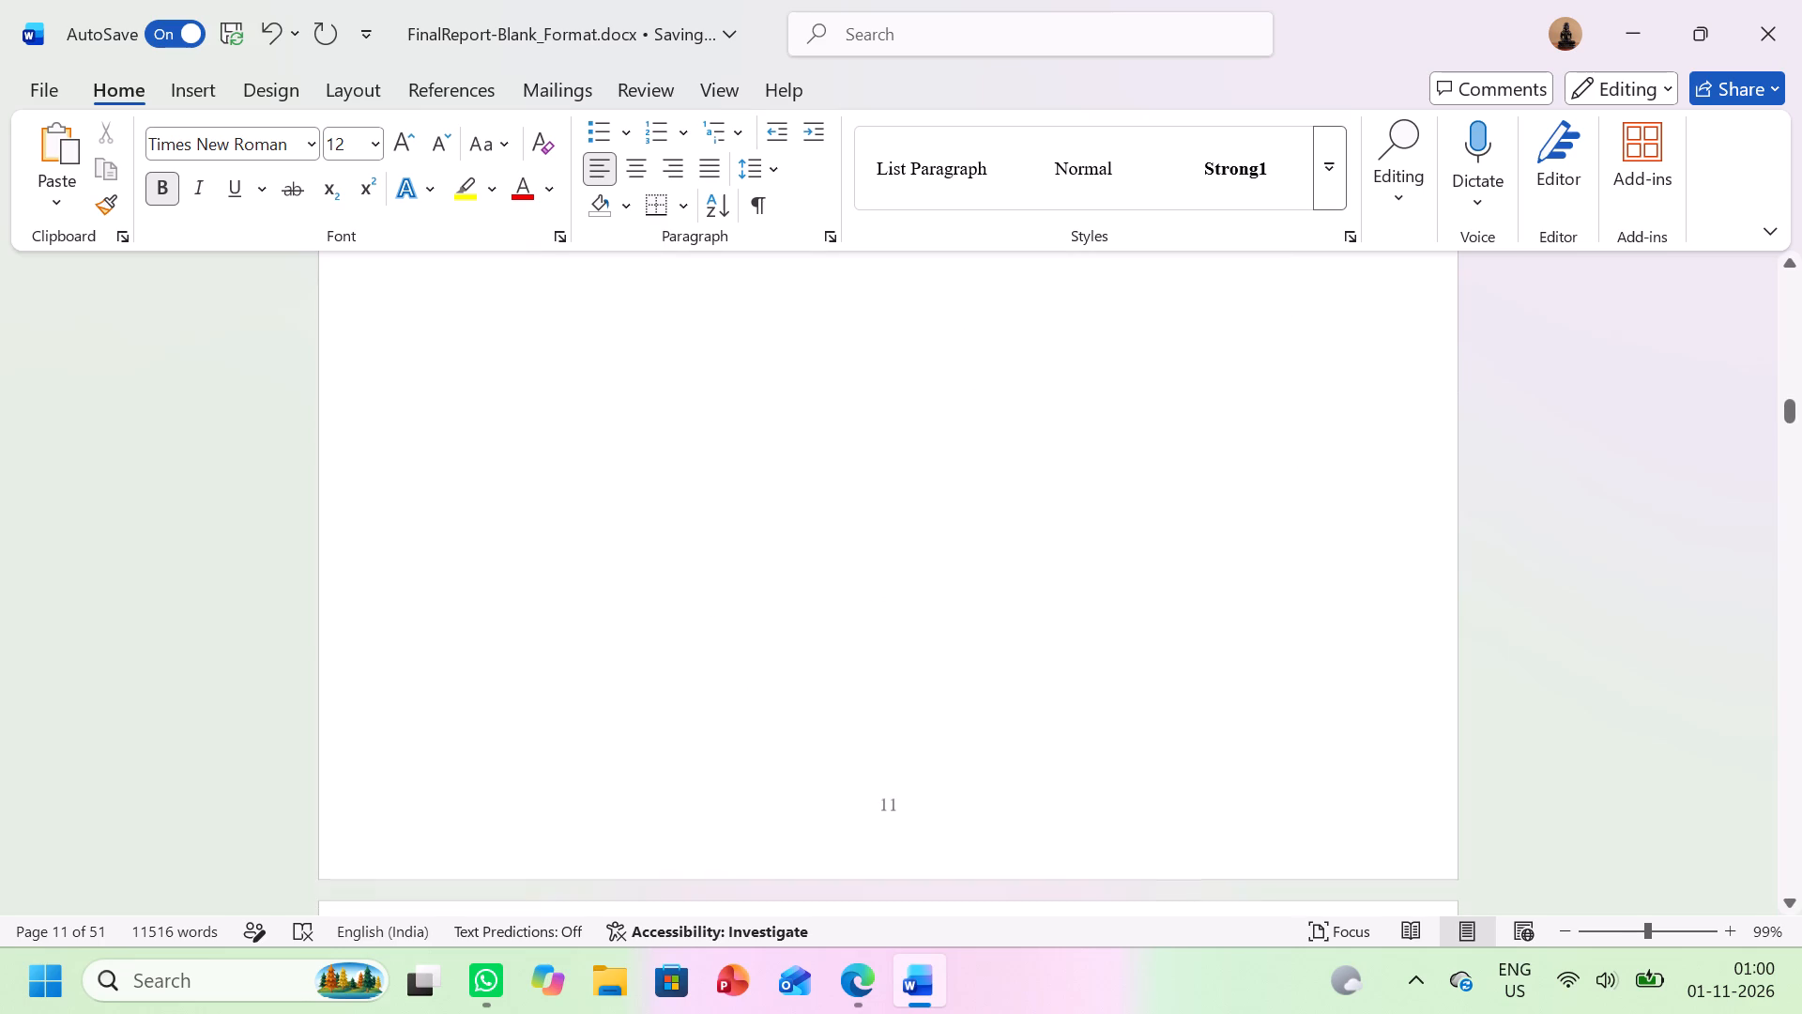
{"action": "scroll", "coordinate": [440, 546], "scroll_direction": "up", "scroll_amount": 2, "text": "ctrl"}
{"action": "scroll", "coordinate": [440, 546], "scroll_direction": "down", "scroll_amount": 3, "text": "ctrl"}
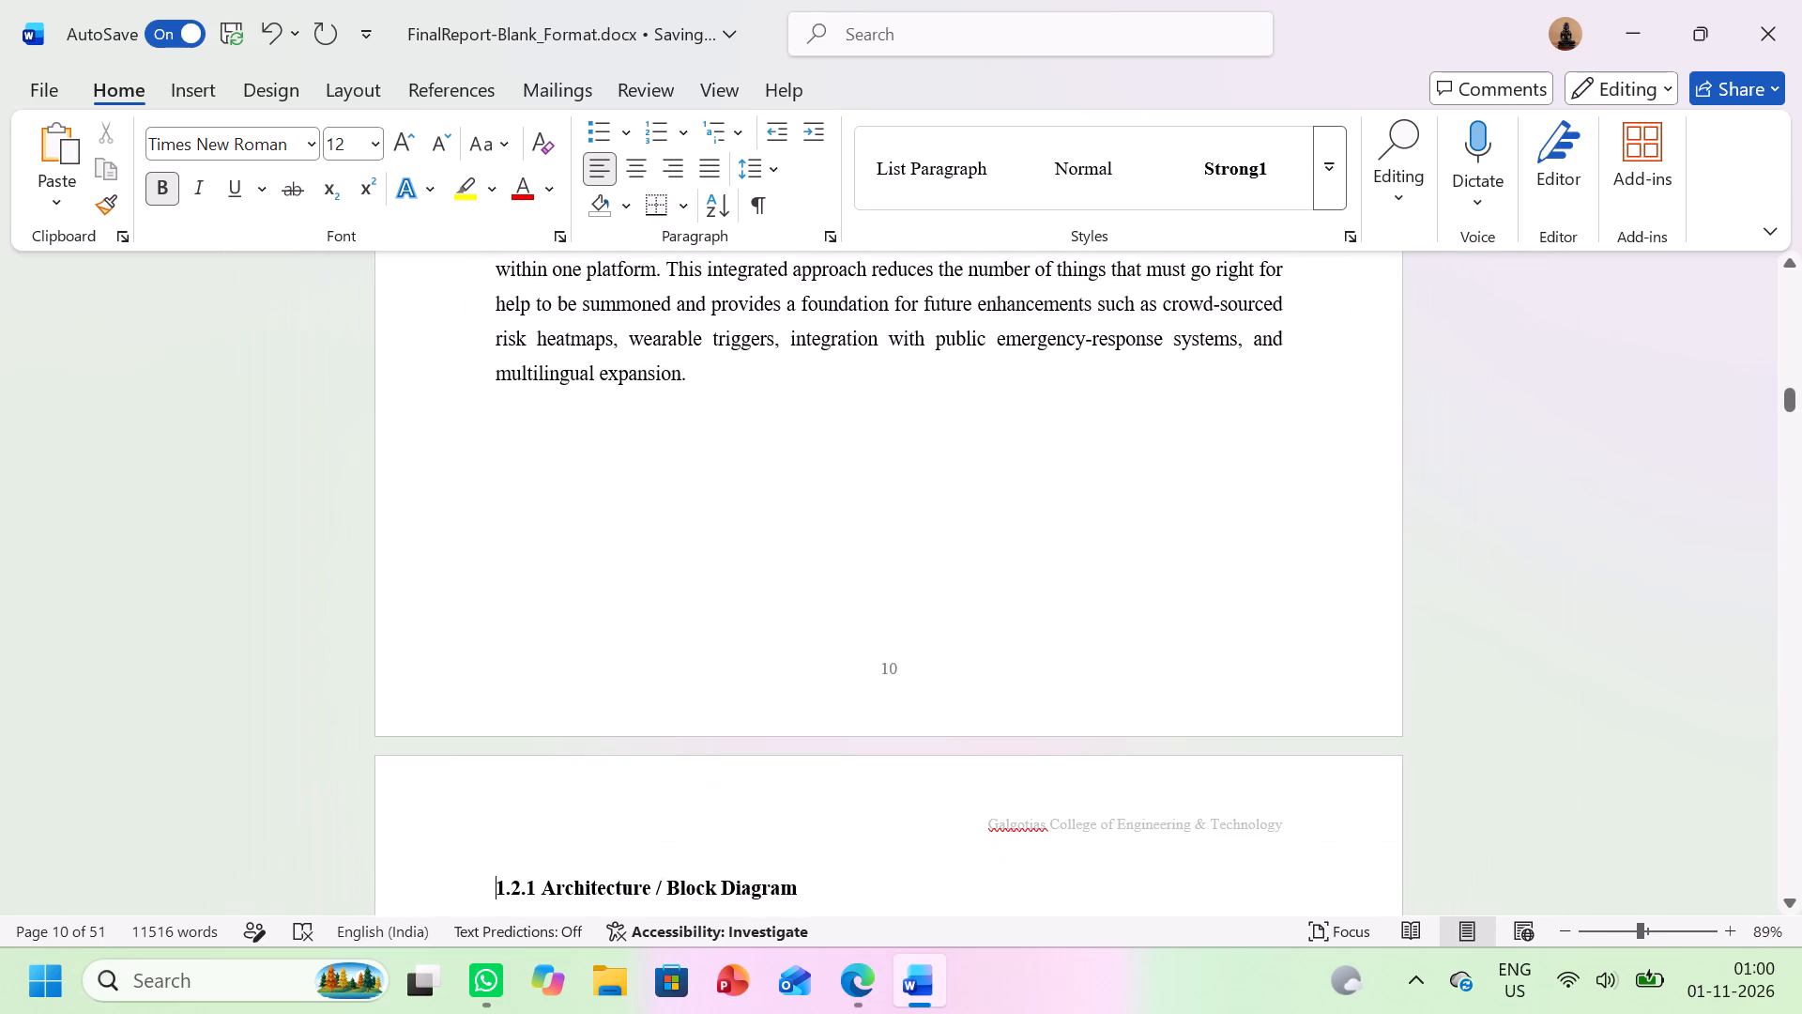
{"action": "scroll", "coordinate": [440, 546], "scroll_direction": "down", "scroll_amount": 3, "text": "ctrl"}
{"action": "scroll", "coordinate": [440, 546], "scroll_direction": "down", "scroll_amount": 2}
{"action": "scroll", "coordinate": [440, 546], "scroll_direction": "up", "scroll_amount": 1, "text": "ctrl"}
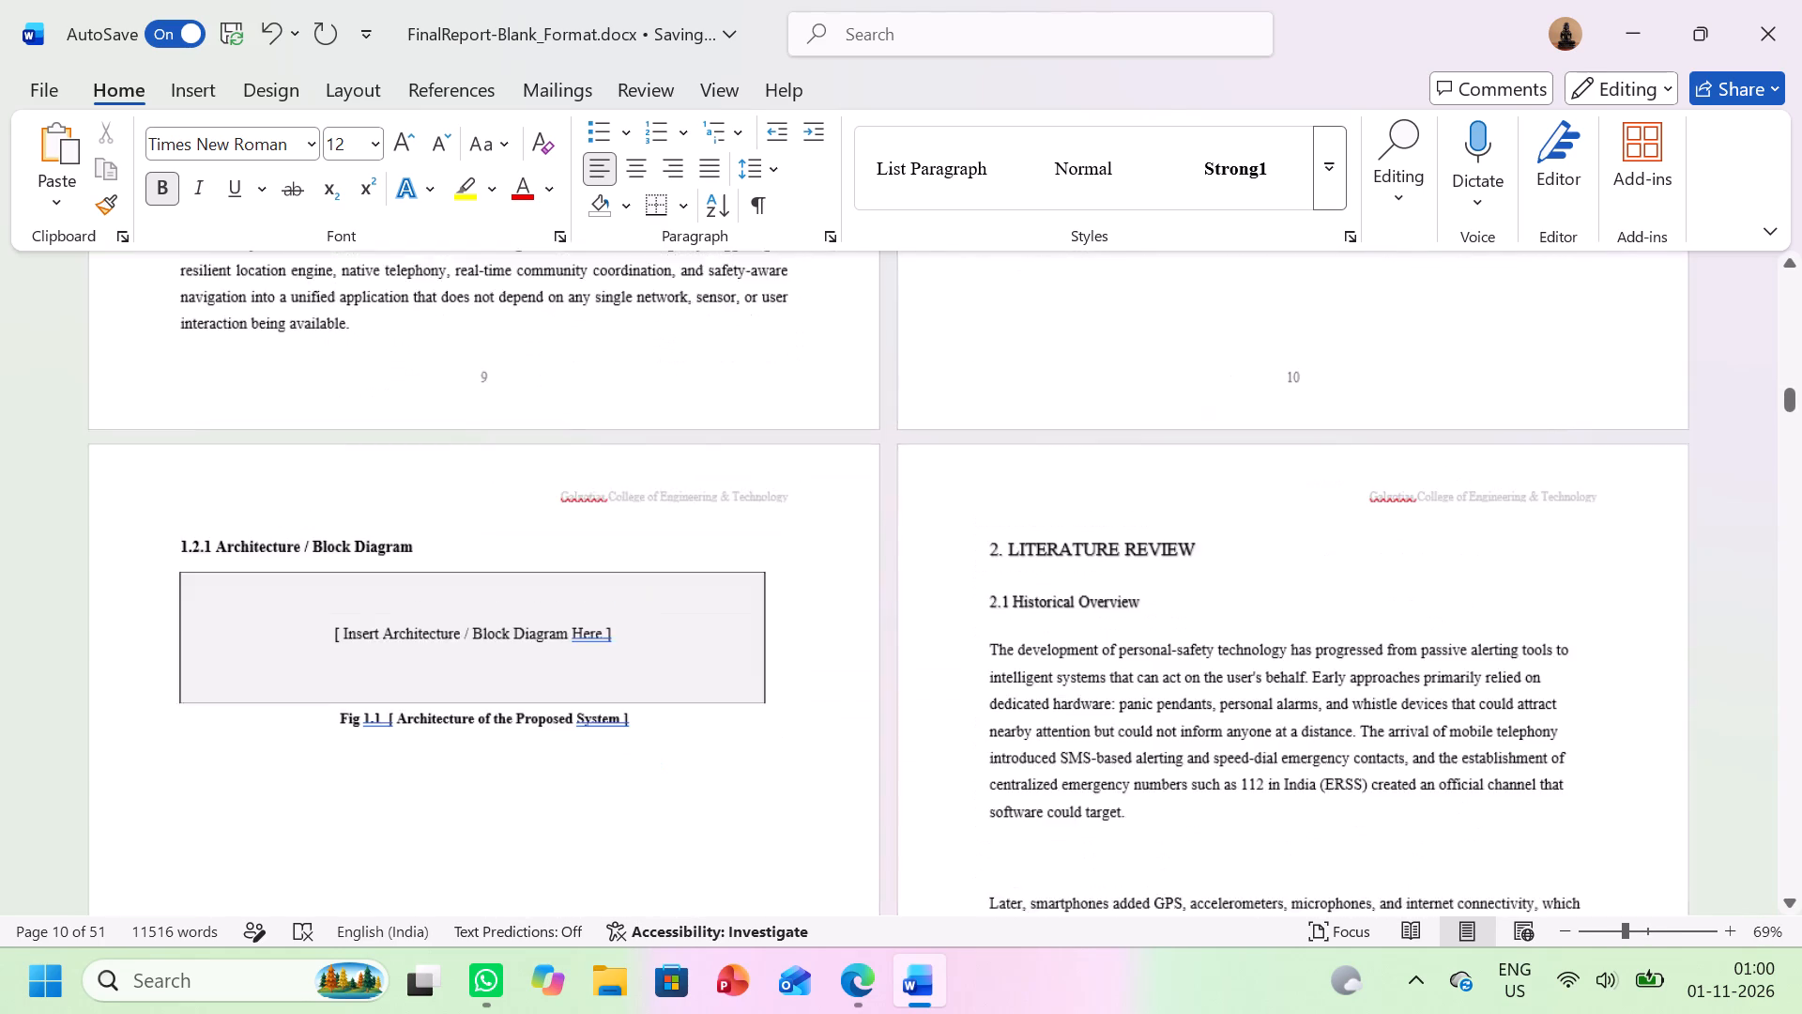
Delete the empty line above the "Later, smartphones added GPS" paragraph in section 2.1 Historical Overview.
{"action": "scroll", "coordinate": [440, 546], "scroll_direction": "up", "scroll_amount": 1, "text": "ctrl"}
{"action": "scroll", "coordinate": [440, 546], "scroll_direction": "down", "scroll_amount": 1}
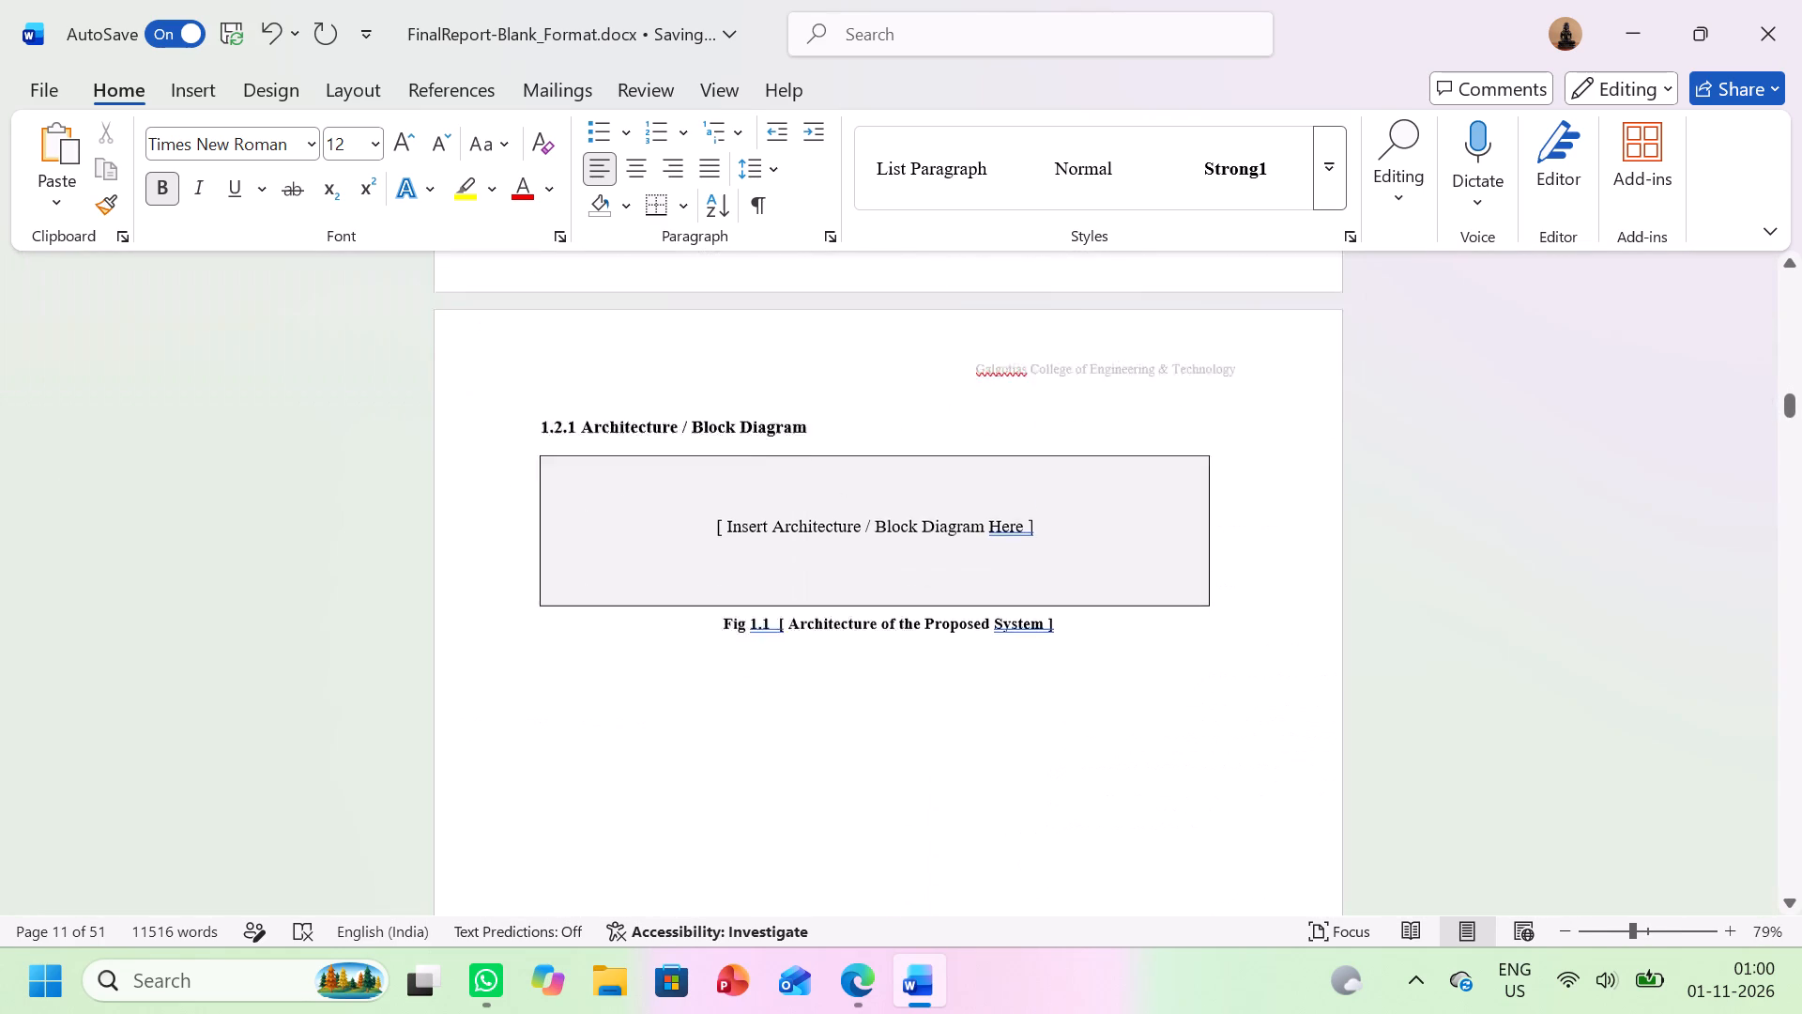
{"action": "scroll", "coordinate": [440, 546], "scroll_direction": "down", "scroll_amount": 4}
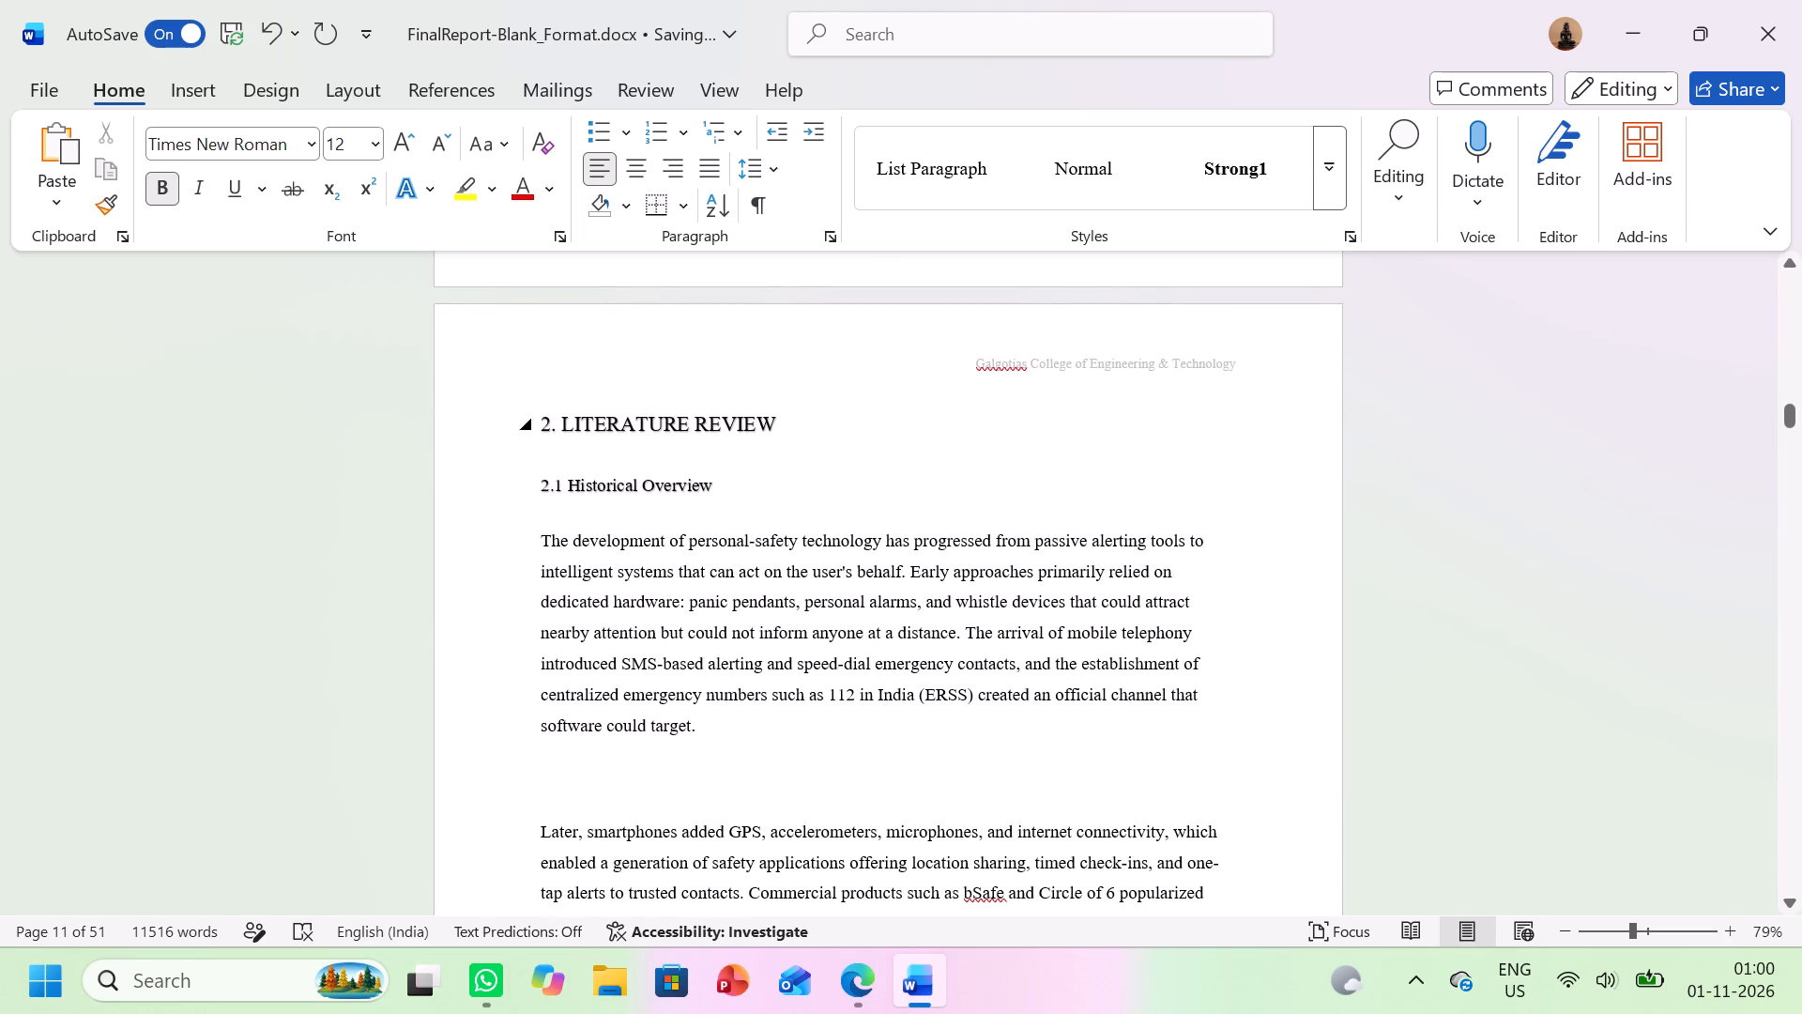
{"action": "left_click_drag", "start_coordinate": [539, 422], "coordinate": [877, 430]}
{"action": "left_click", "coordinate": [905, 447]}
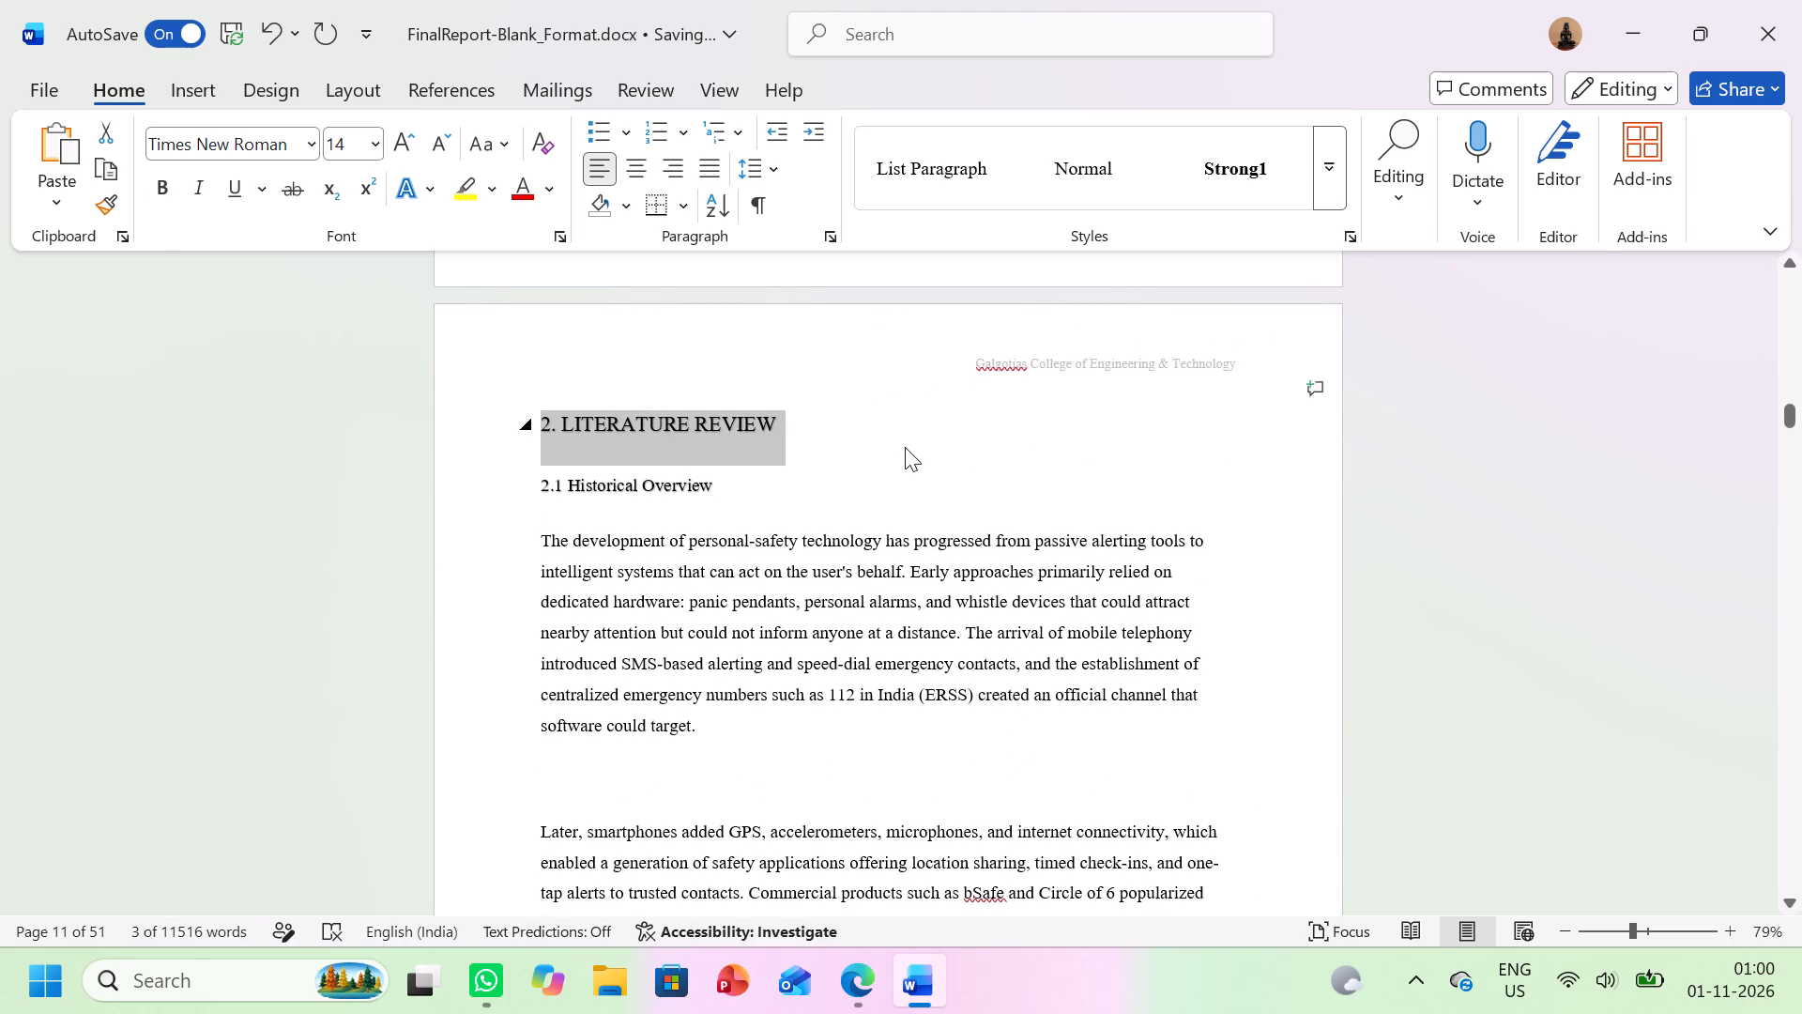
{"action": "scroll", "coordinate": [905, 447], "scroll_direction": "down", "scroll_amount": 2}
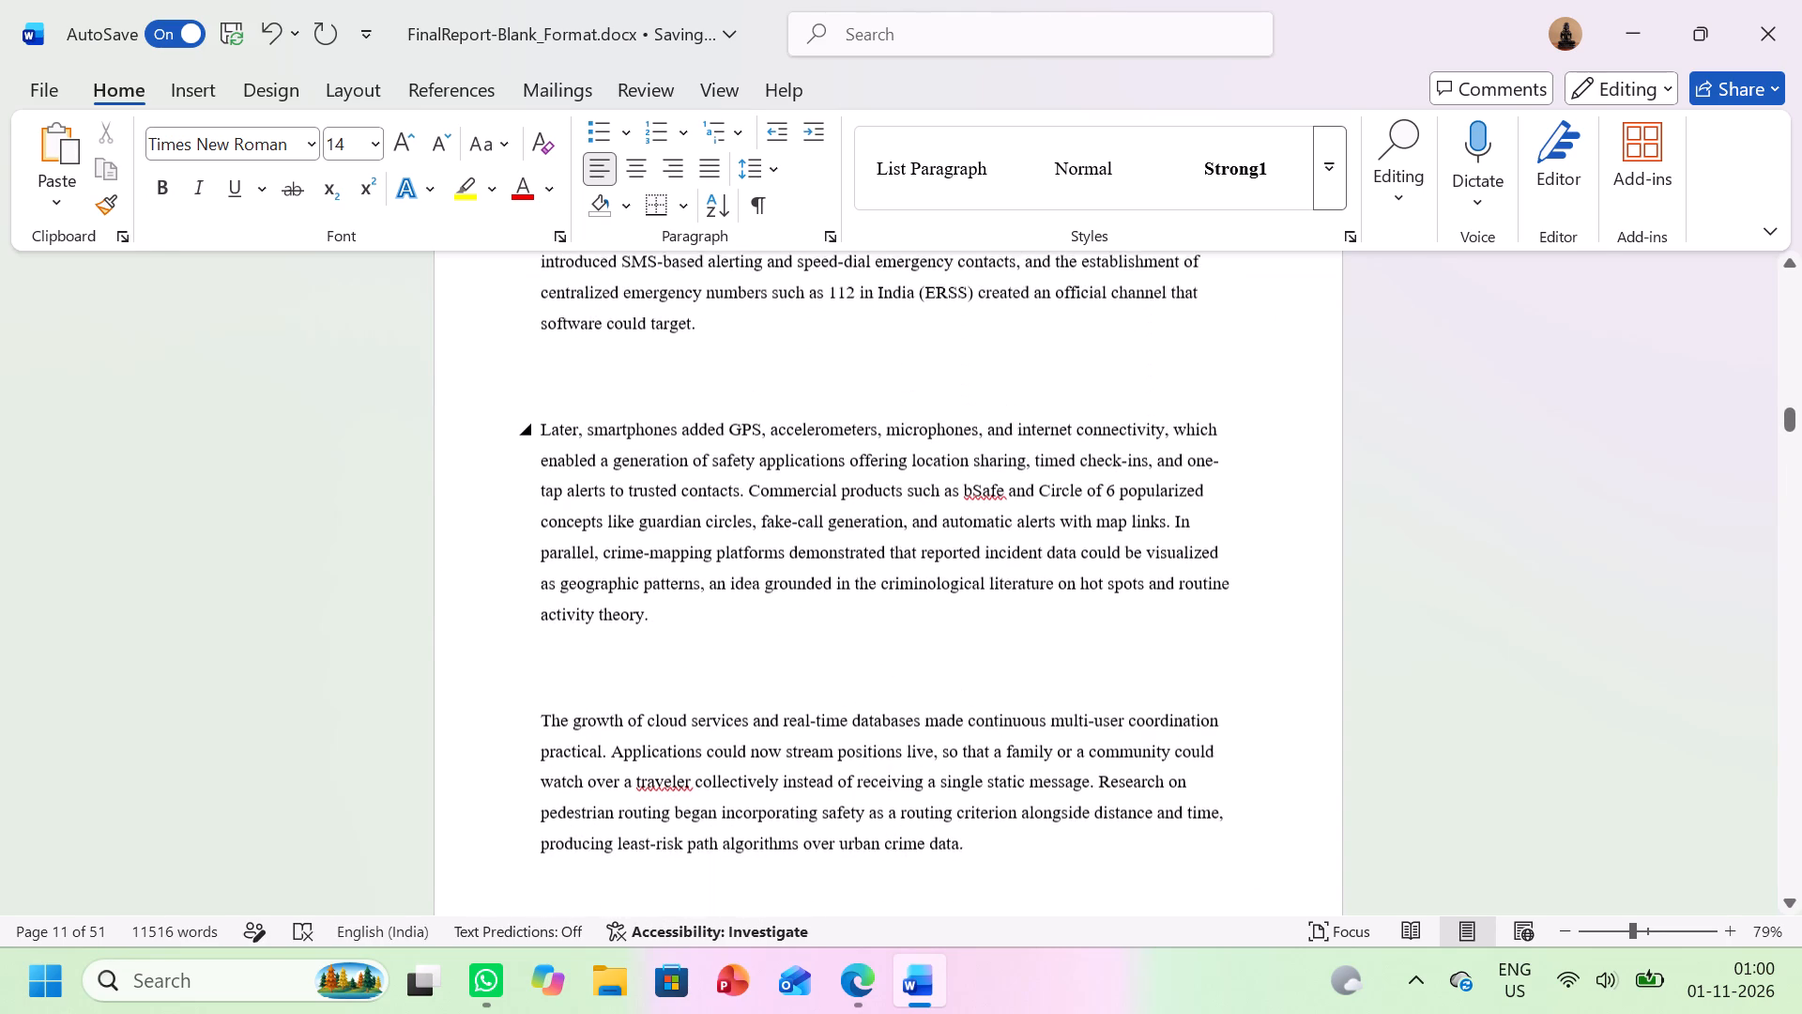
{"action": "scroll", "coordinate": [905, 447], "scroll_direction": "down", "scroll_amount": 1}
{"action": "left_click", "coordinate": [763, 379]}
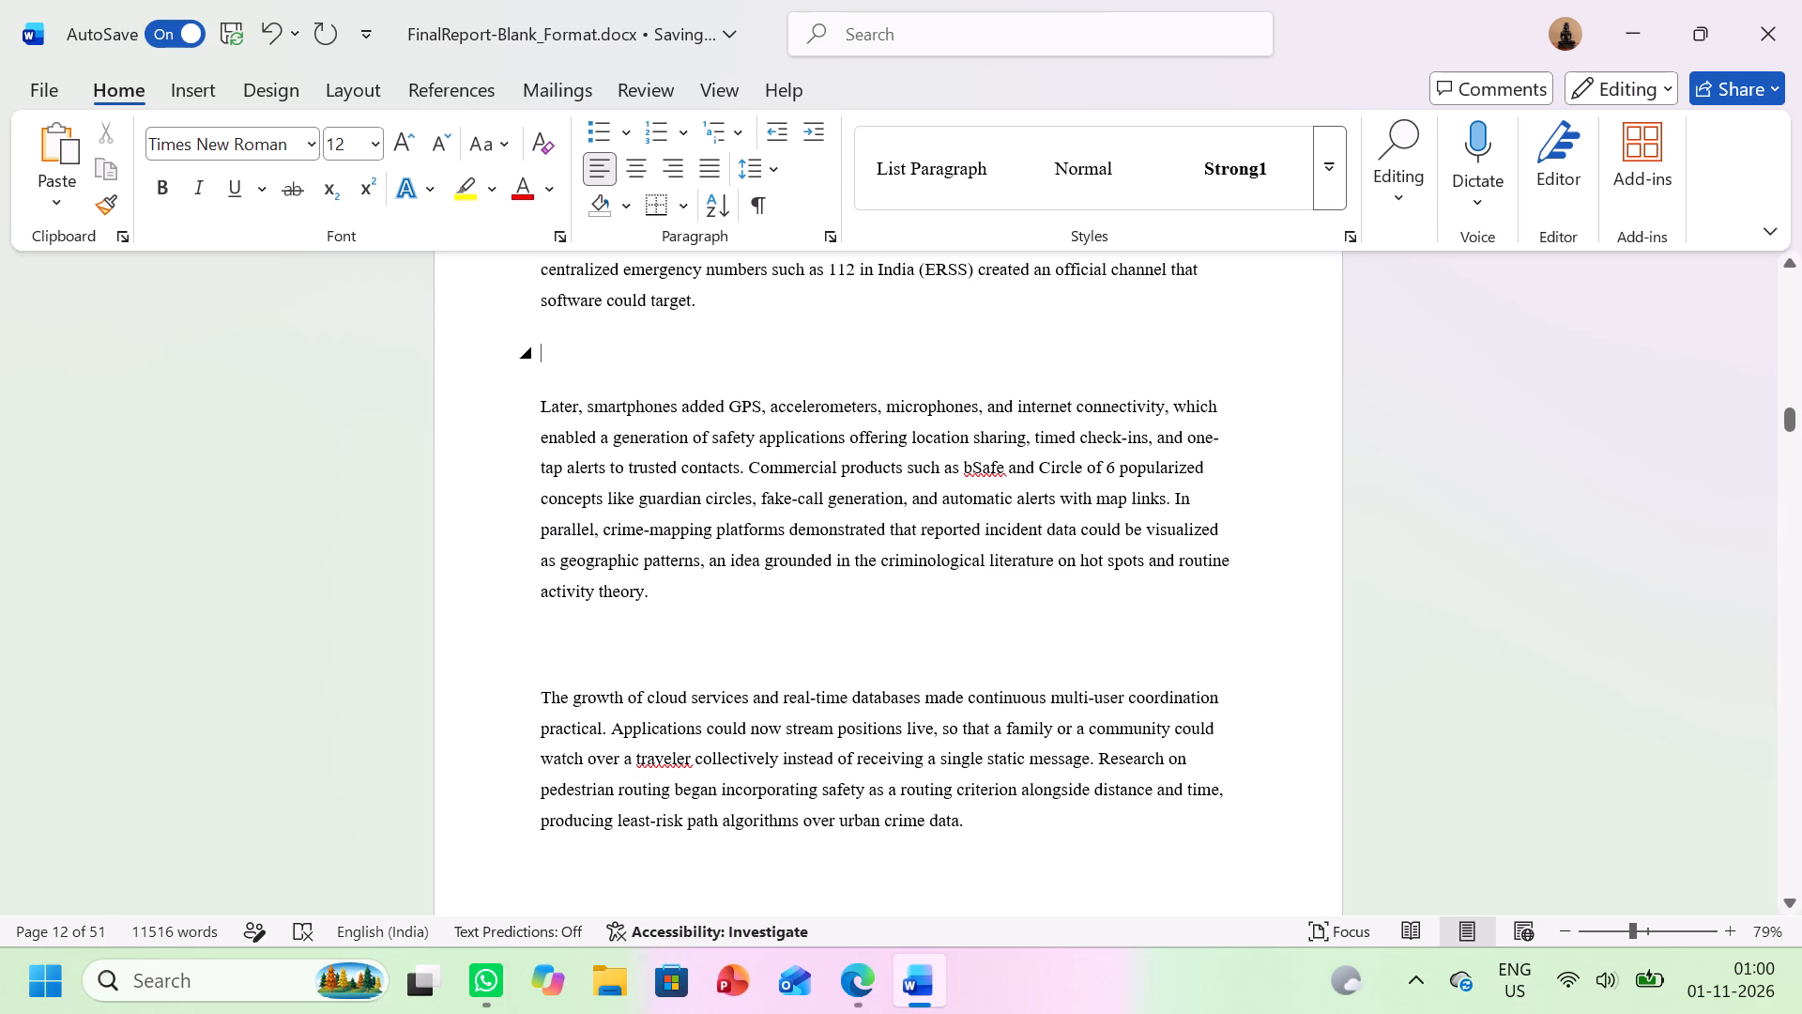
{"action": "key", "text": "BackSpace"}
Delete the empty lines above the "The growth of cloud services" and "Current safety systems" paragraphs in section 2.1.
{"action": "scroll", "coordinate": [763, 379], "scroll_direction": "down", "scroll_amount": 1}
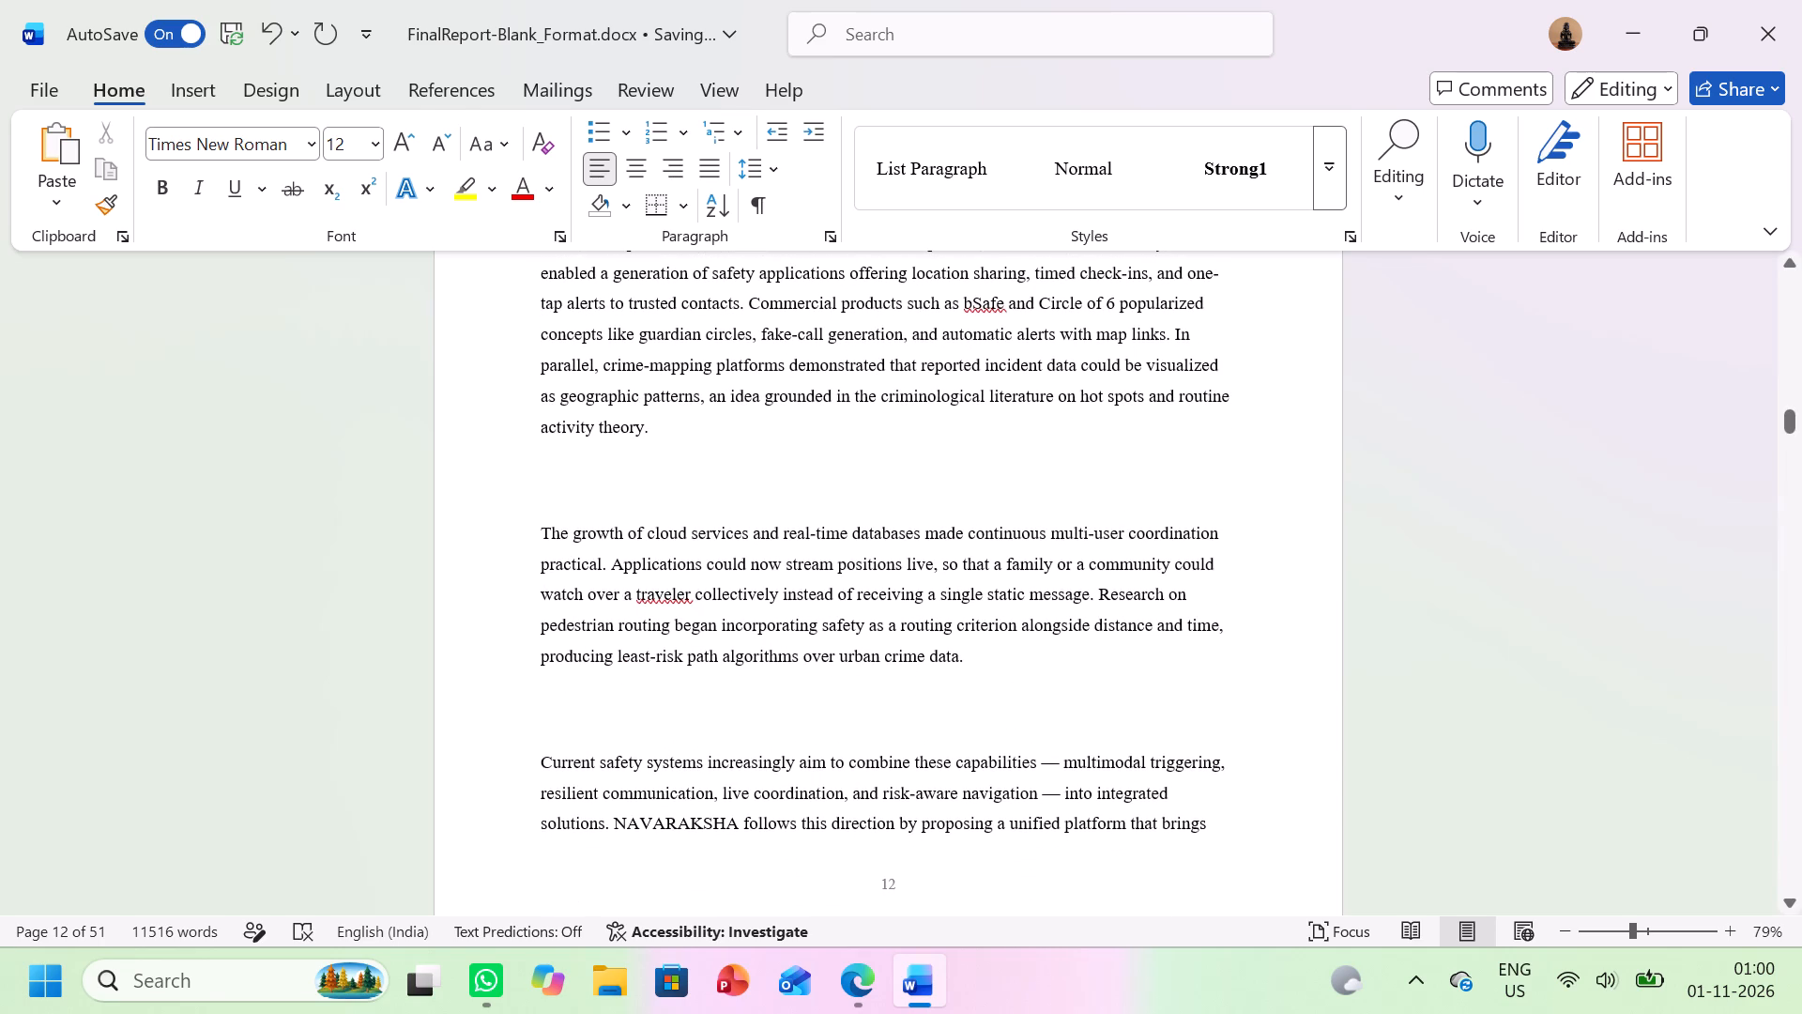
{"action": "left_click", "coordinate": [626, 489]}
{"action": "key", "text": "BackSpace"}
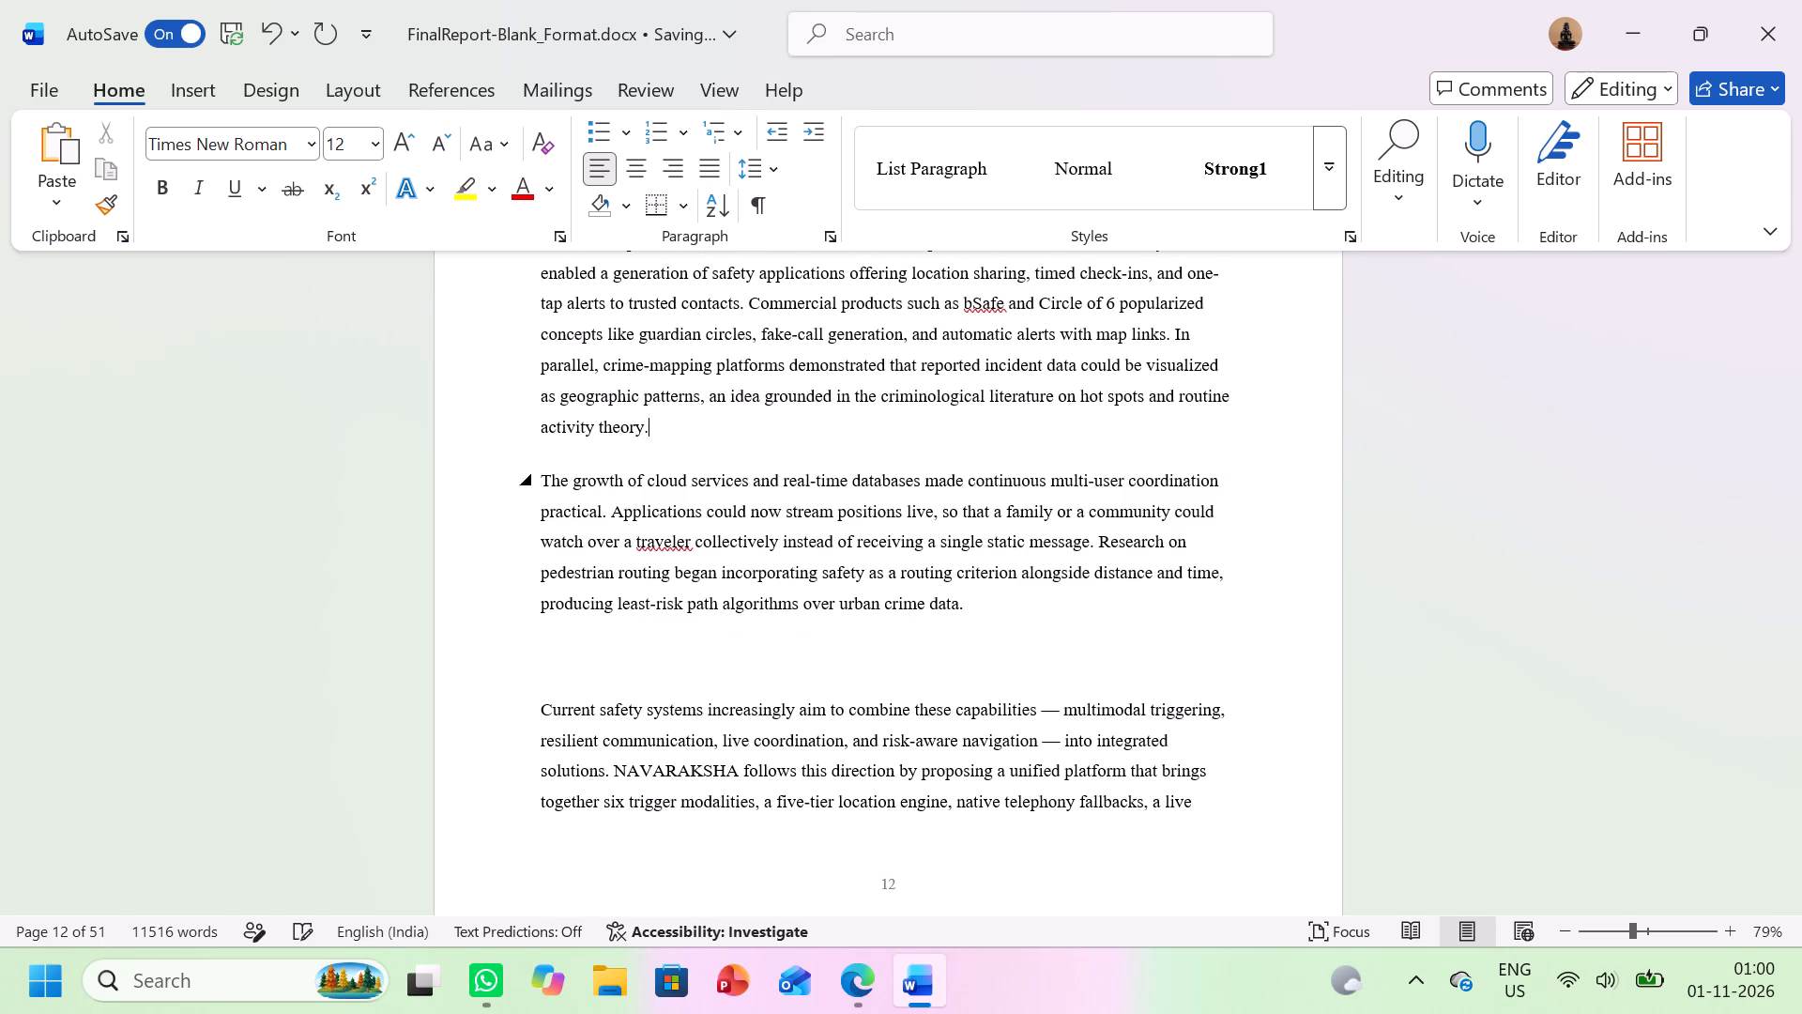
{"action": "scroll", "coordinate": [626, 489], "scroll_direction": "down", "scroll_amount": 1}
{"action": "left_click", "coordinate": [574, 604]}
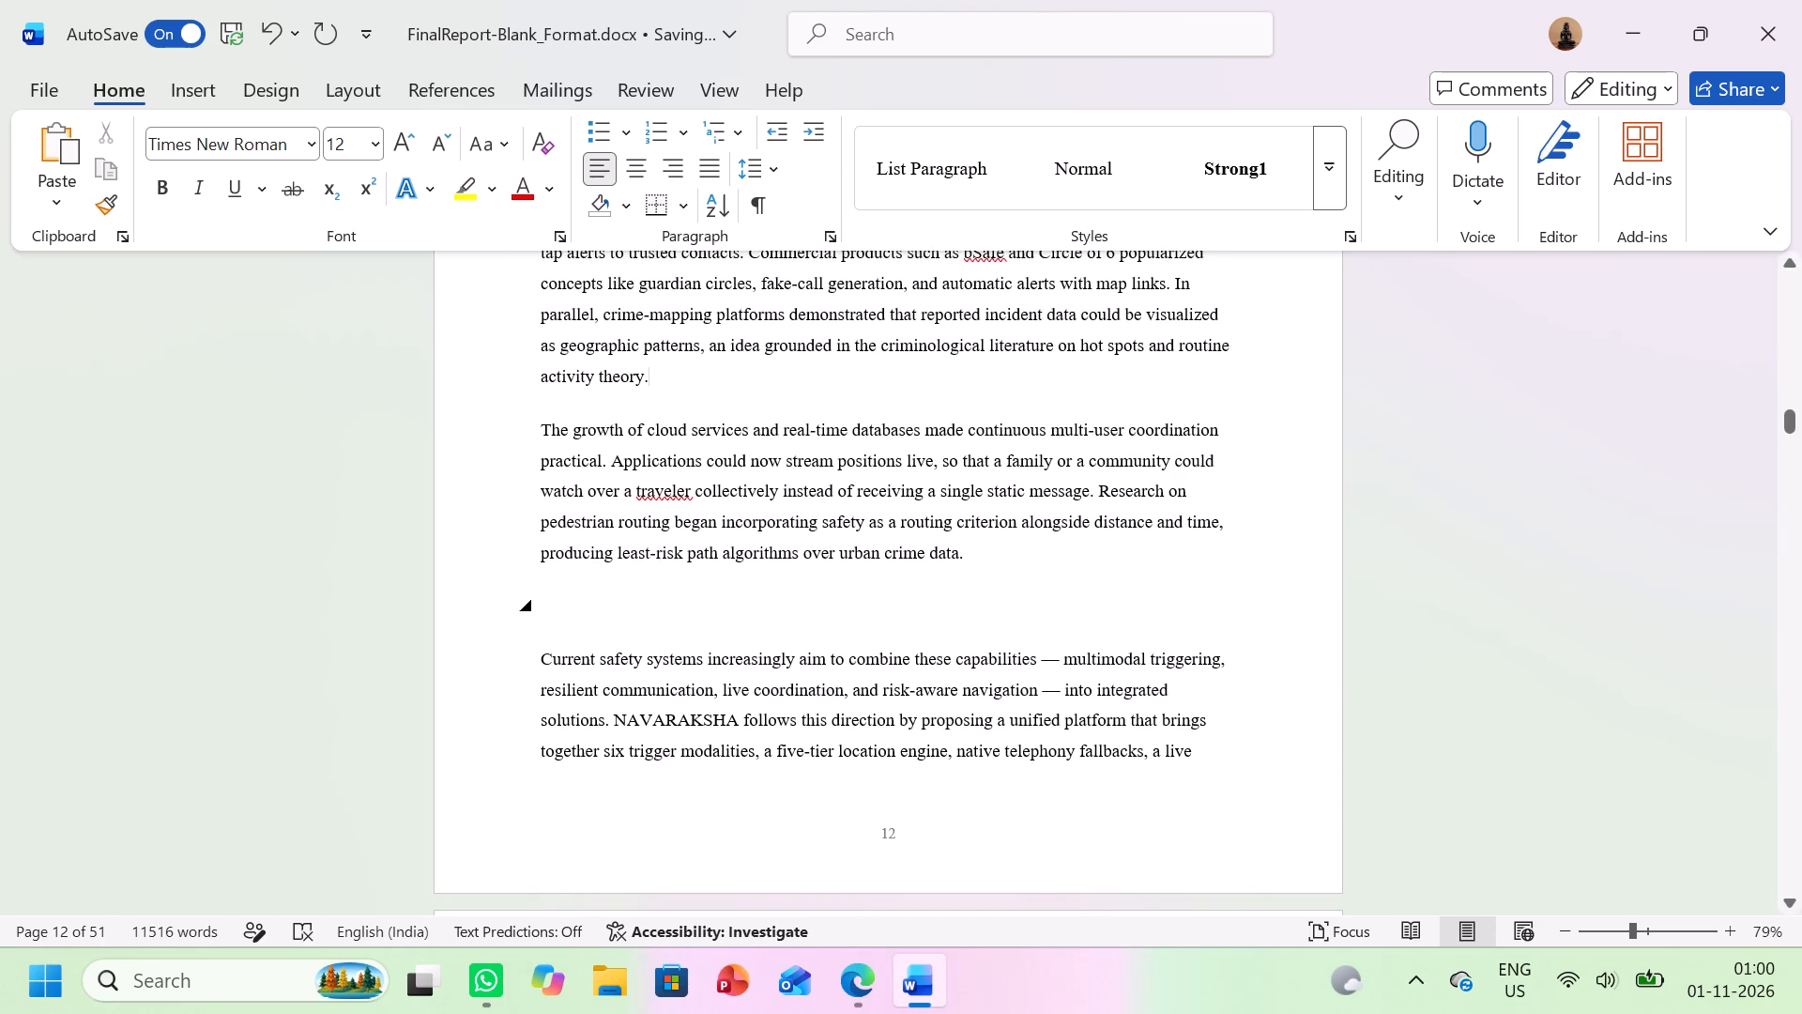
{"action": "key", "text": "BackSpace"}
Check the paragraph spacing of section 2.1 Historical Overview and how its text breaks onto the page with 2.2 Related Work.
{"action": "scroll", "coordinate": [574, 604], "scroll_direction": "down", "scroll_amount": 1}
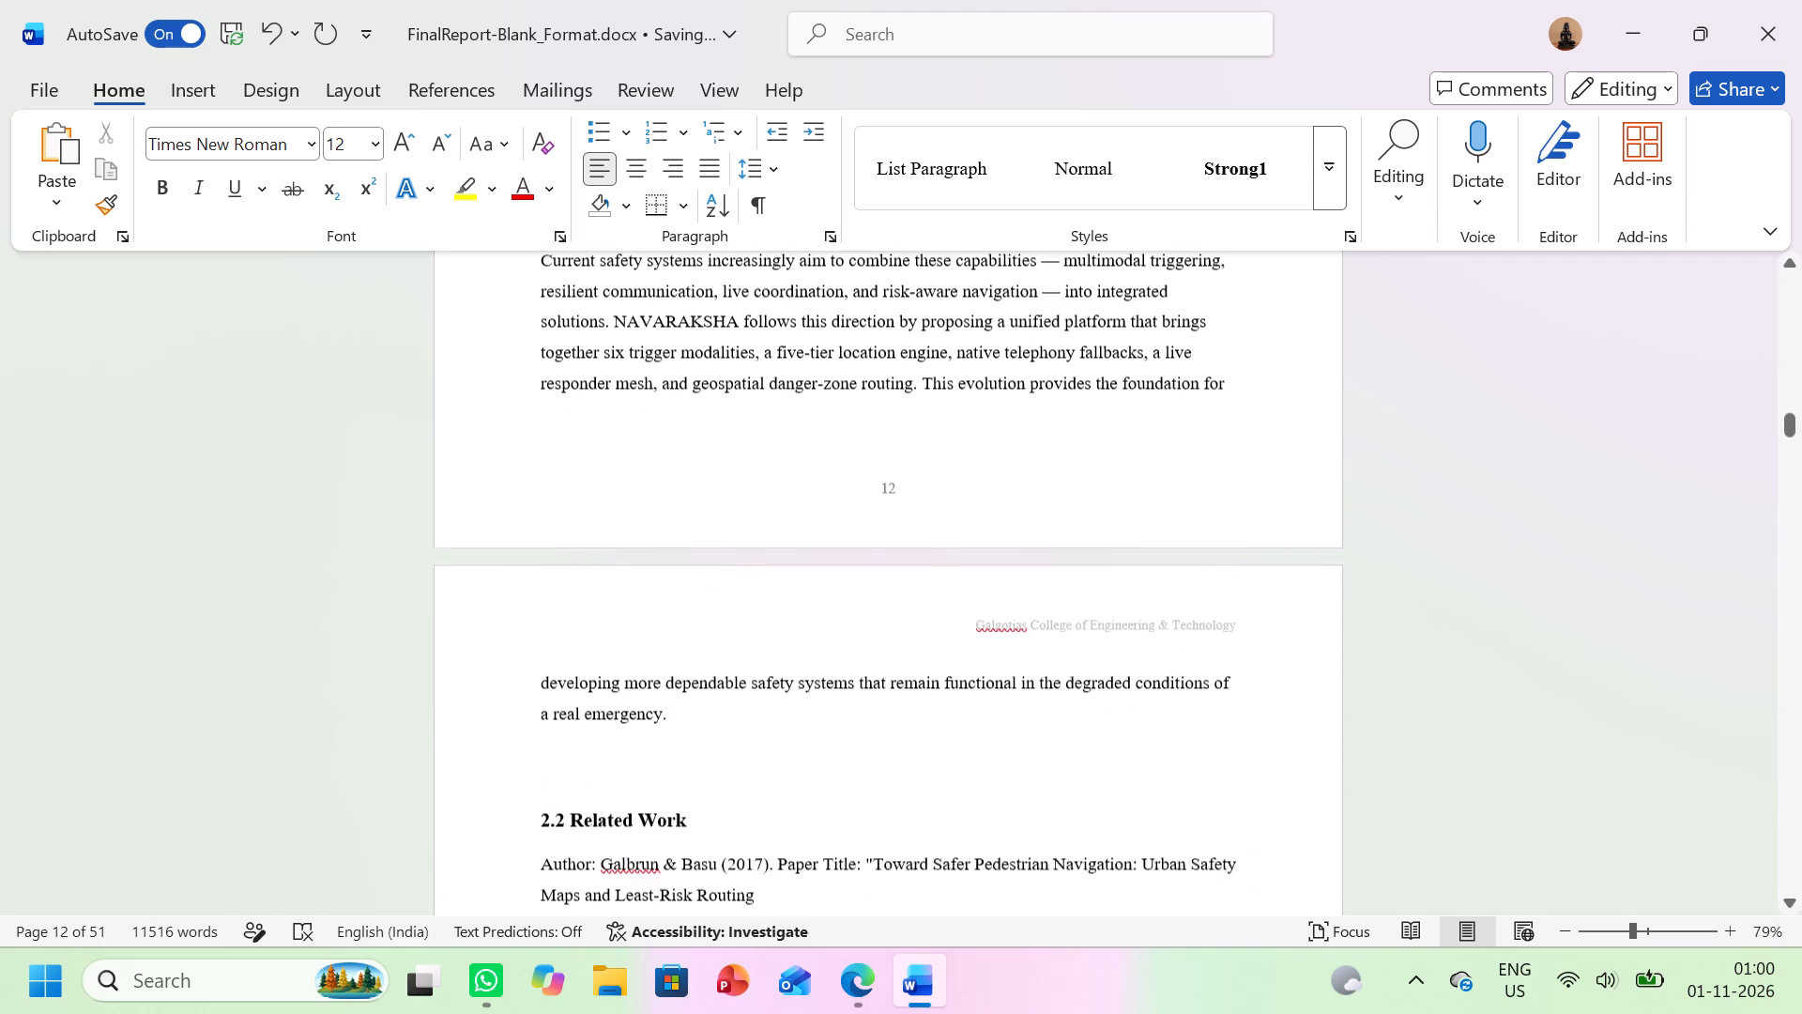
{"action": "scroll", "coordinate": [574, 604], "scroll_direction": "down", "scroll_amount": 1}
{"action": "scroll", "coordinate": [590, 474], "scroll_direction": "up", "scroll_amount": 2}
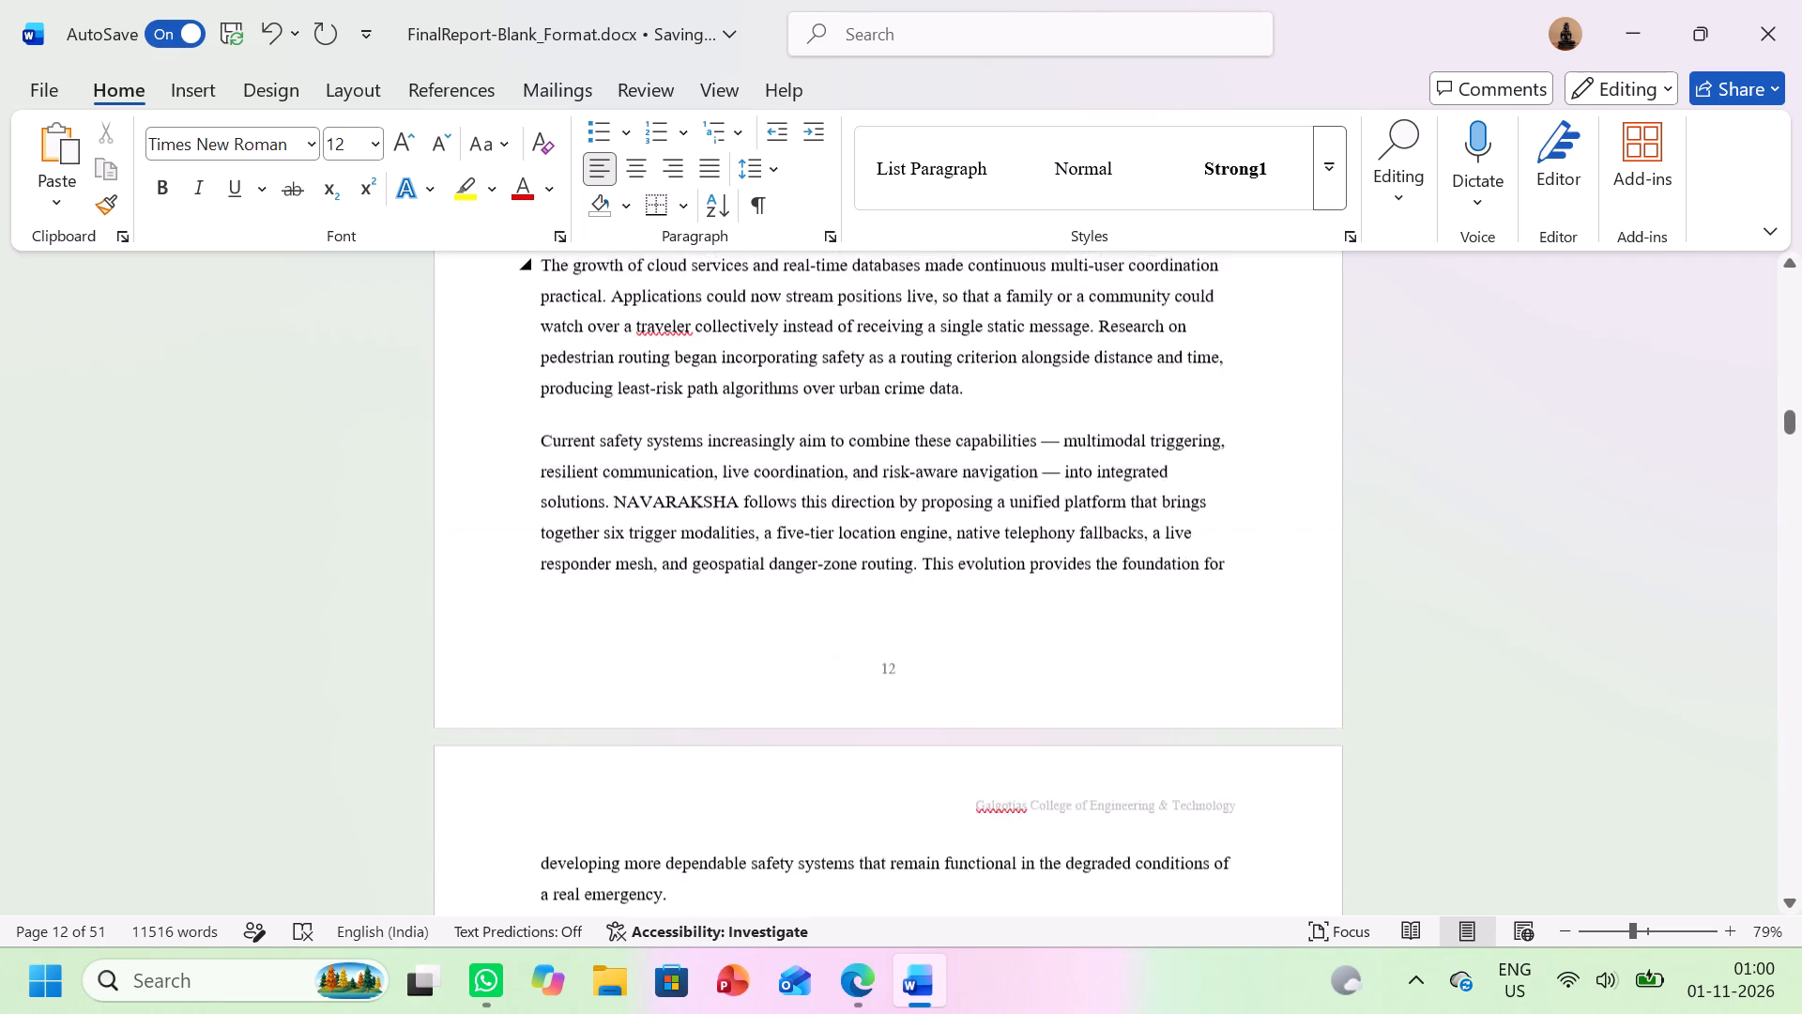
{"action": "scroll", "coordinate": [590, 474], "scroll_direction": "up", "scroll_amount": 4}
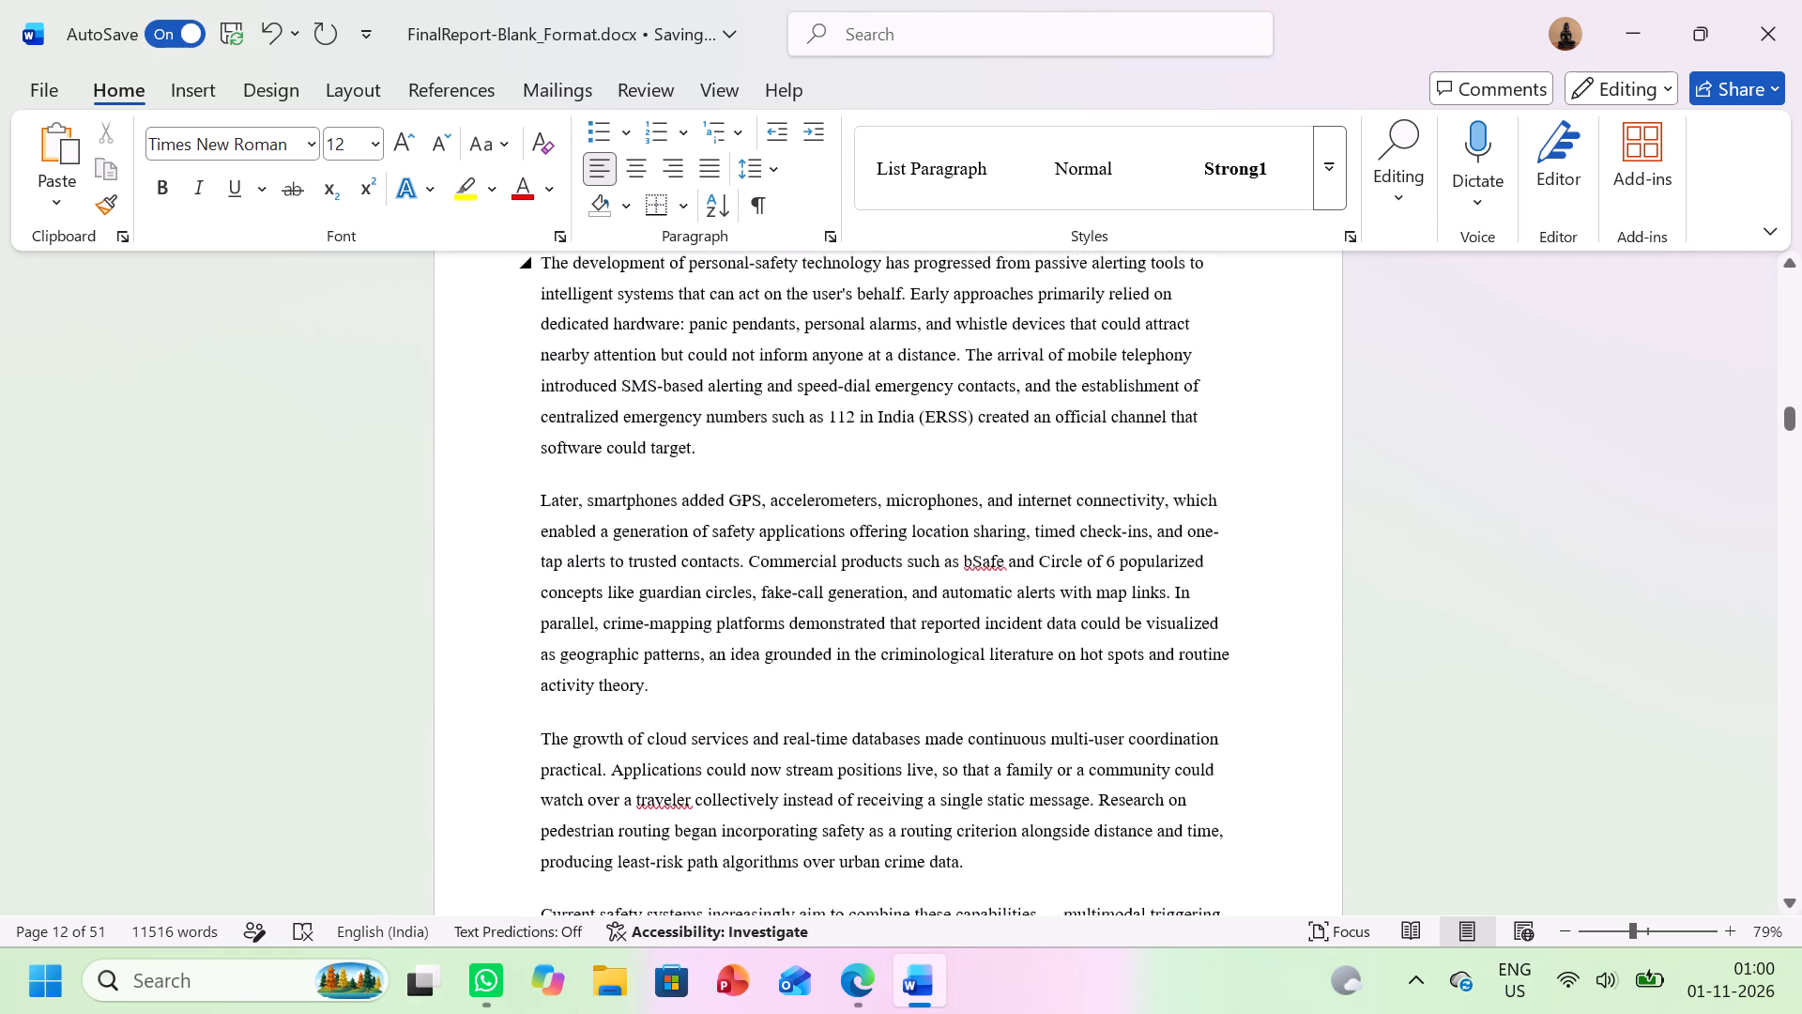
{"action": "scroll", "coordinate": [590, 474], "scroll_direction": "up", "scroll_amount": 1}
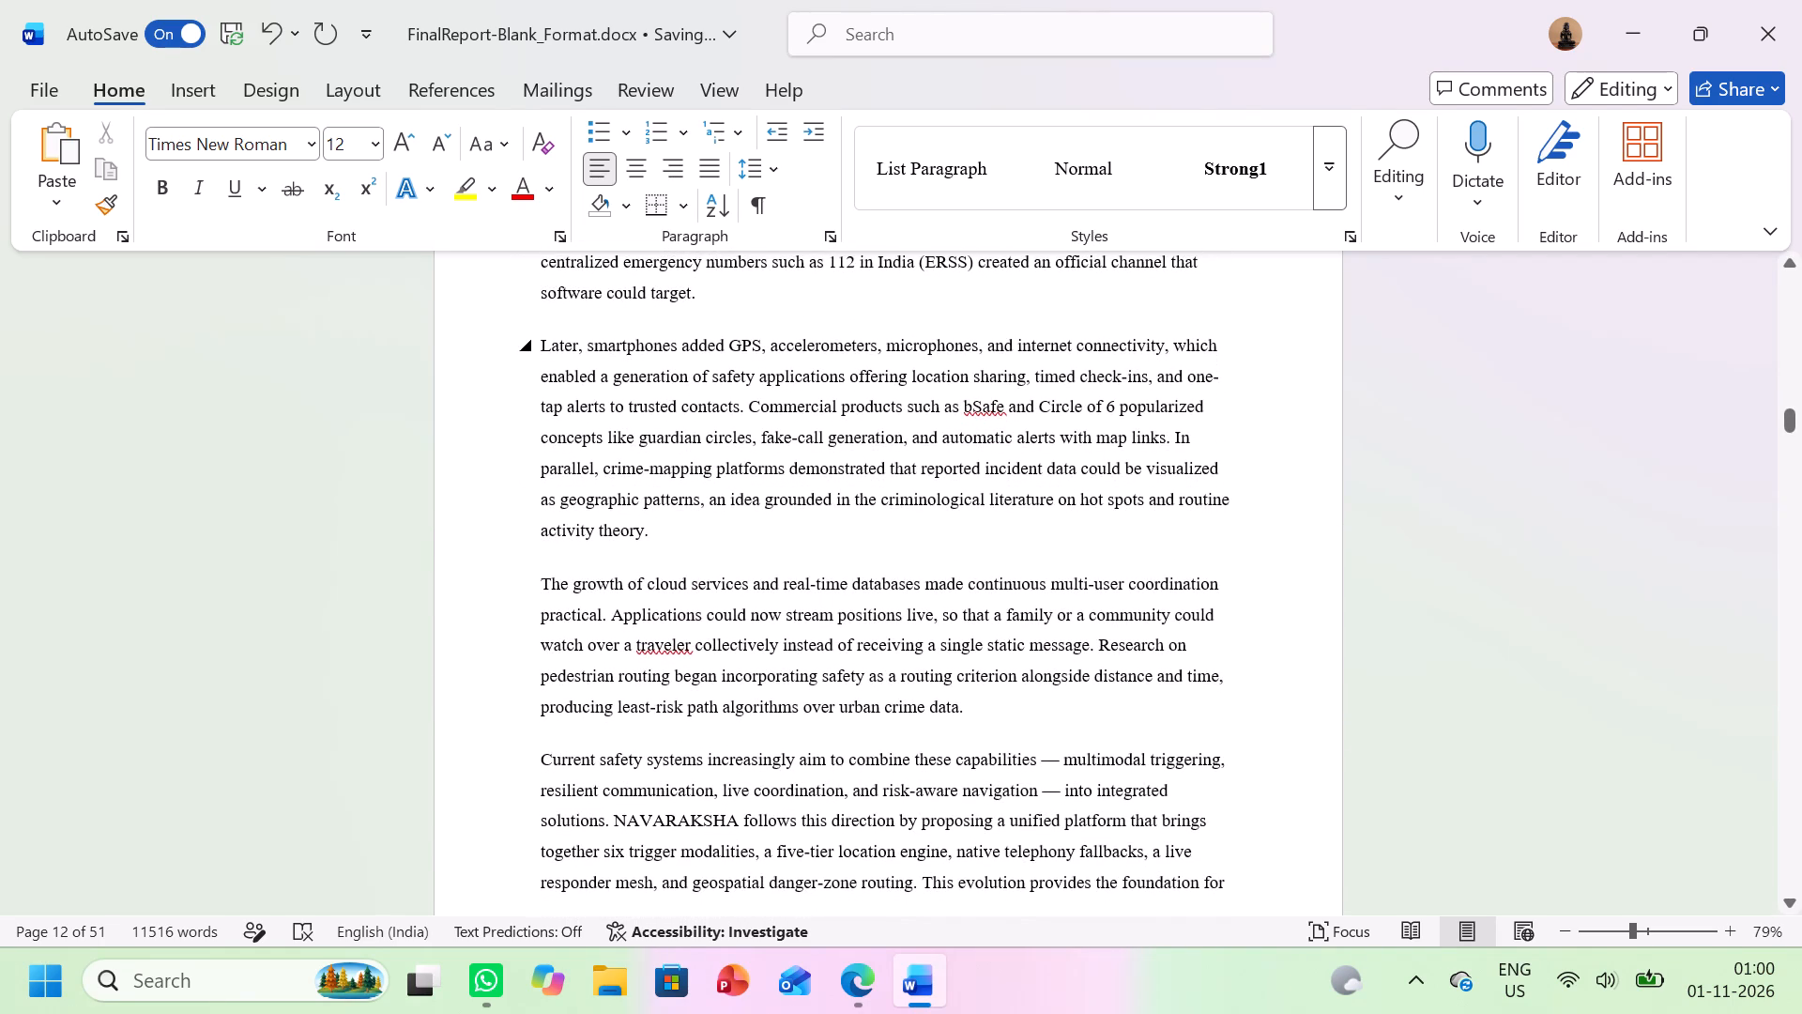
{"action": "scroll", "coordinate": [590, 474], "scroll_direction": "up", "scroll_amount": 1}
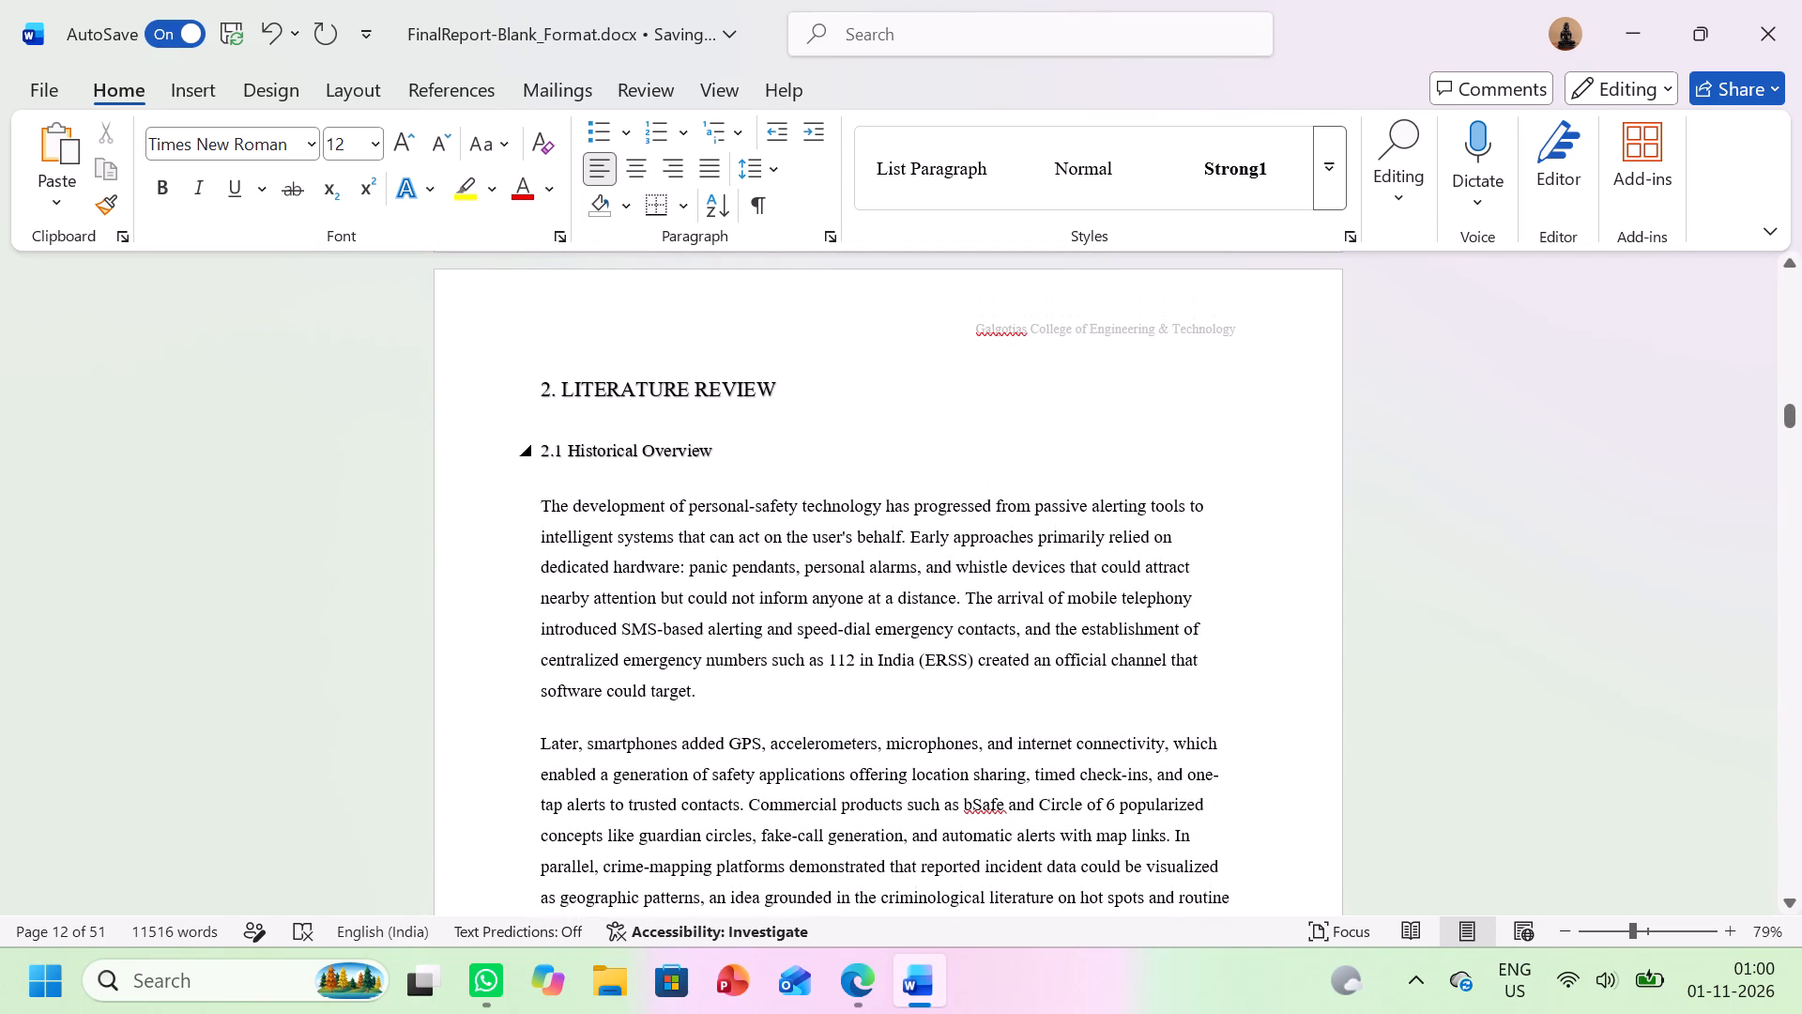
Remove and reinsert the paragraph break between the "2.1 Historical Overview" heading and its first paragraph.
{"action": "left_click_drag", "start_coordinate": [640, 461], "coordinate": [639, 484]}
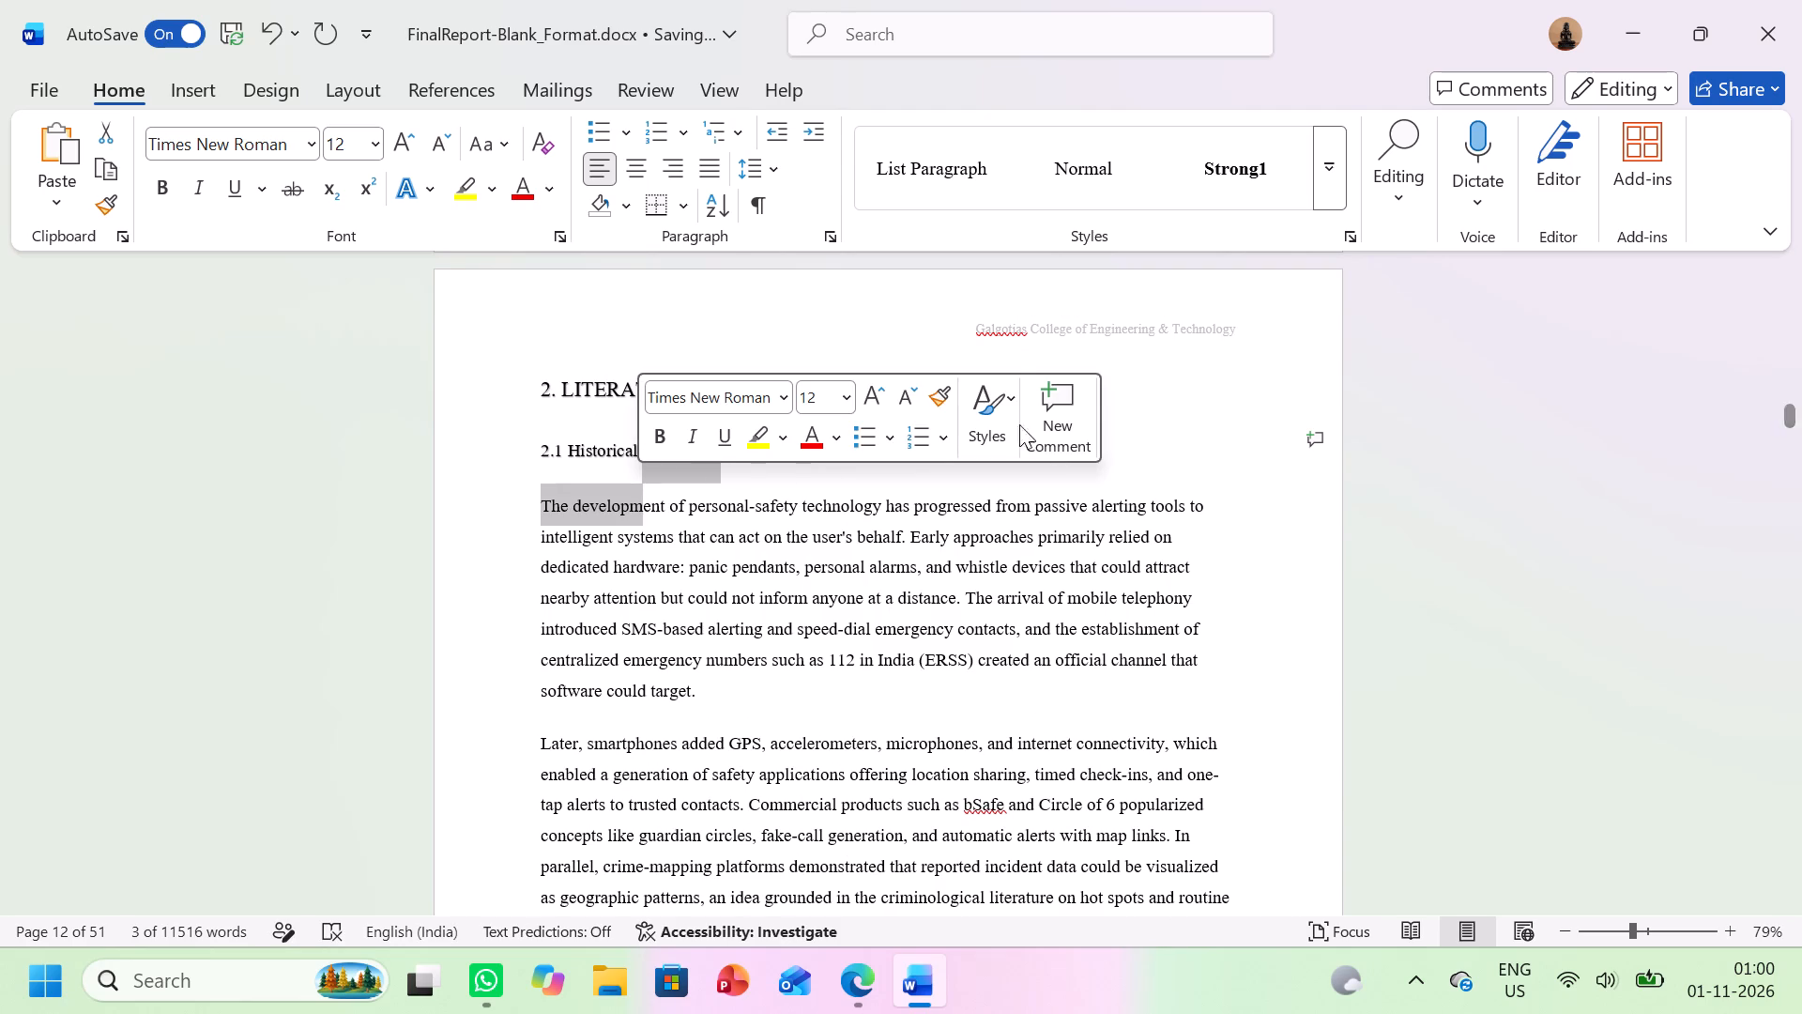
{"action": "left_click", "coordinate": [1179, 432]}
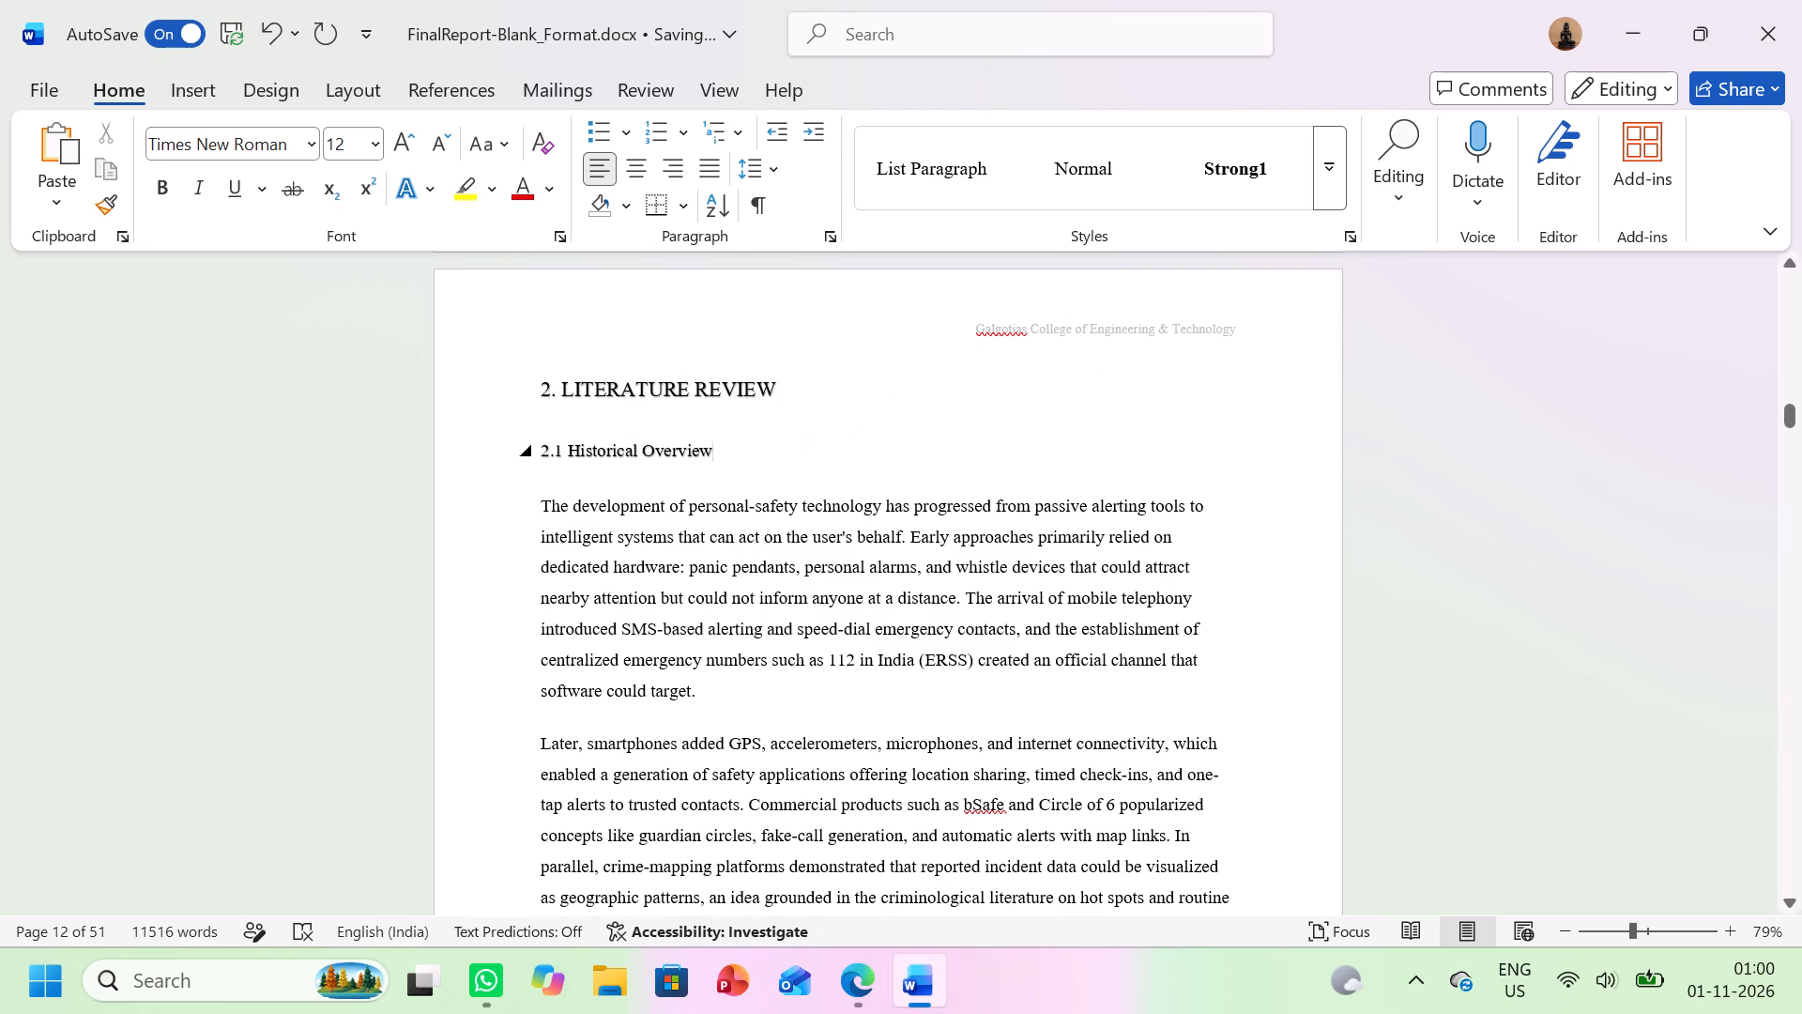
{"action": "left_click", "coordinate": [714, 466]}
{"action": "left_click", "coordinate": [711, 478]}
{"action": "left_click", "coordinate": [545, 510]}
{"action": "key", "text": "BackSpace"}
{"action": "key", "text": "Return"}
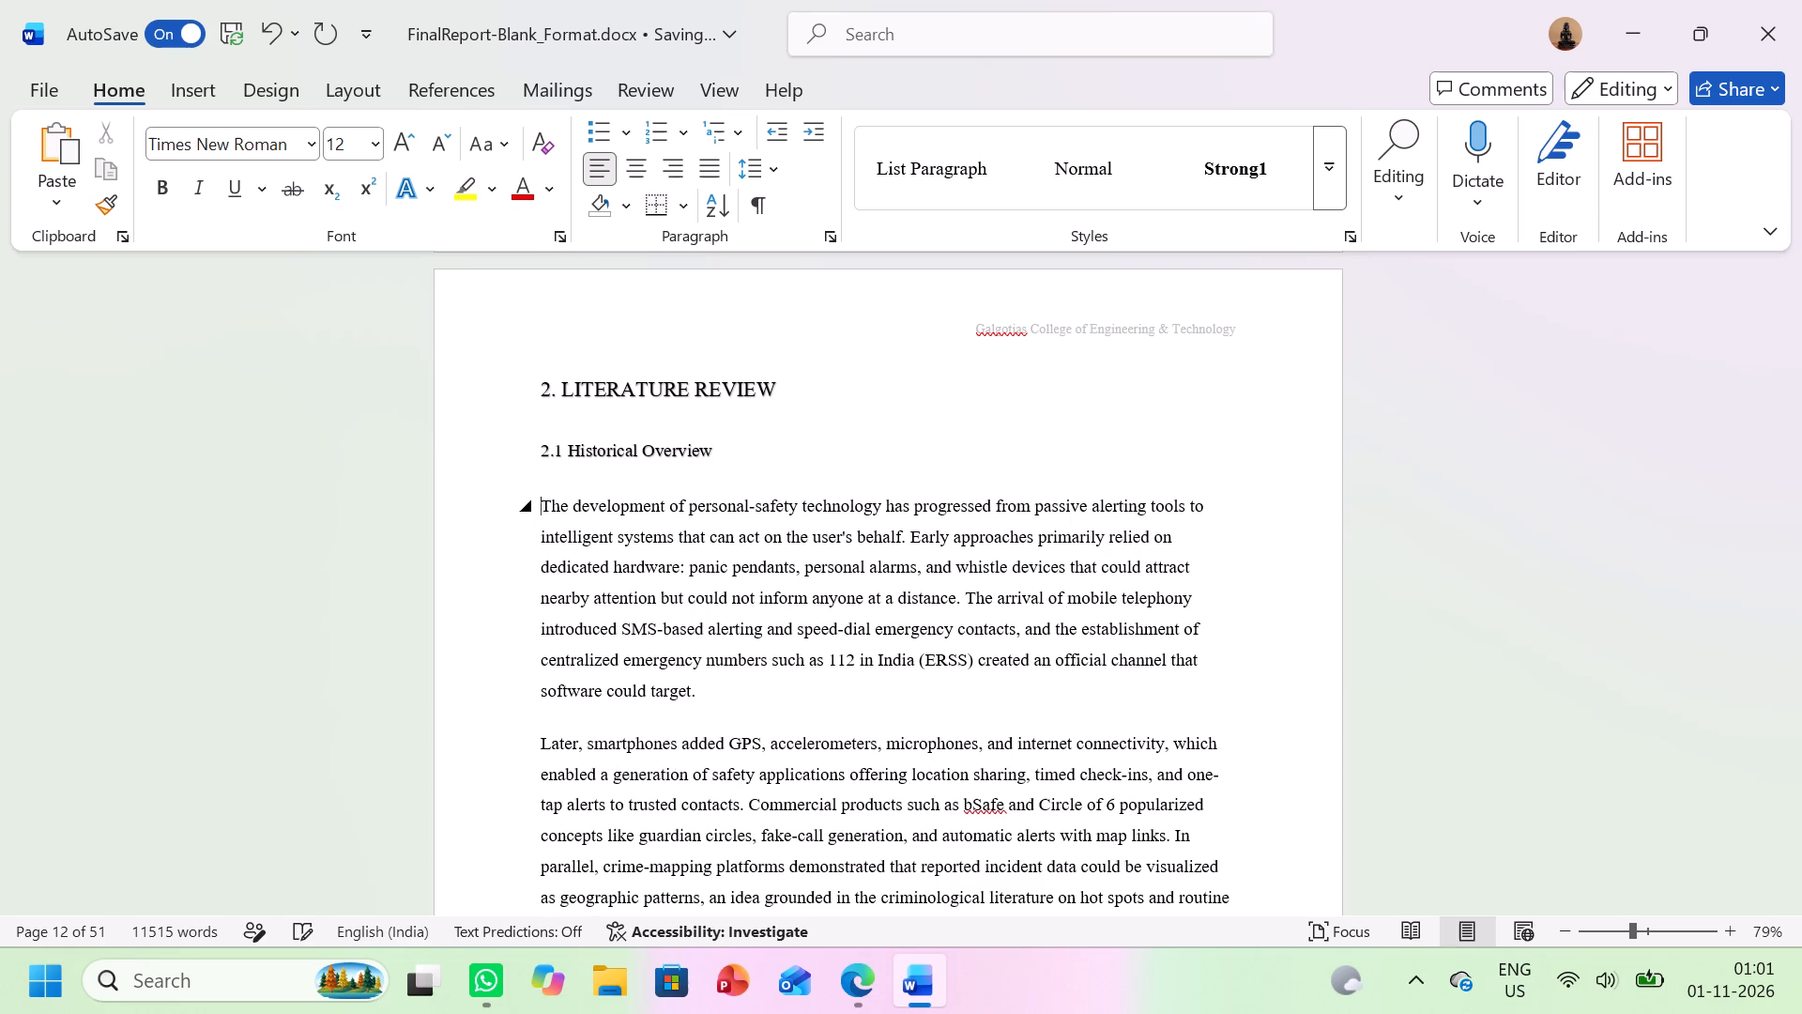
Set the spacing before the first paragraph of 2.1 Historical Overview to 0 pt.
{"action": "left_click", "coordinate": [355, 82]}
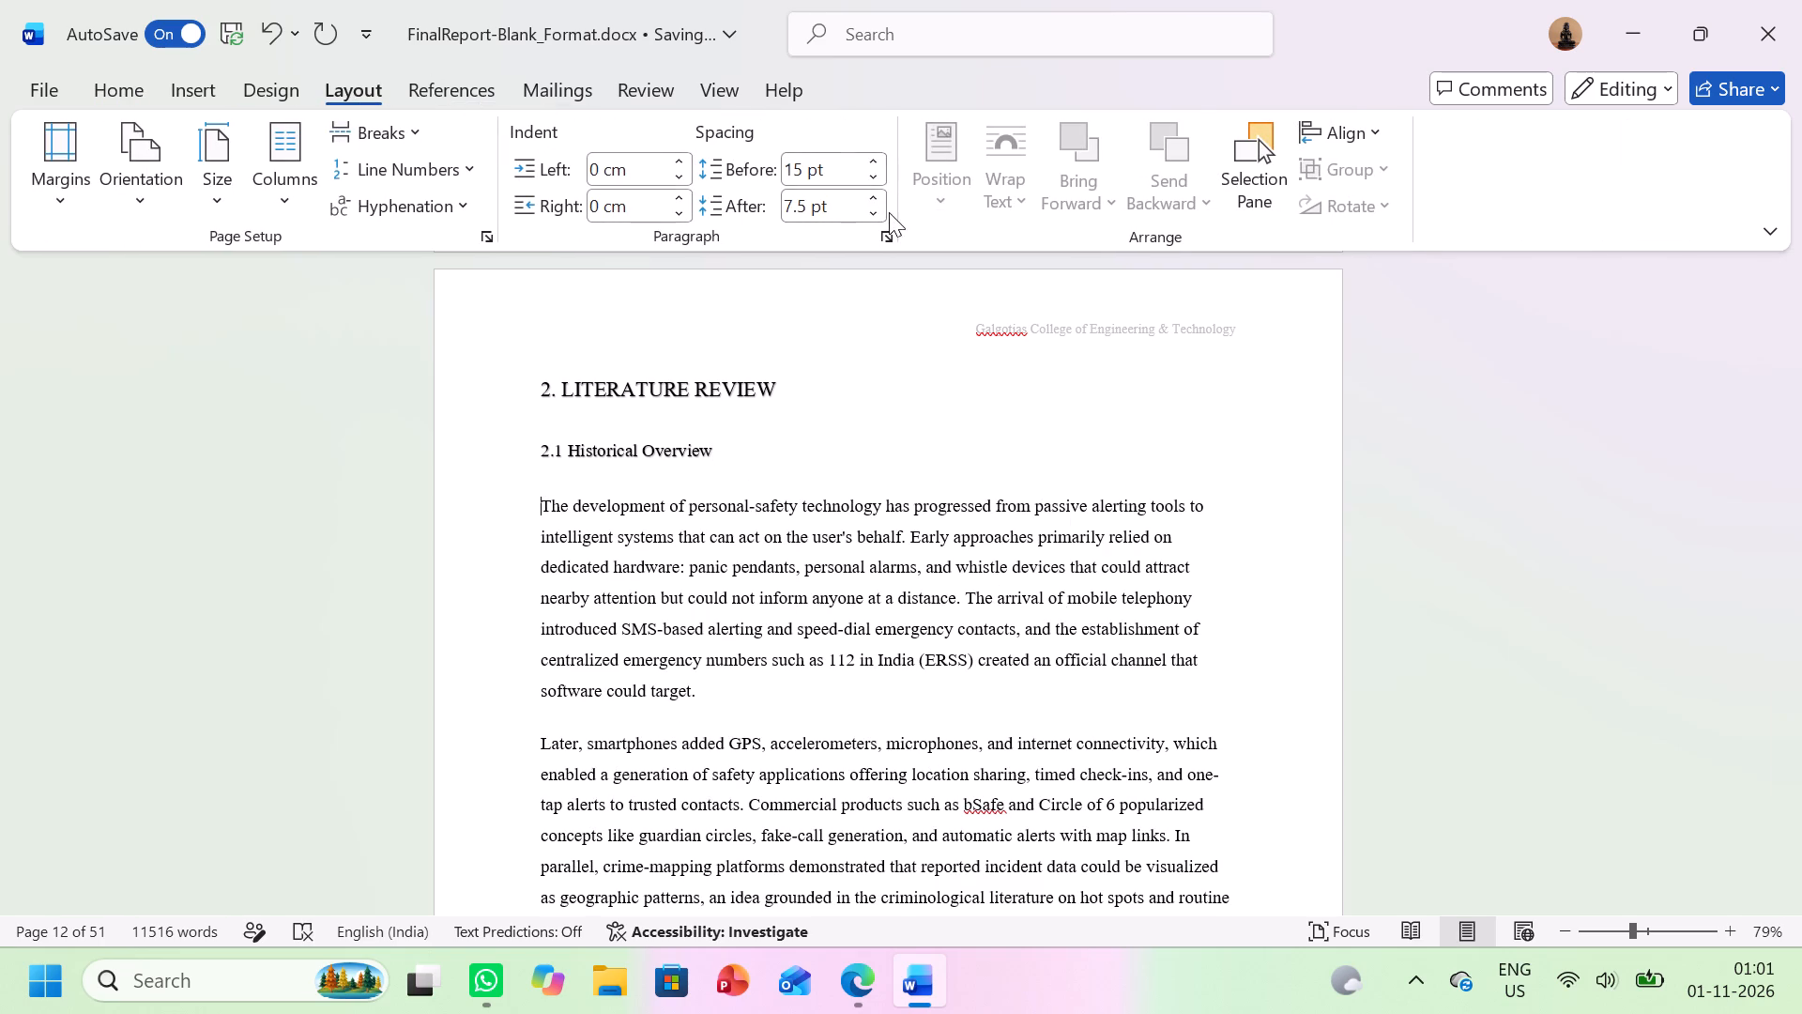
{"action": "left_click", "coordinate": [875, 163]}
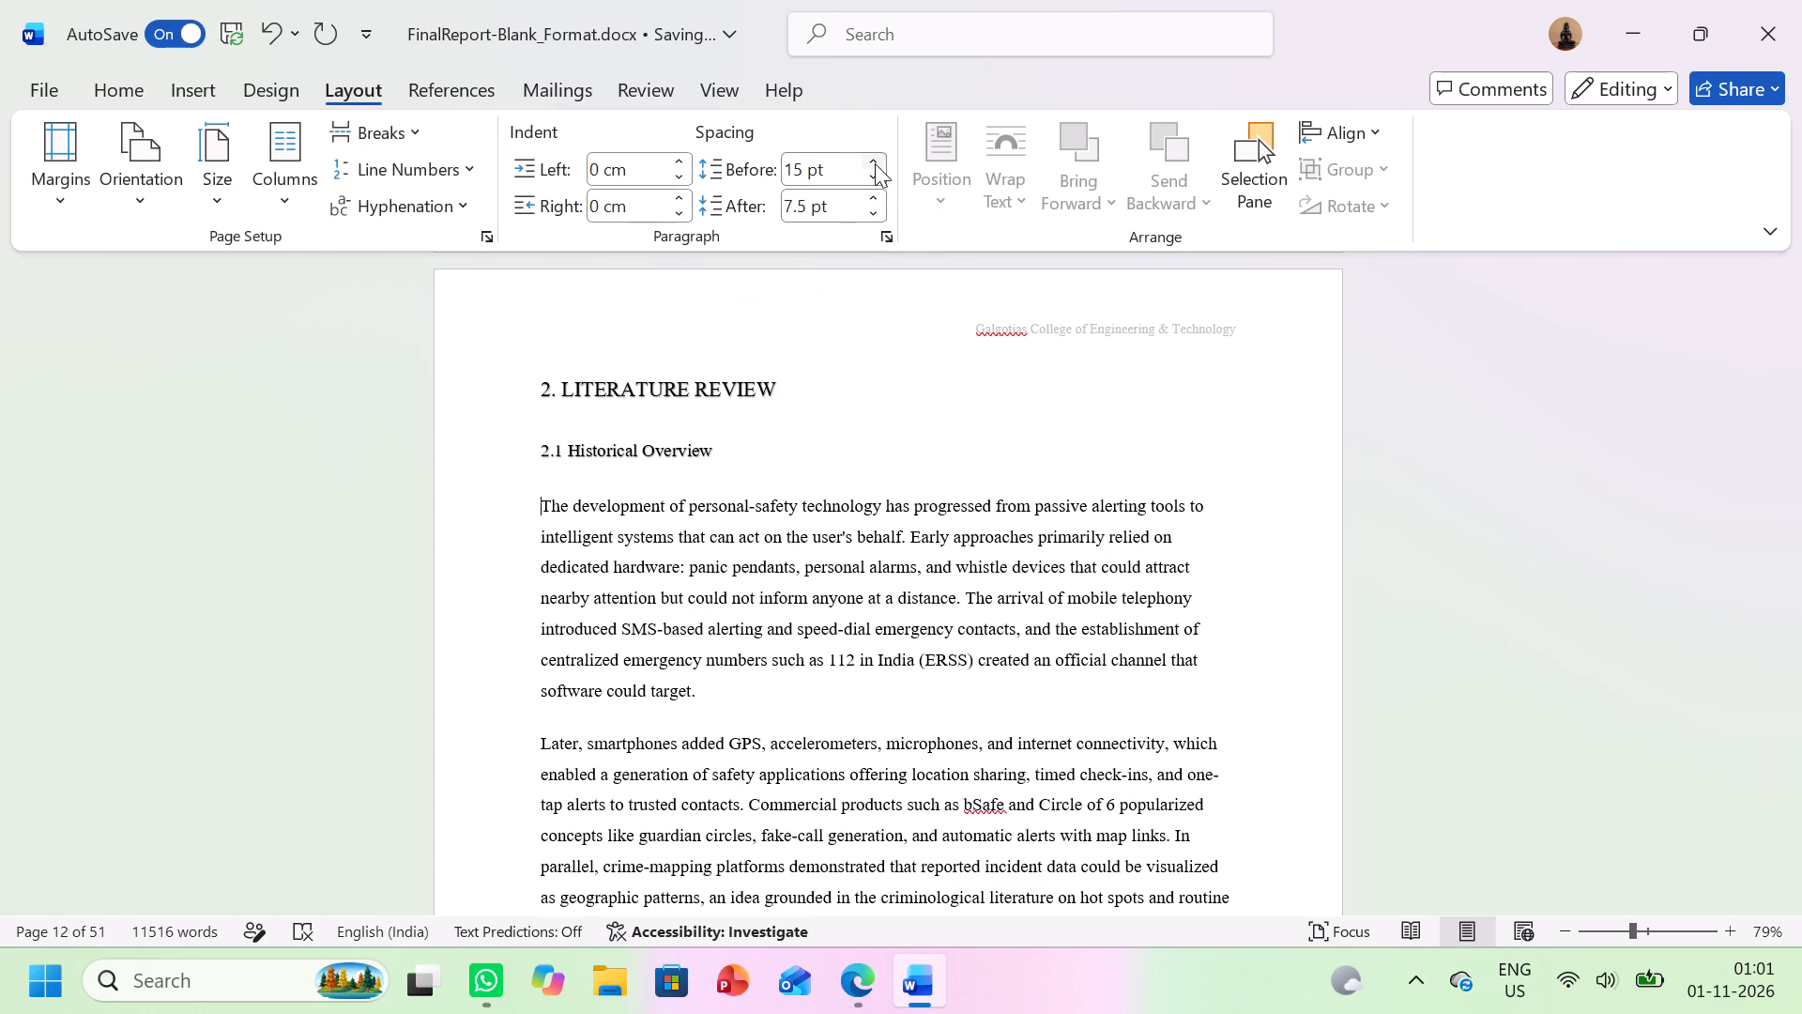
{"action": "left_click", "coordinate": [875, 171]}
{"action": "left_click", "coordinate": [875, 171]}
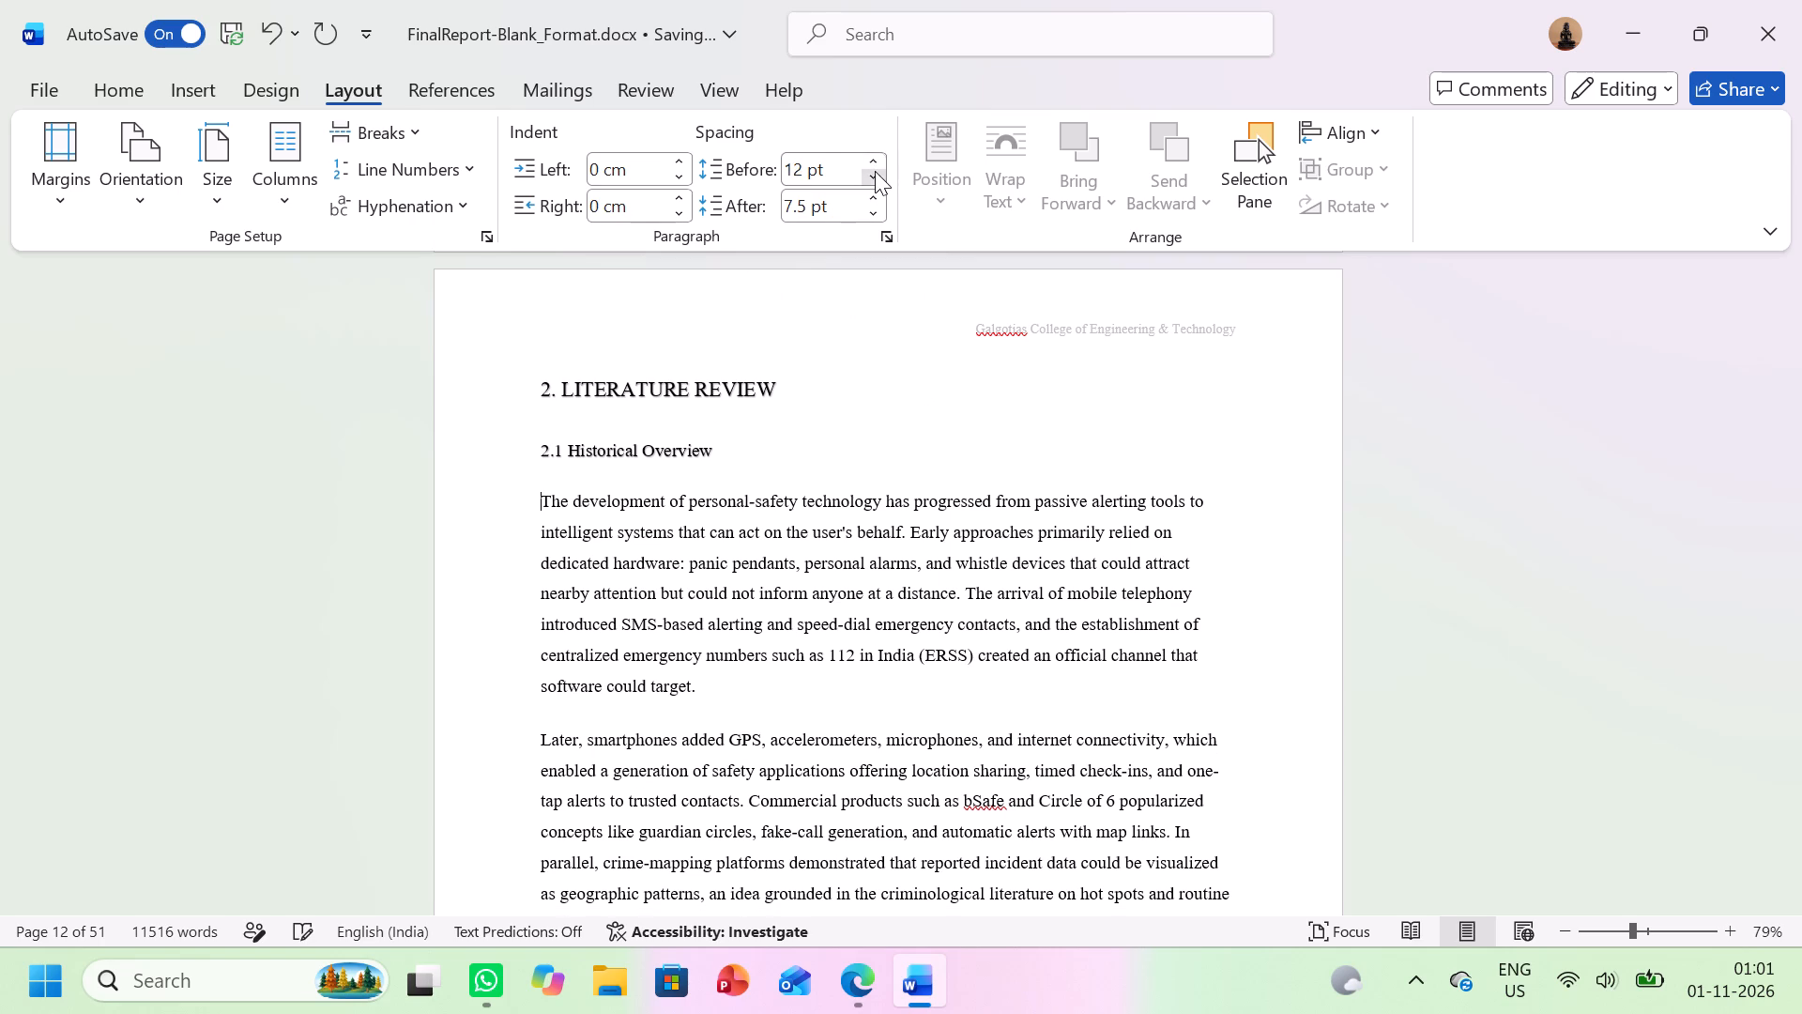
{"action": "left_click", "coordinate": [875, 171]}
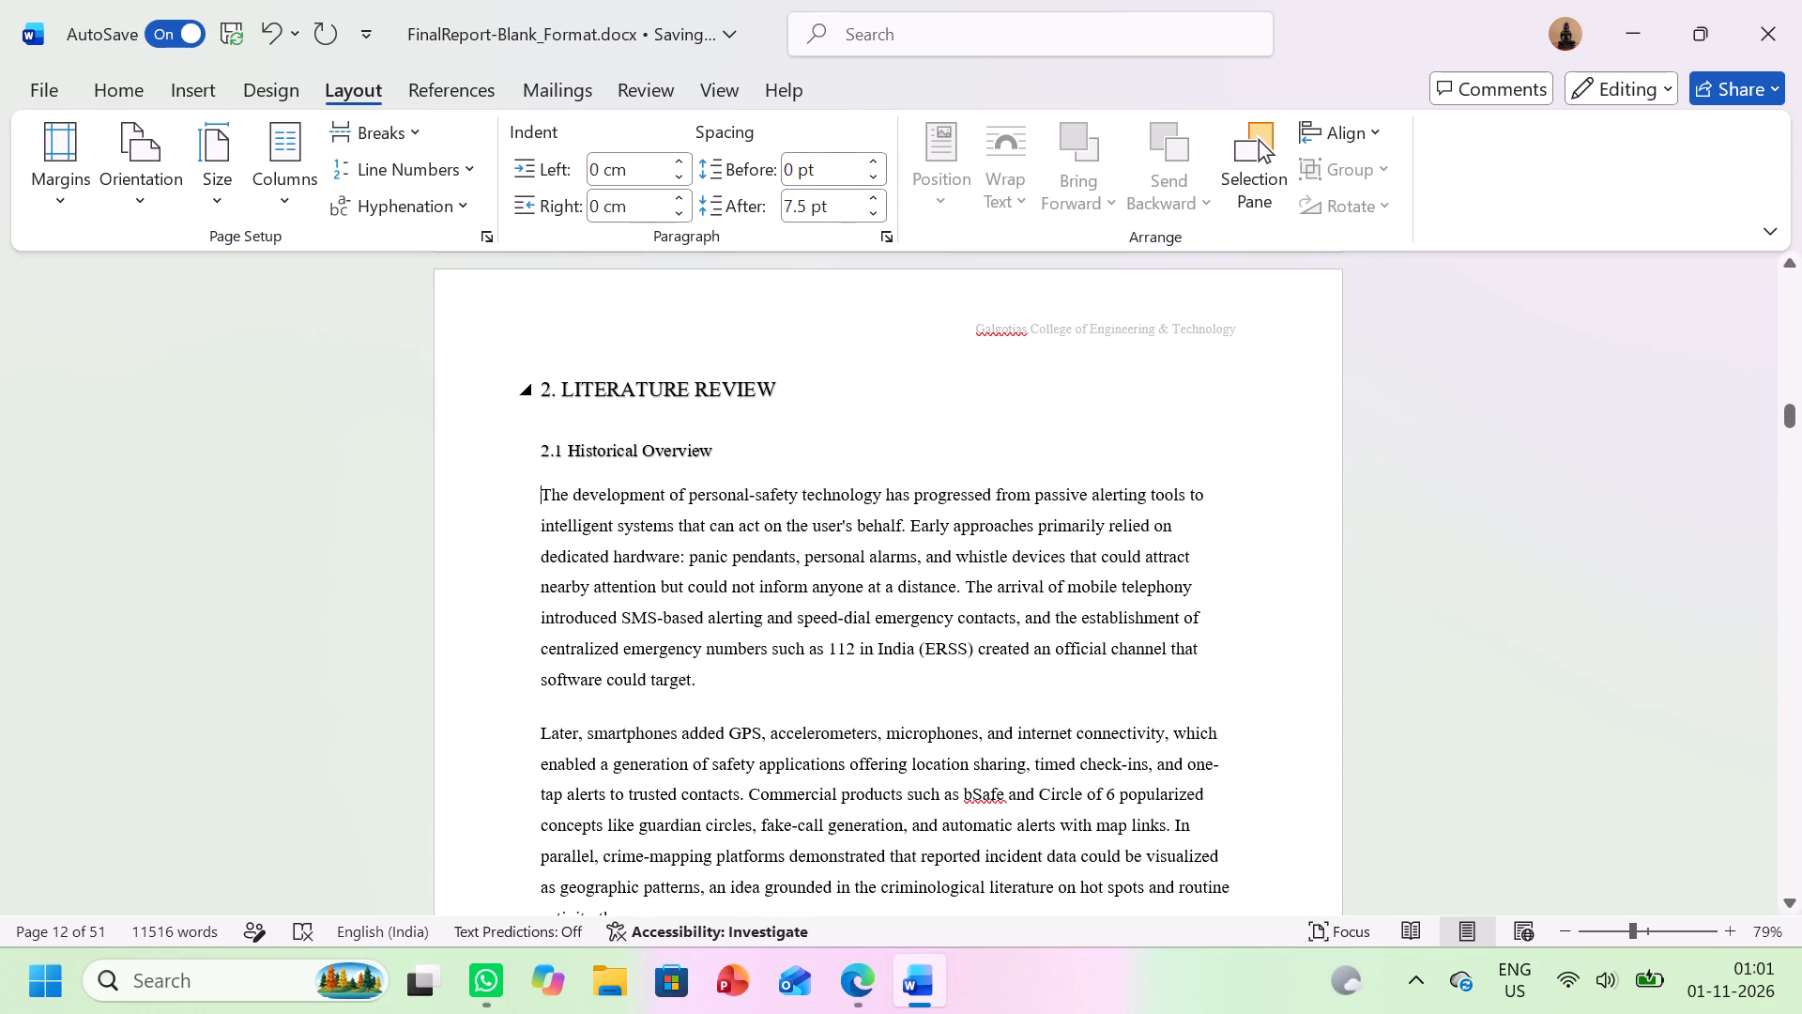
Set the "2.1 Historical Overview" heading's spacing before and after to 0 pt.
{"action": "scroll", "coordinate": [802, 392], "scroll_direction": "down", "scroll_amount": 3}
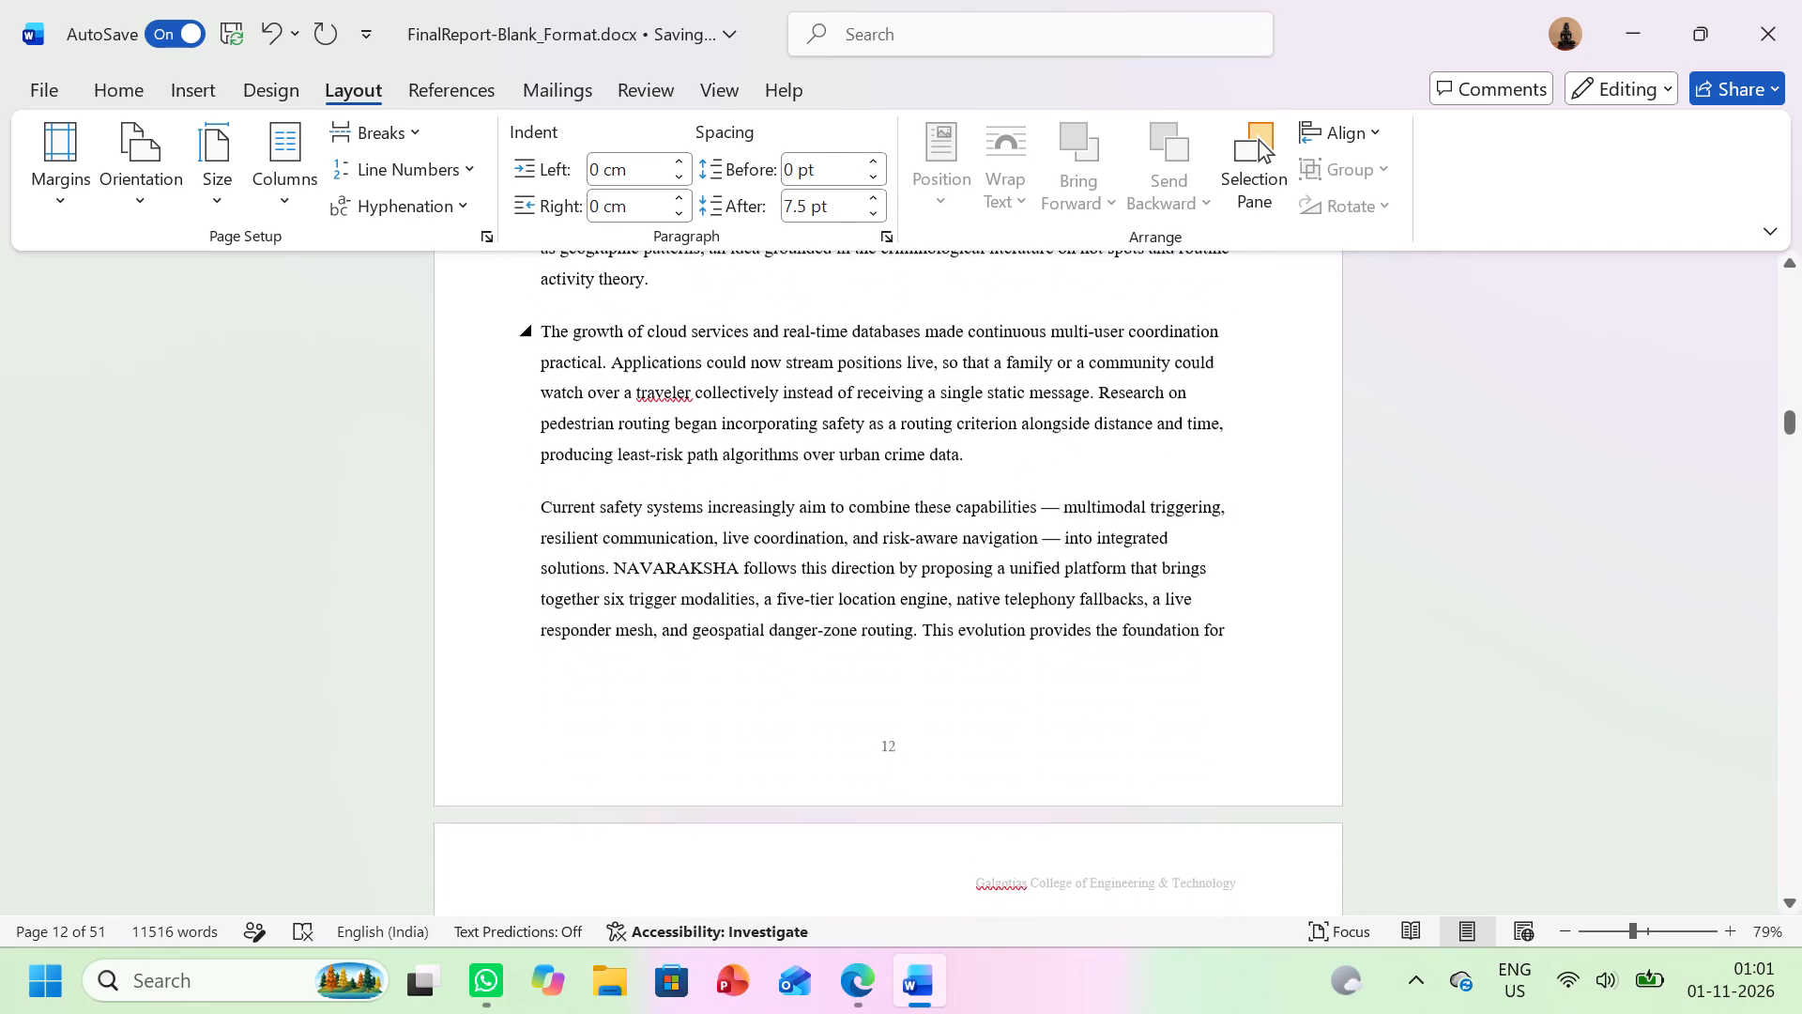
{"action": "scroll", "coordinate": [802, 392], "scroll_direction": "down", "scroll_amount": 1}
{"action": "scroll", "coordinate": [802, 392], "scroll_direction": "up", "scroll_amount": 7}
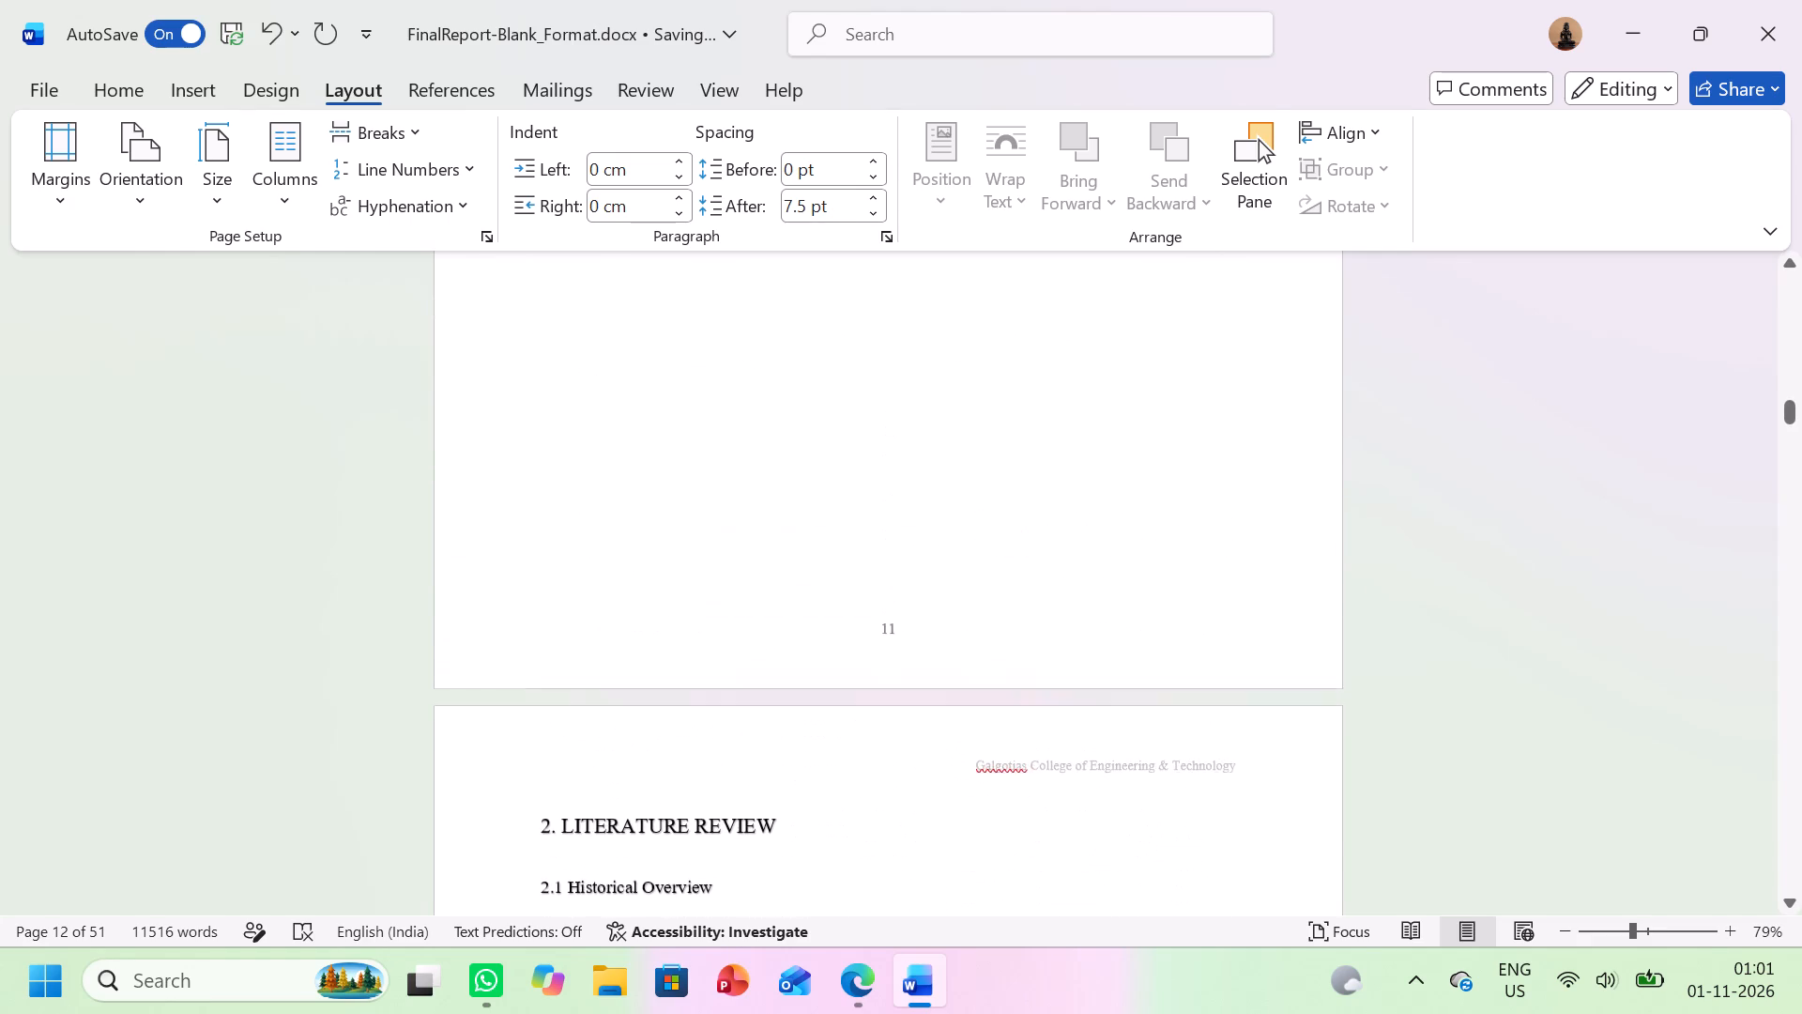
{"action": "scroll", "coordinate": [802, 392], "scroll_direction": "up", "scroll_amount": 1}
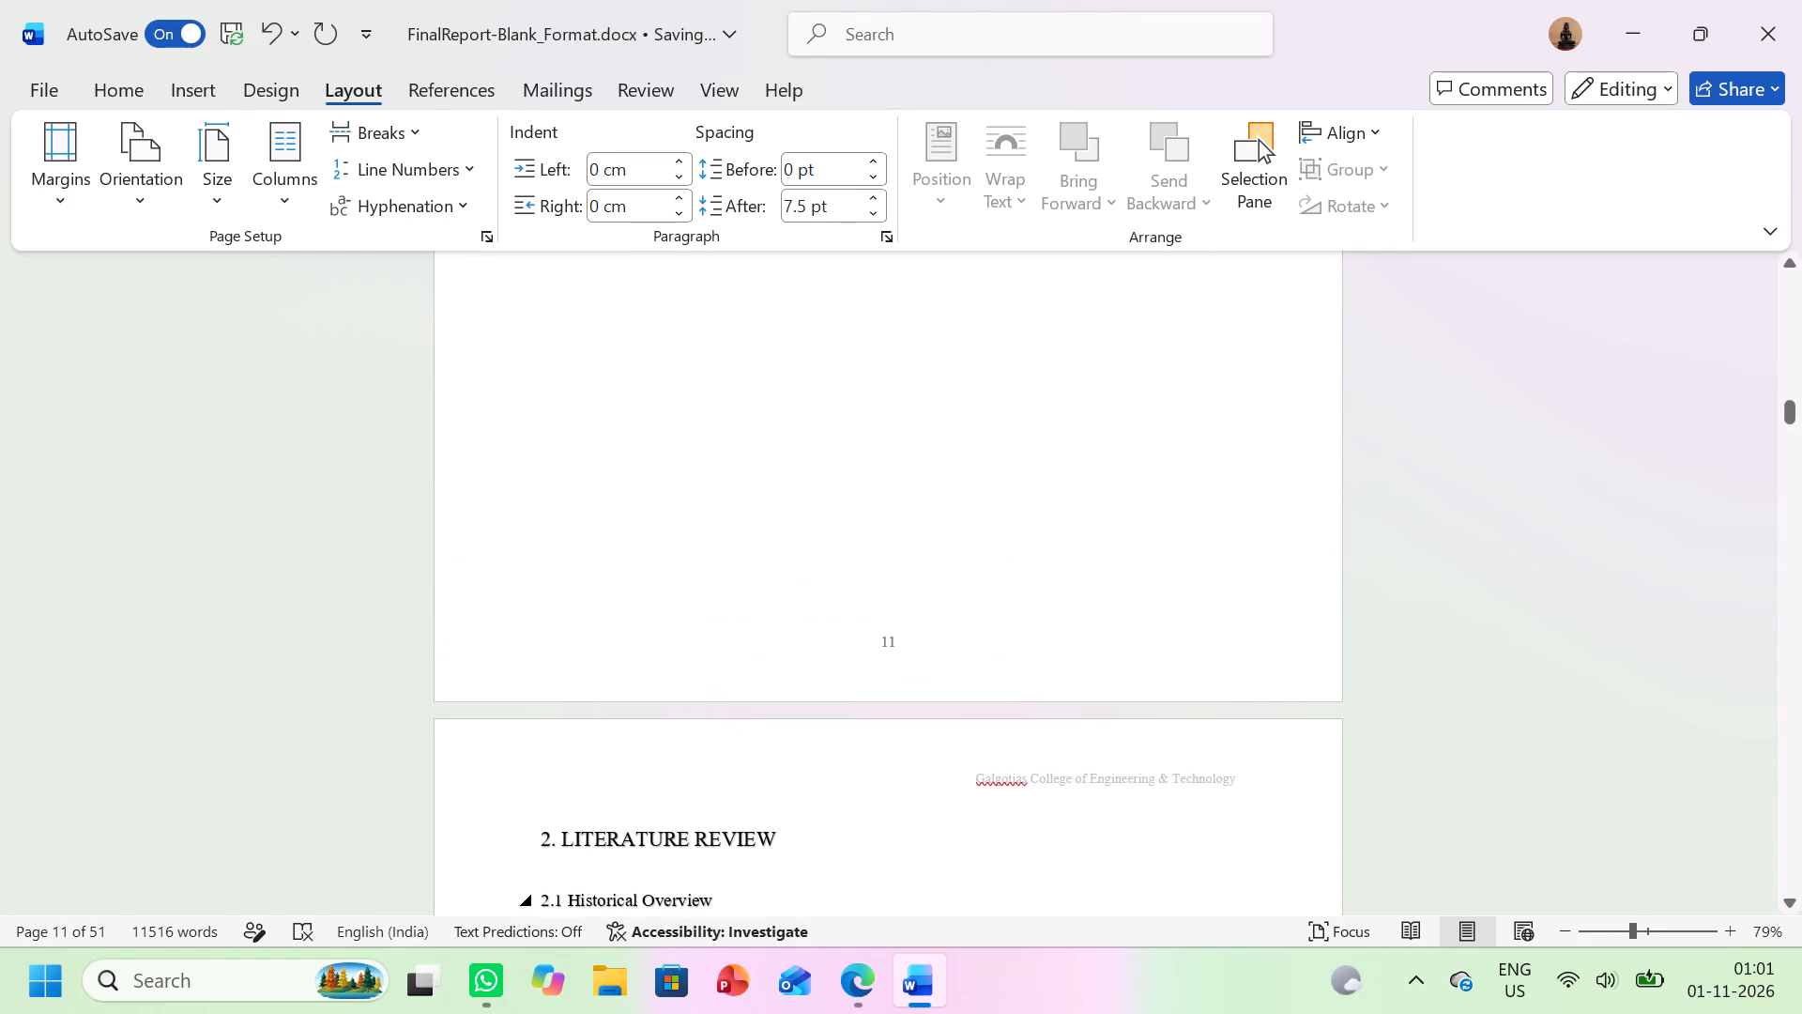
{"action": "left_click", "coordinate": [635, 880]}
{"action": "left_click", "coordinate": [656, 880]}
{"action": "left_click", "coordinate": [532, 892]}
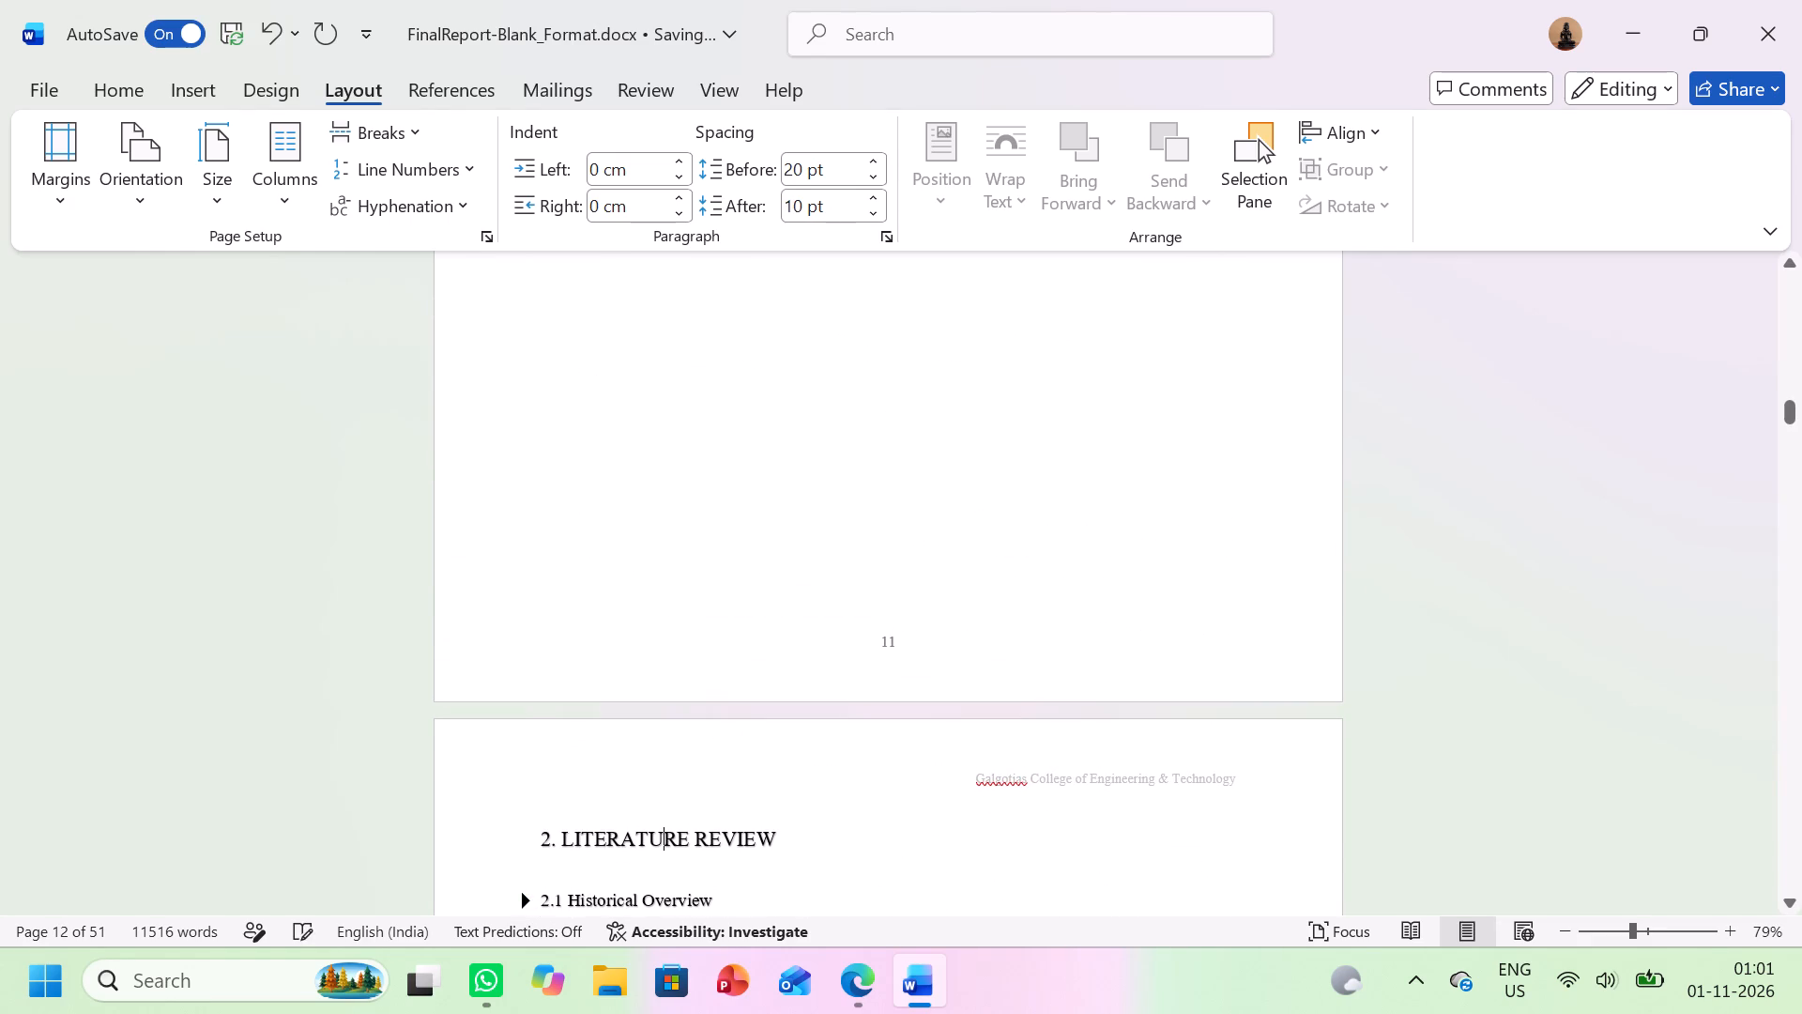
{"action": "left_click", "coordinate": [548, 895]}
{"action": "key", "text": "Left"}
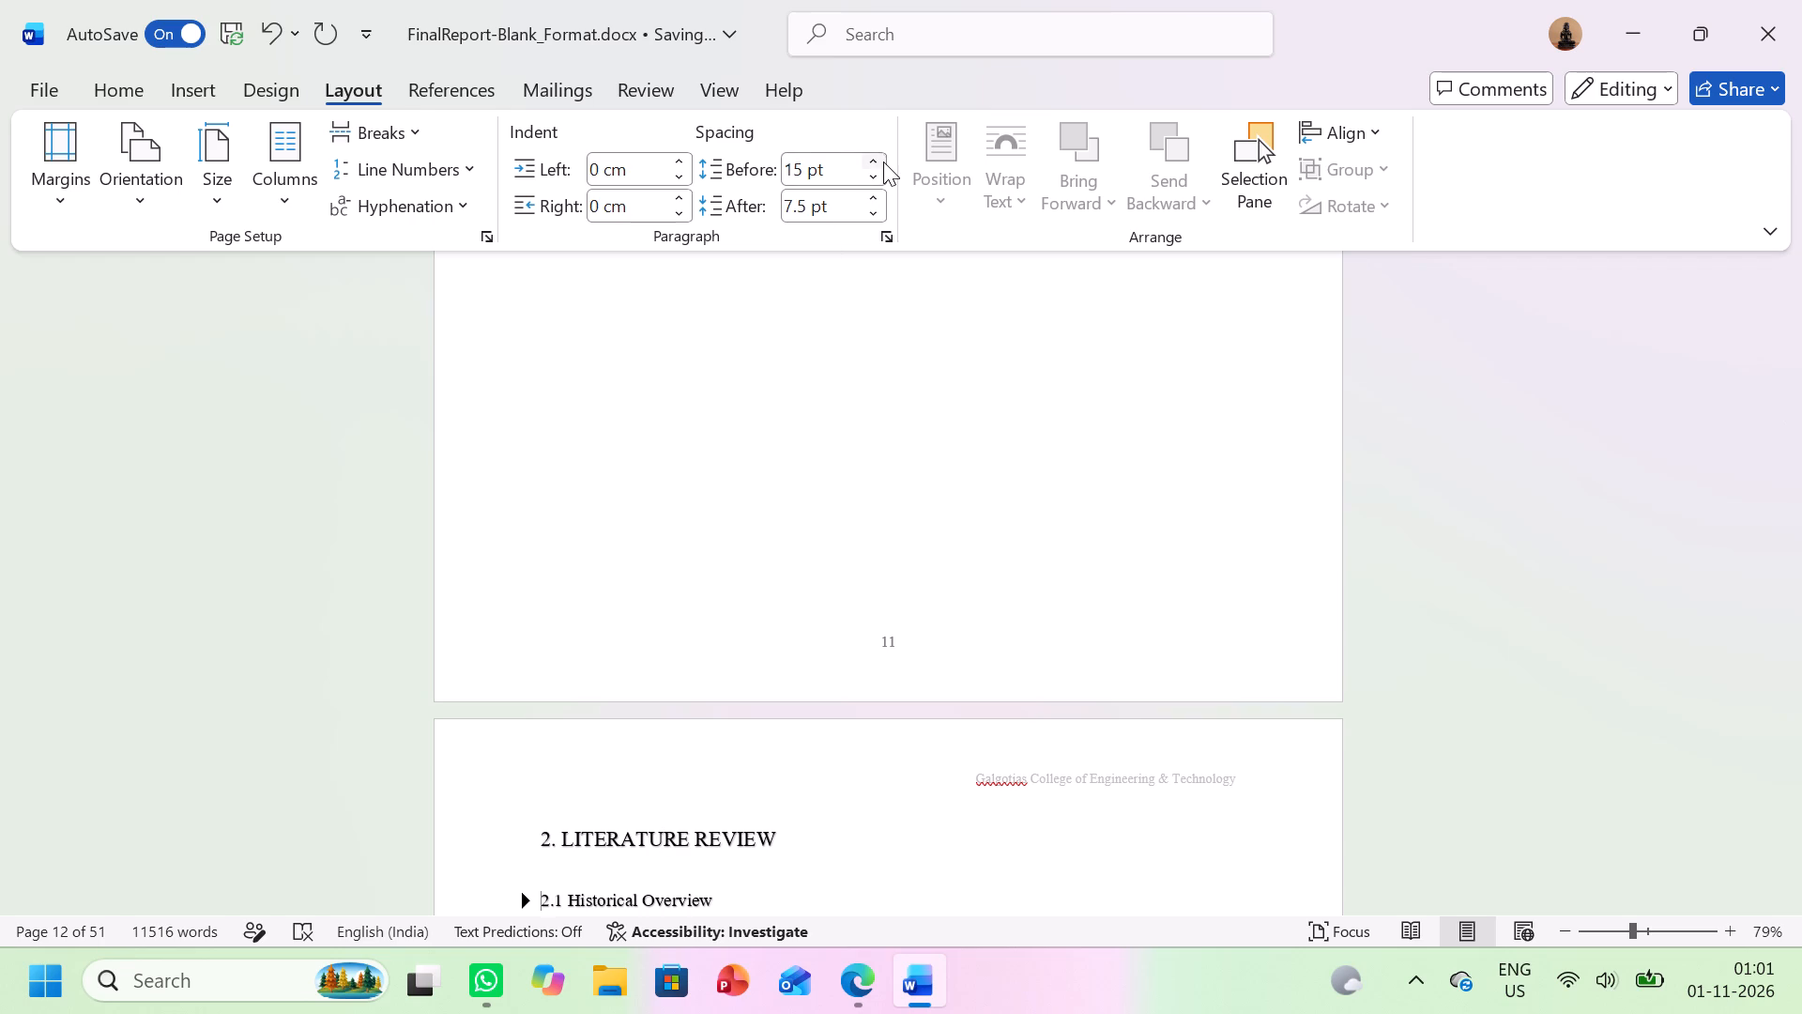
{"action": "left_click", "coordinate": [876, 172]}
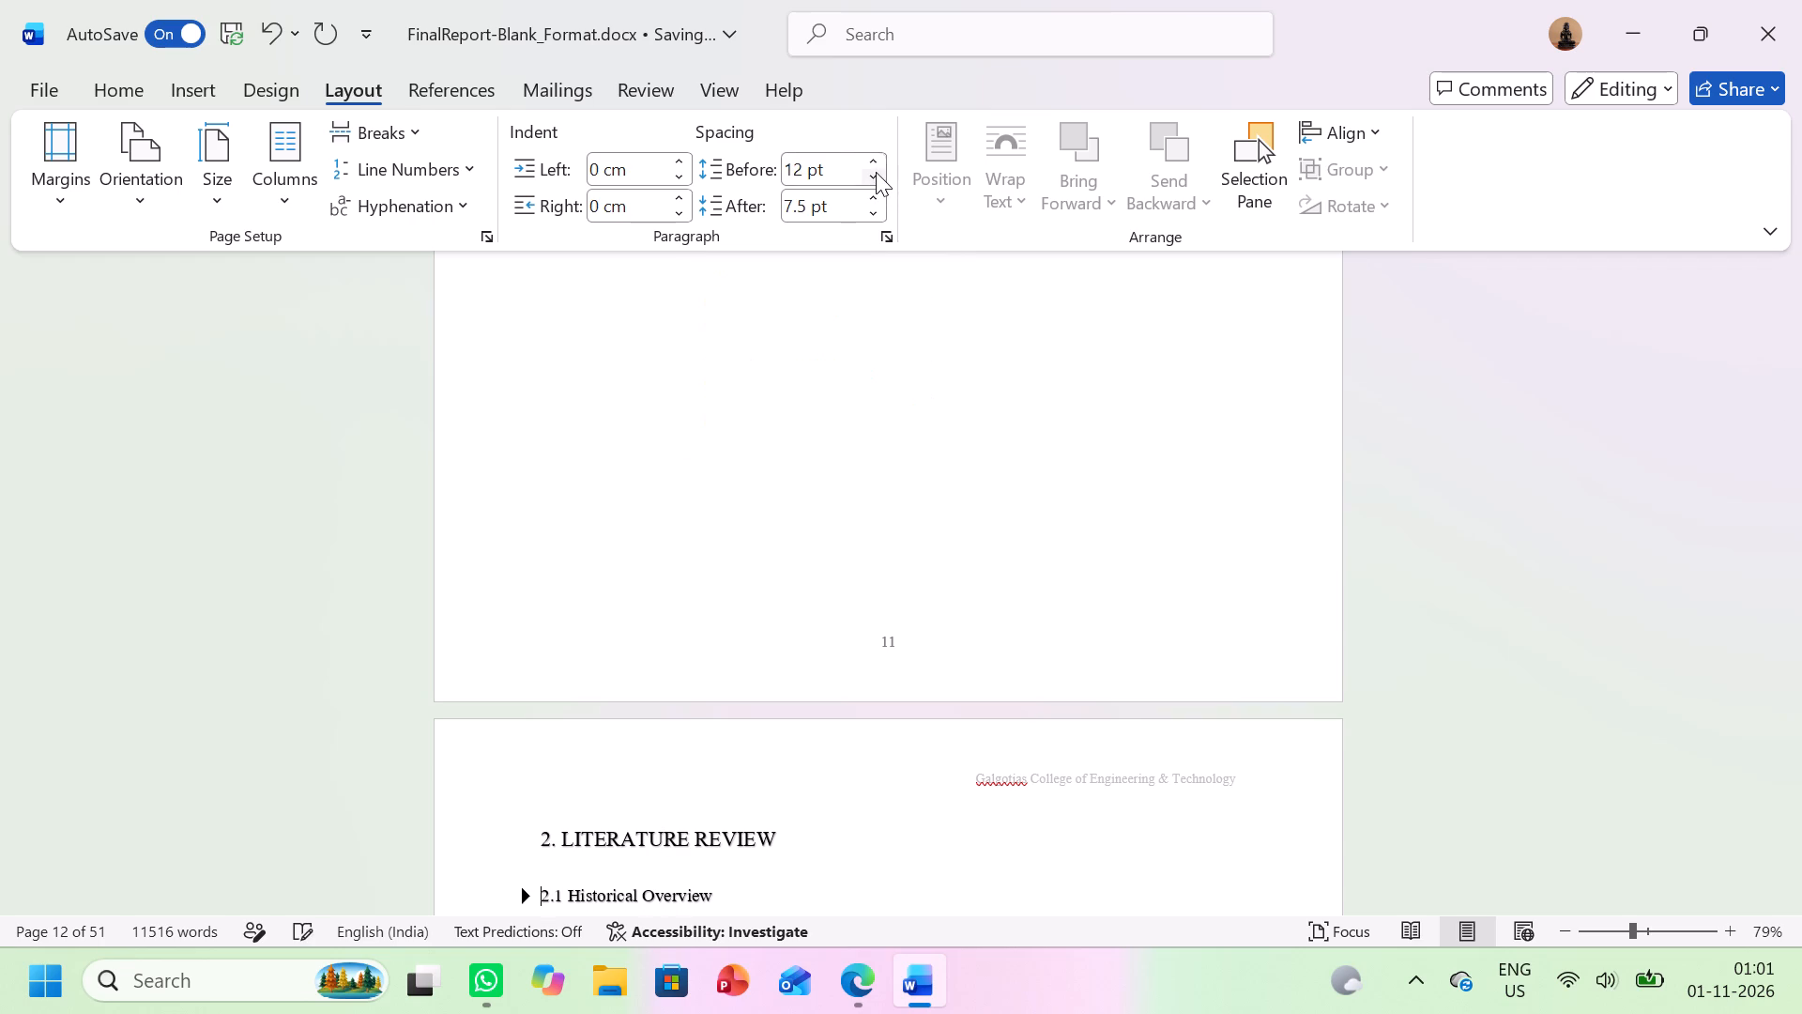
{"action": "left_click", "coordinate": [876, 172]}
{"action": "left_click", "coordinate": [876, 172]}
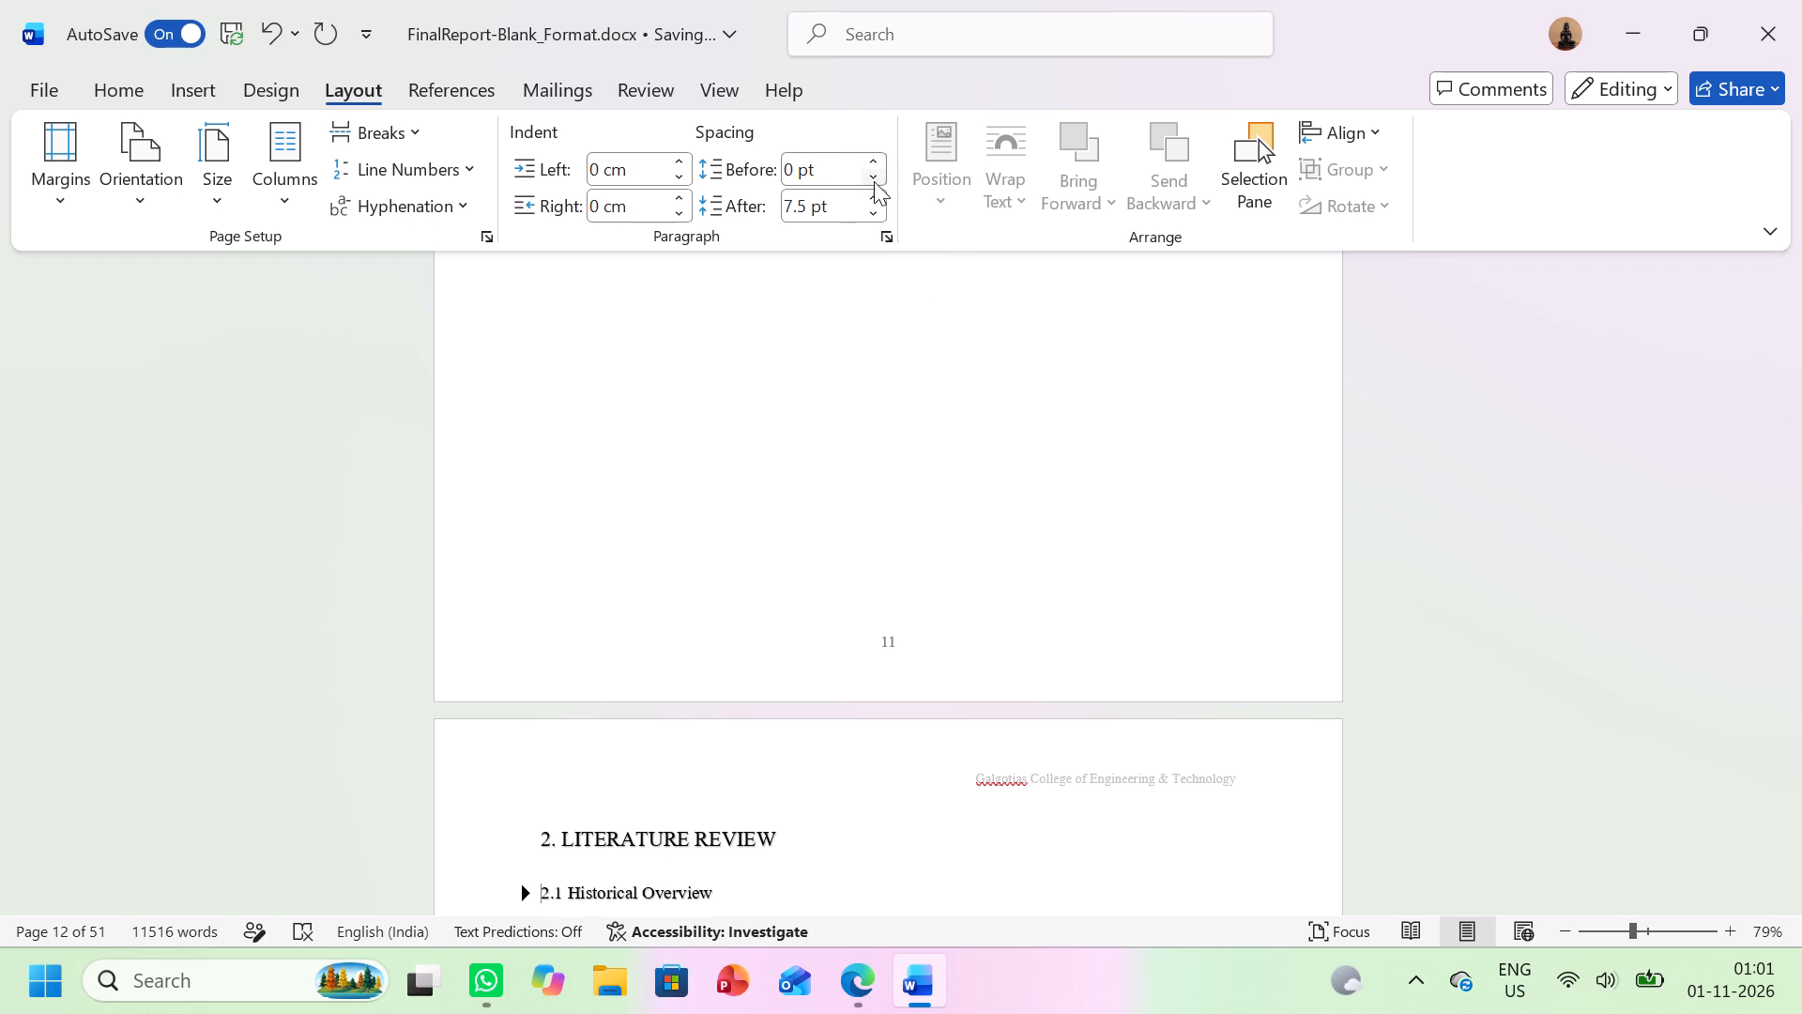
{"action": "left_click", "coordinate": [871, 216]}
{"action": "left_click", "coordinate": [871, 216]}
Check whether the closing paragraph of 2.1 Historical Overview fits on page 12.
{"action": "scroll", "coordinate": [871, 216], "scroll_direction": "down", "scroll_amount": 2}
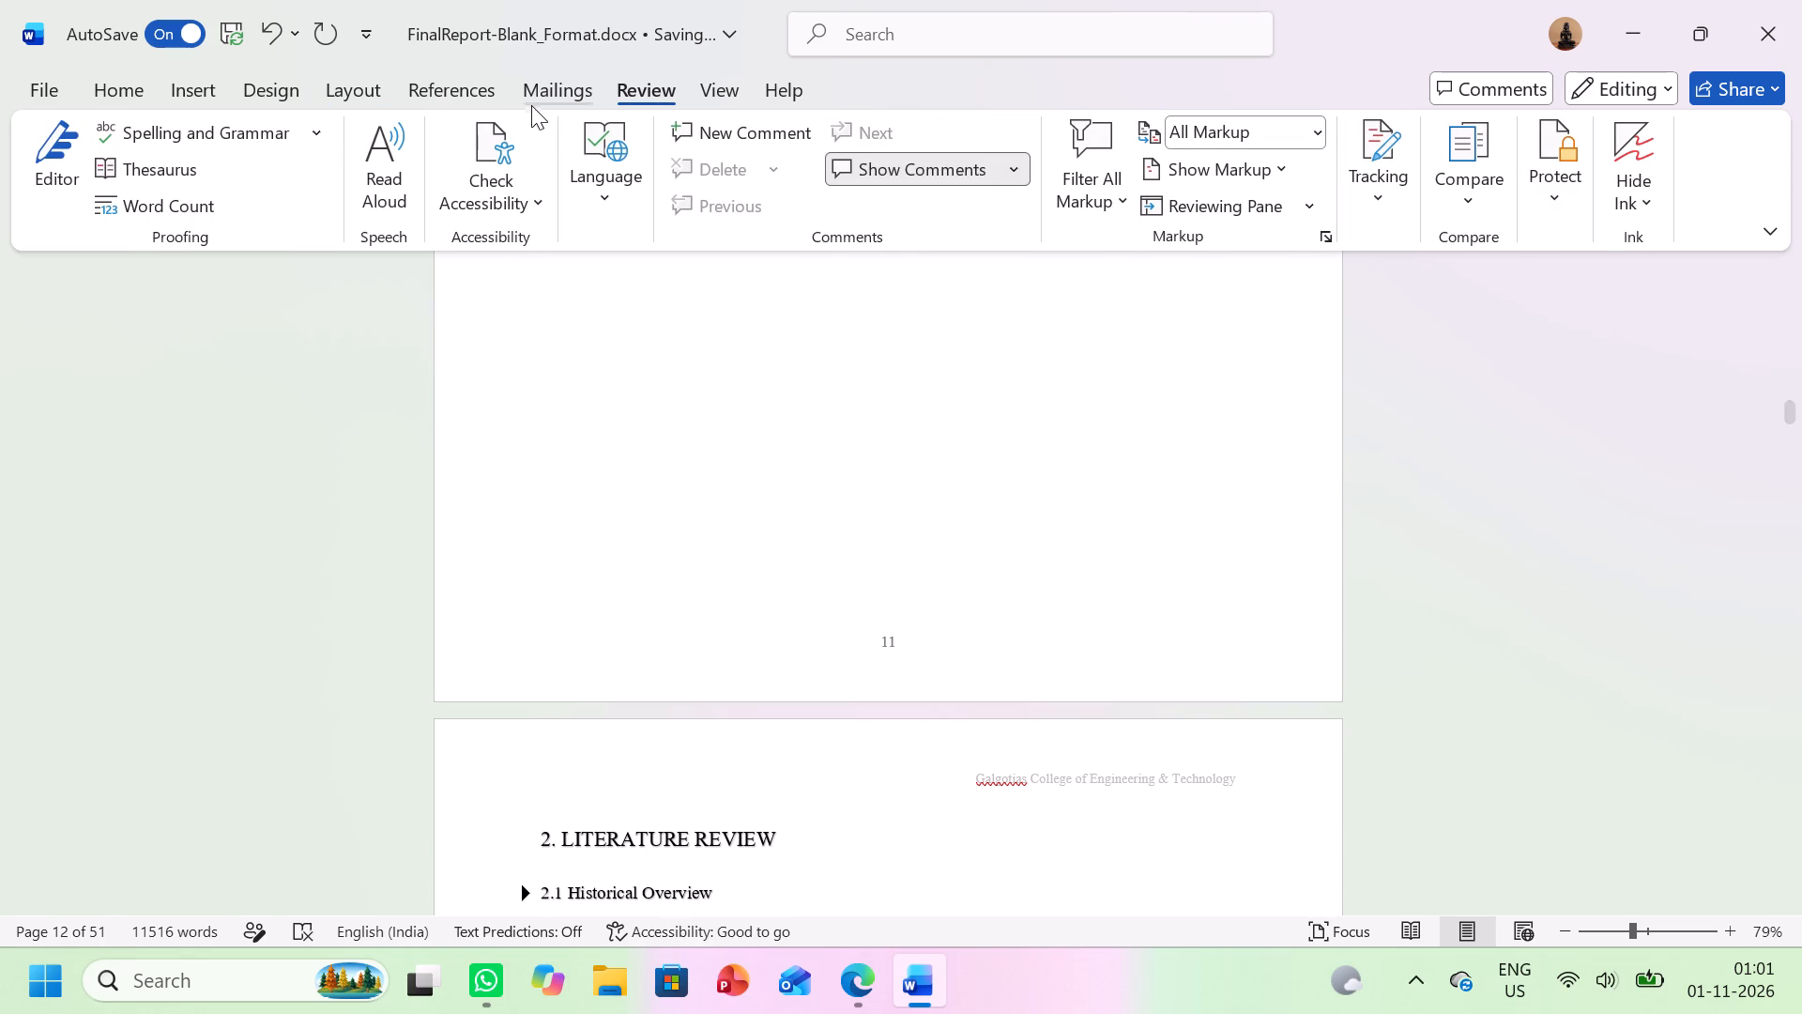
{"action": "left_click", "coordinate": [365, 87]}
{"action": "scroll", "coordinate": [709, 283], "scroll_direction": "down", "scroll_amount": 1}
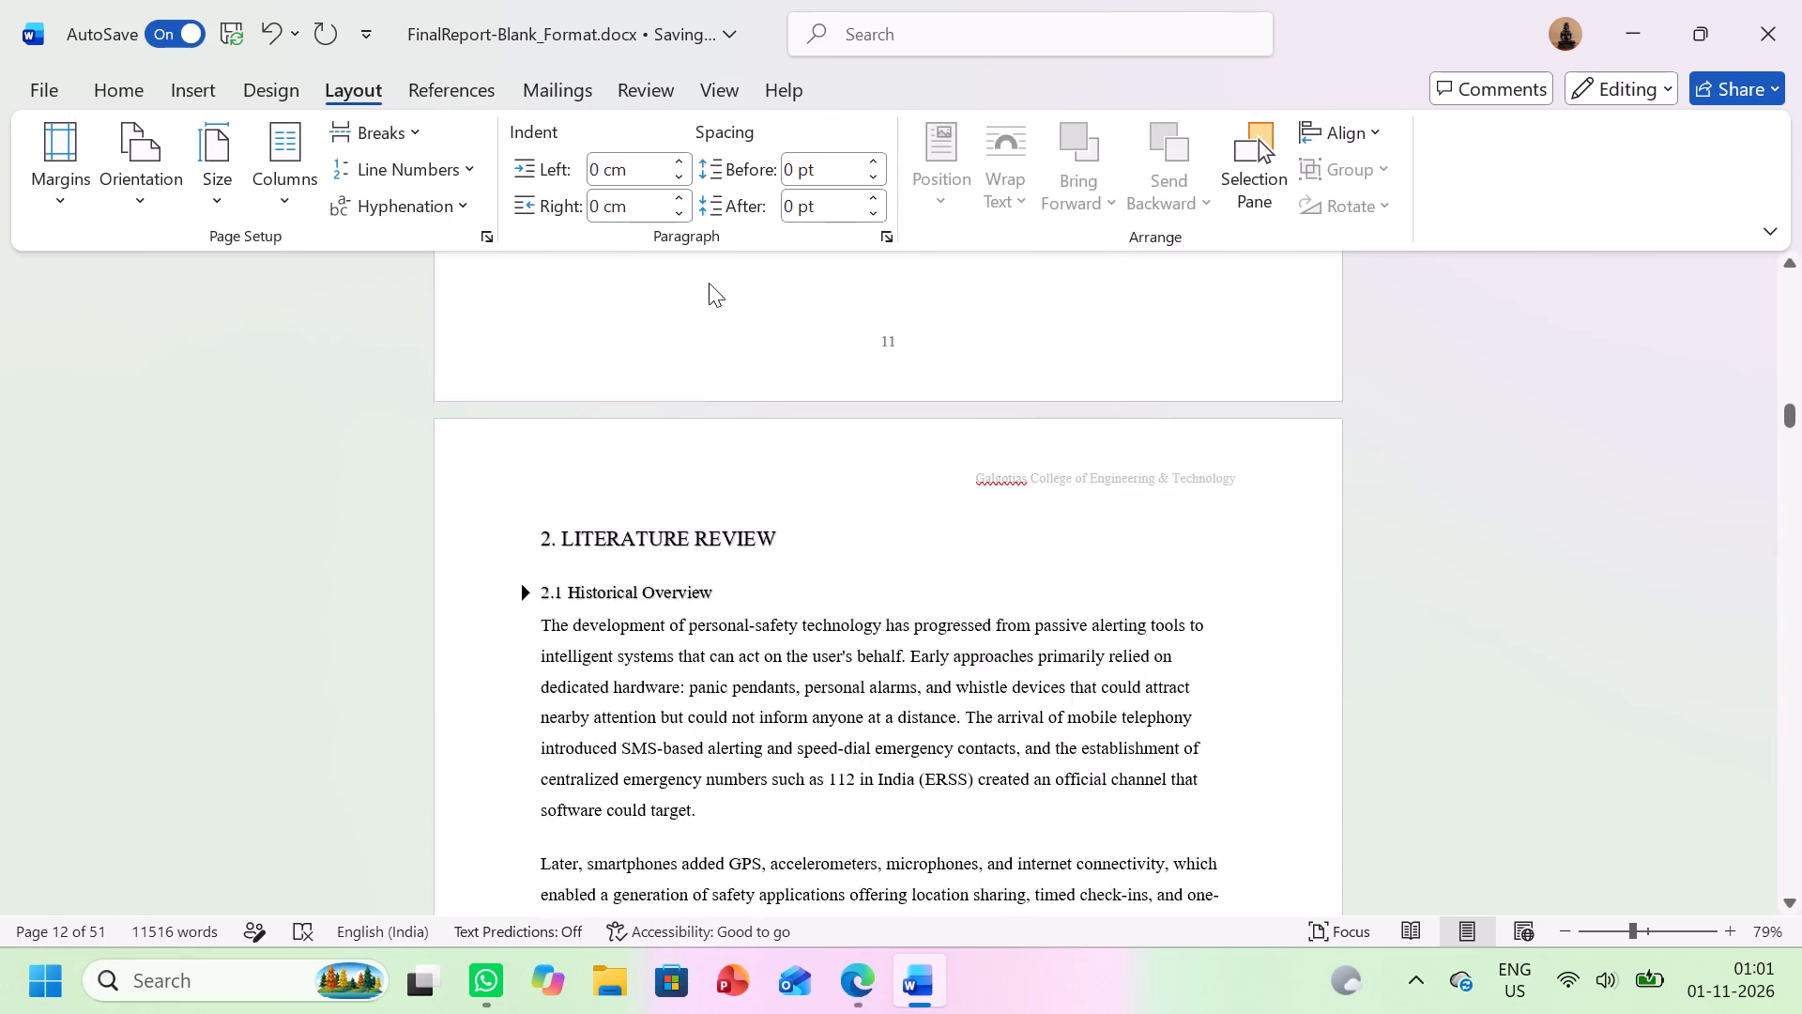
{"action": "scroll", "coordinate": [709, 283], "scroll_direction": "down", "scroll_amount": 1}
{"action": "scroll", "coordinate": [709, 283], "scroll_direction": "up", "scroll_amount": 1}
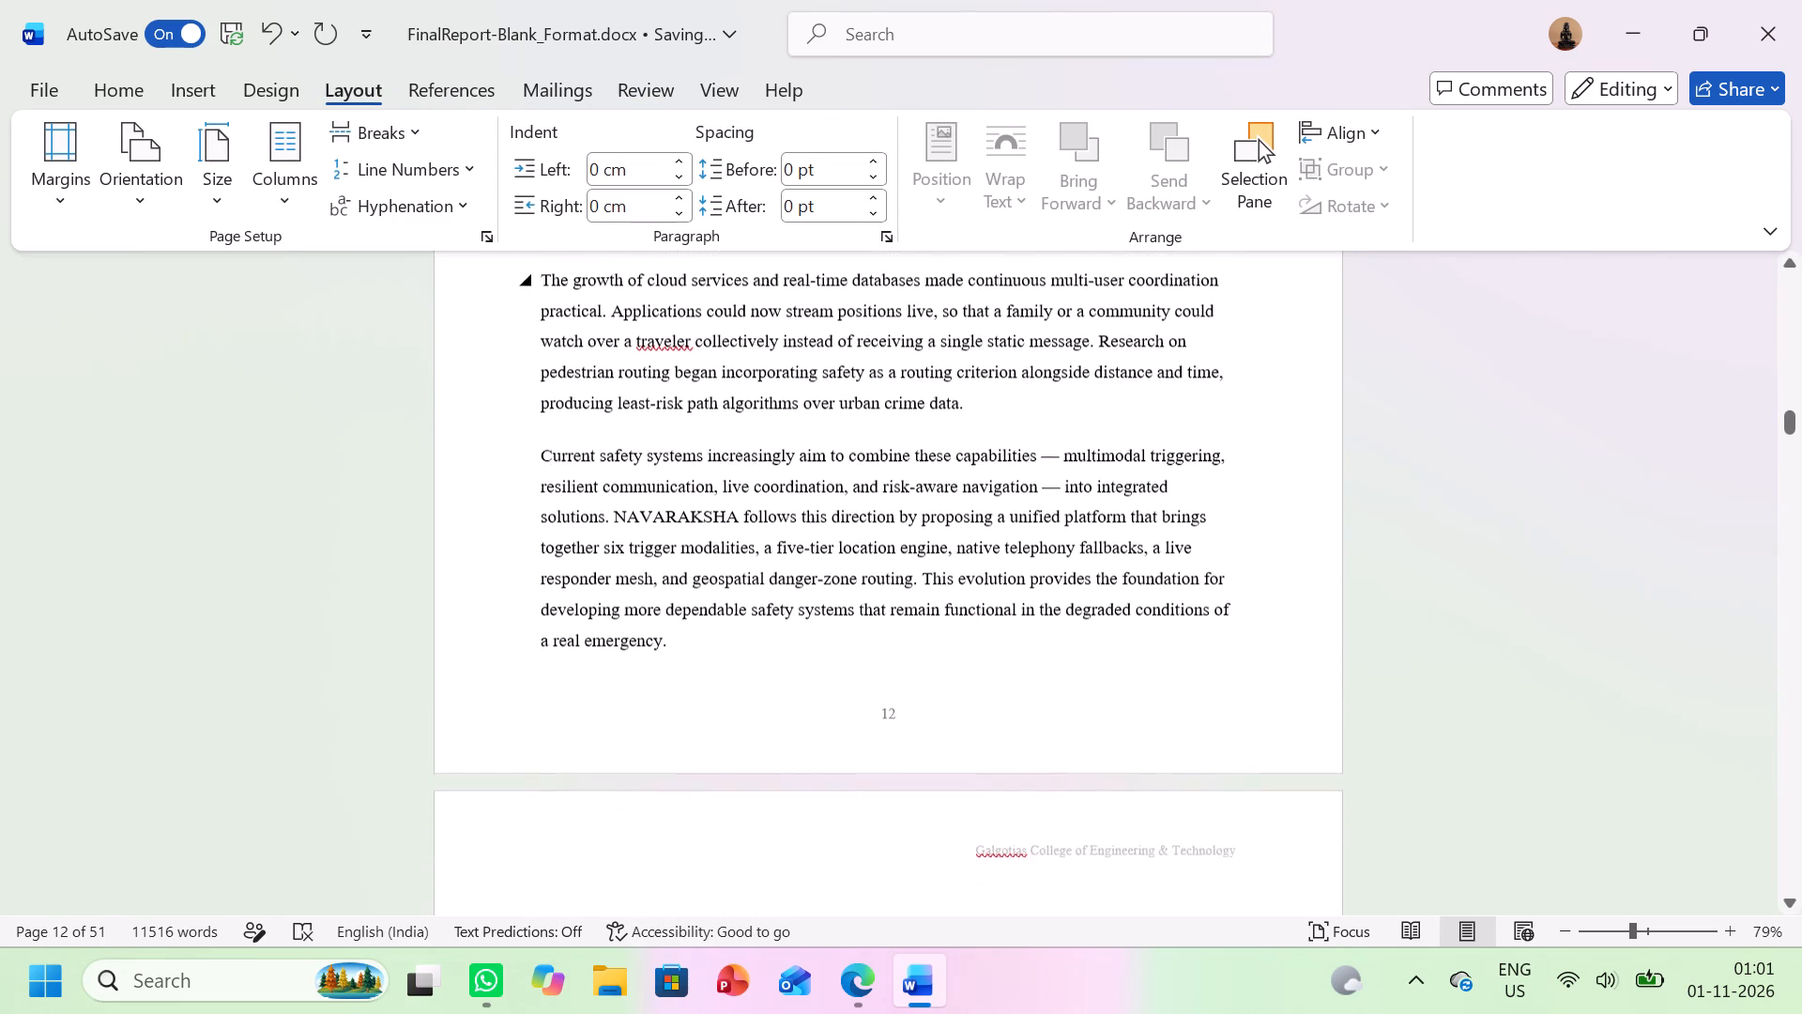
Set spacing before and after to 0 pt for all text from the "1. INTRODUCTION" heading through the end of 1.2 Proposed System.
{"action": "scroll", "coordinate": [709, 283], "scroll_direction": "up", "scroll_amount": 10}
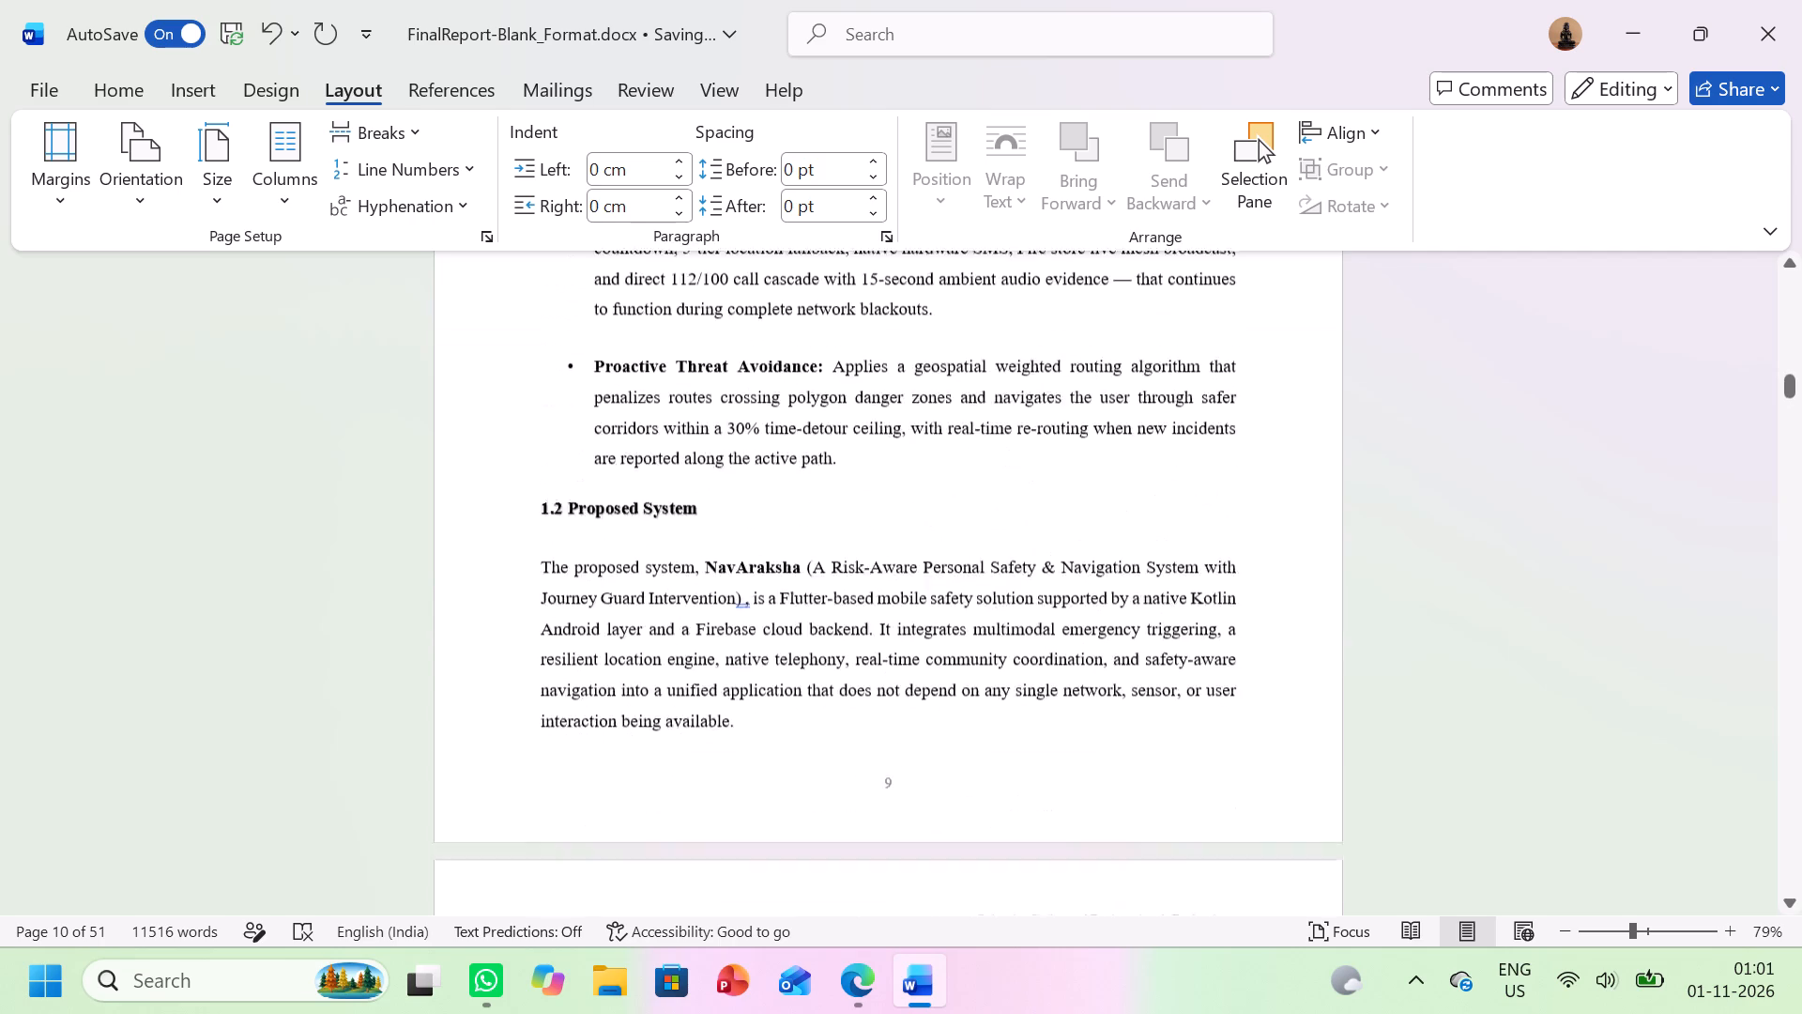
{"action": "scroll", "coordinate": [709, 283], "scroll_direction": "up", "scroll_amount": 2}
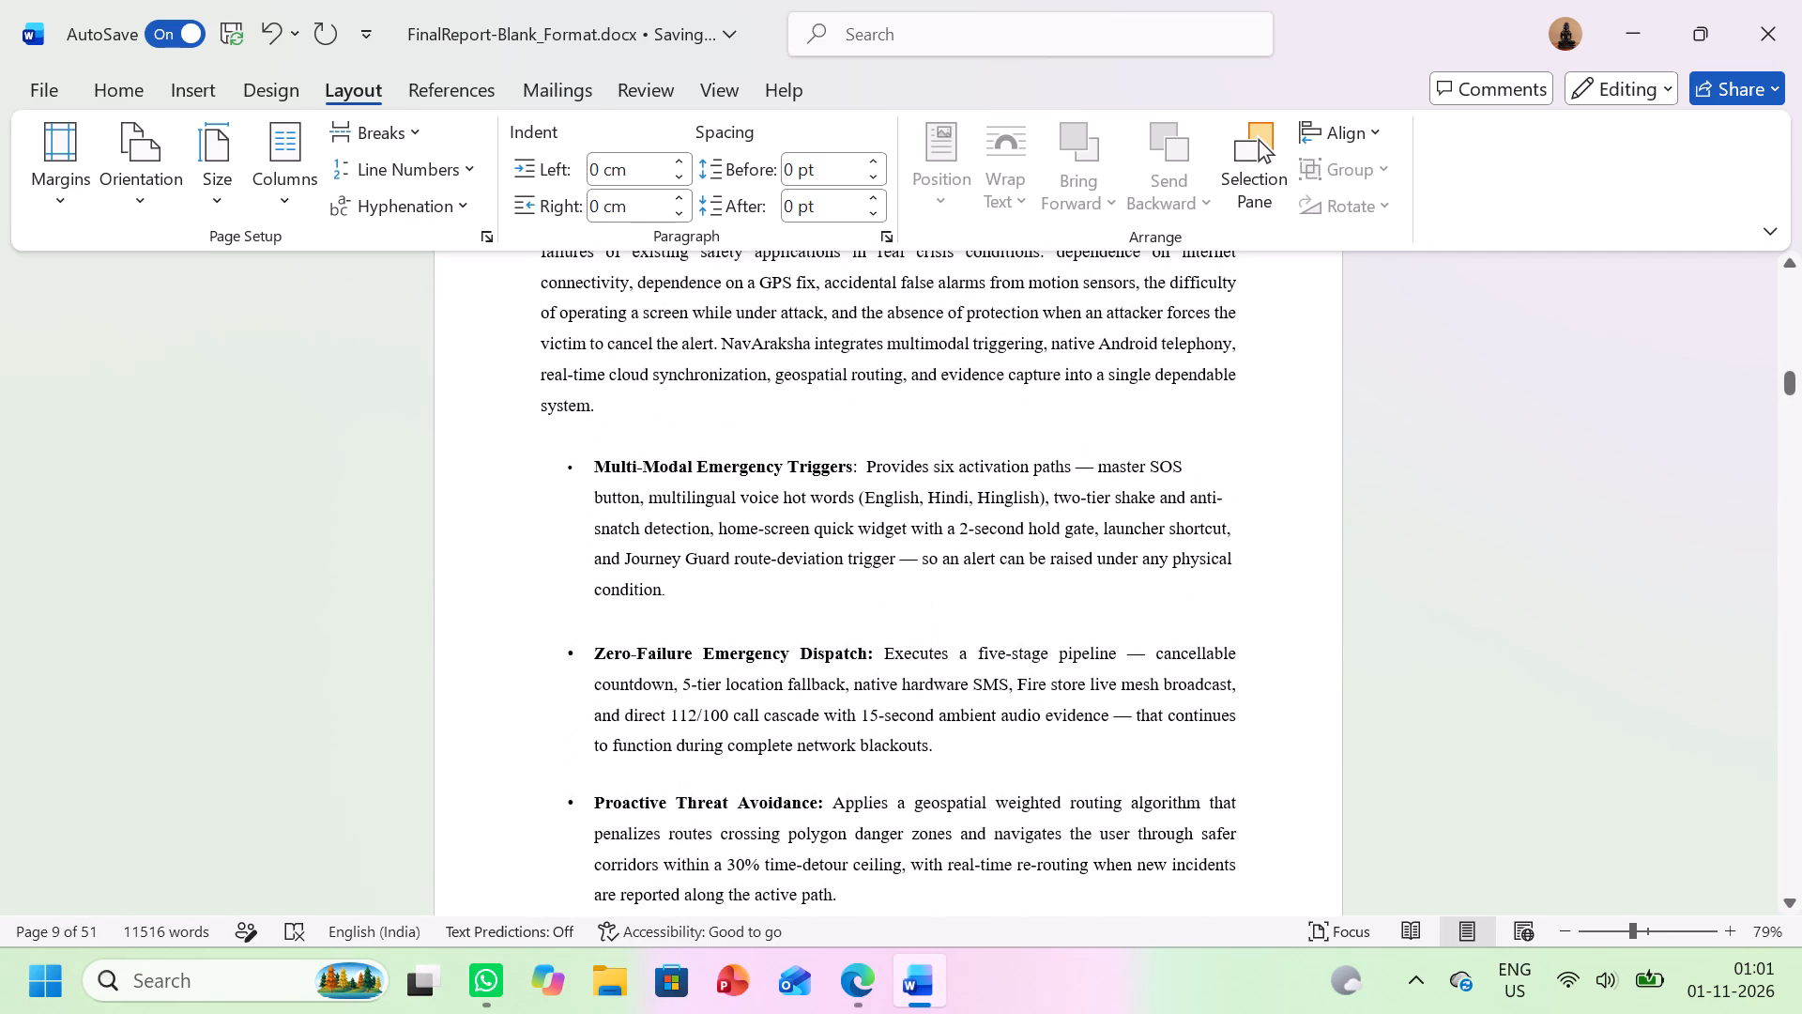
{"action": "scroll", "coordinate": [584, 438], "scroll_direction": "up", "scroll_amount": 5}
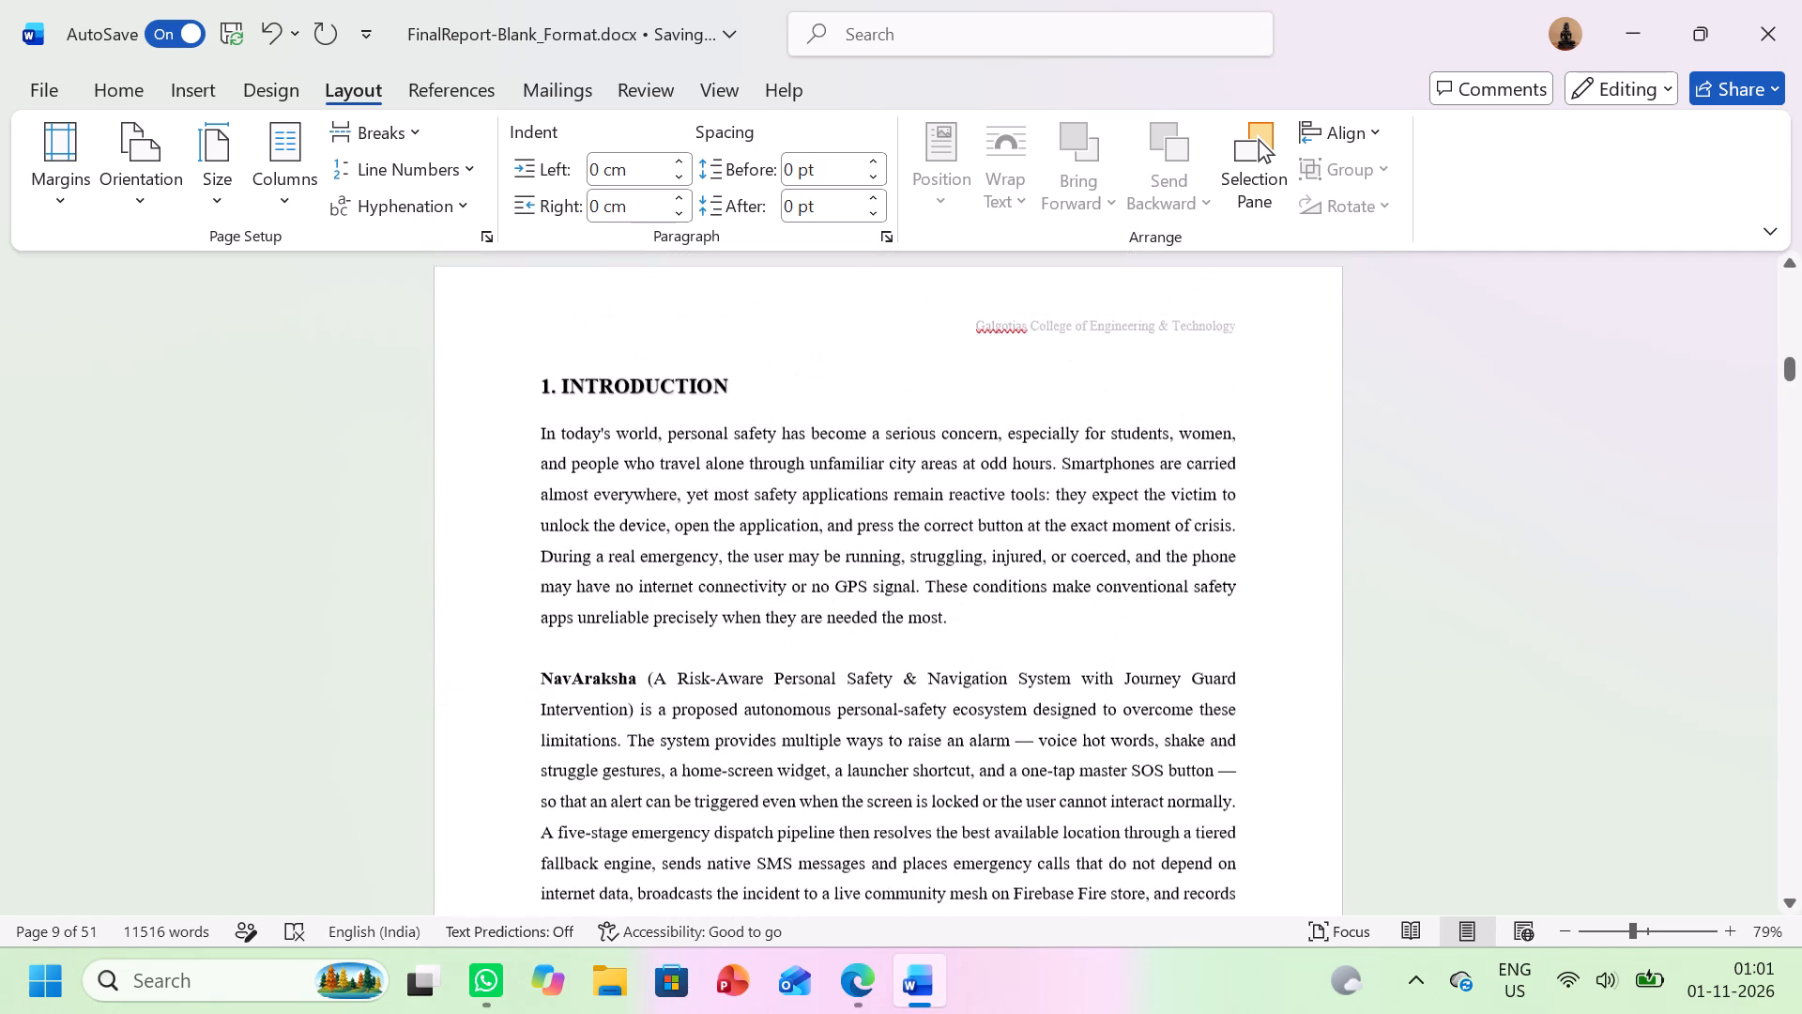
{"action": "left_click_drag", "start_coordinate": [542, 399], "coordinate": [916, 976]}
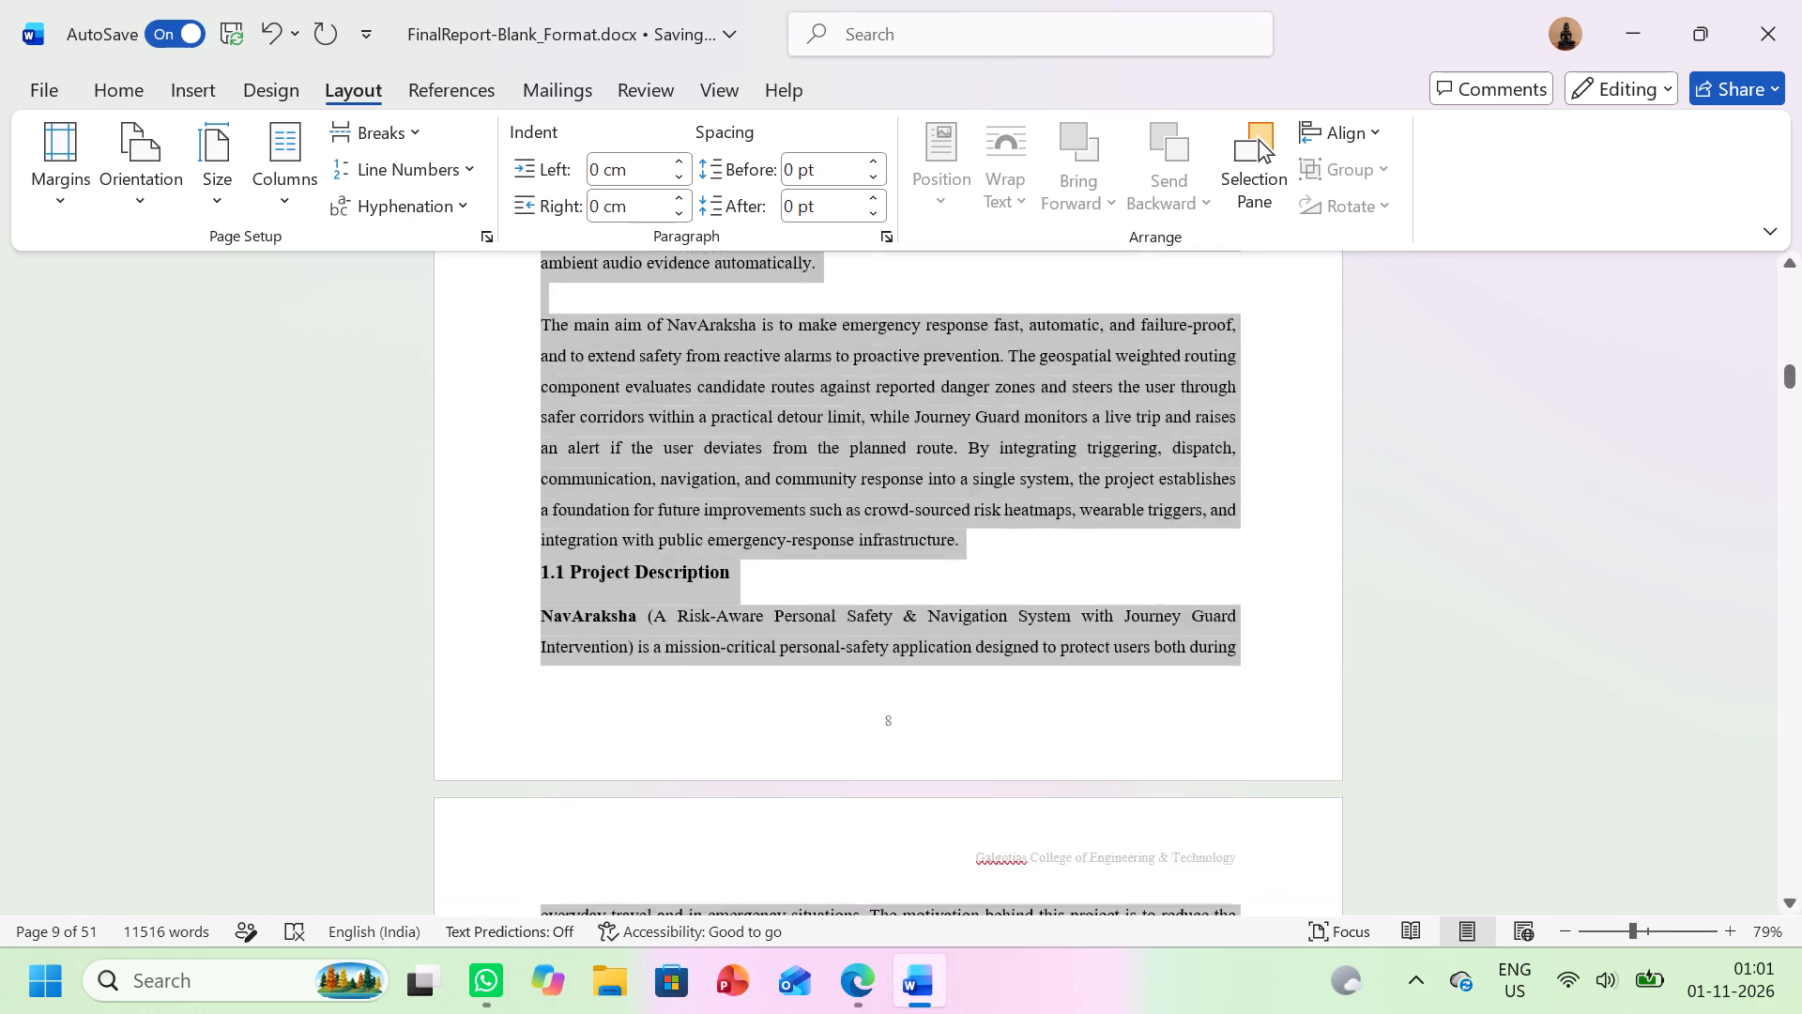
{"action": "left_click_drag", "start_coordinate": [916, 976], "coordinate": [961, 928]}
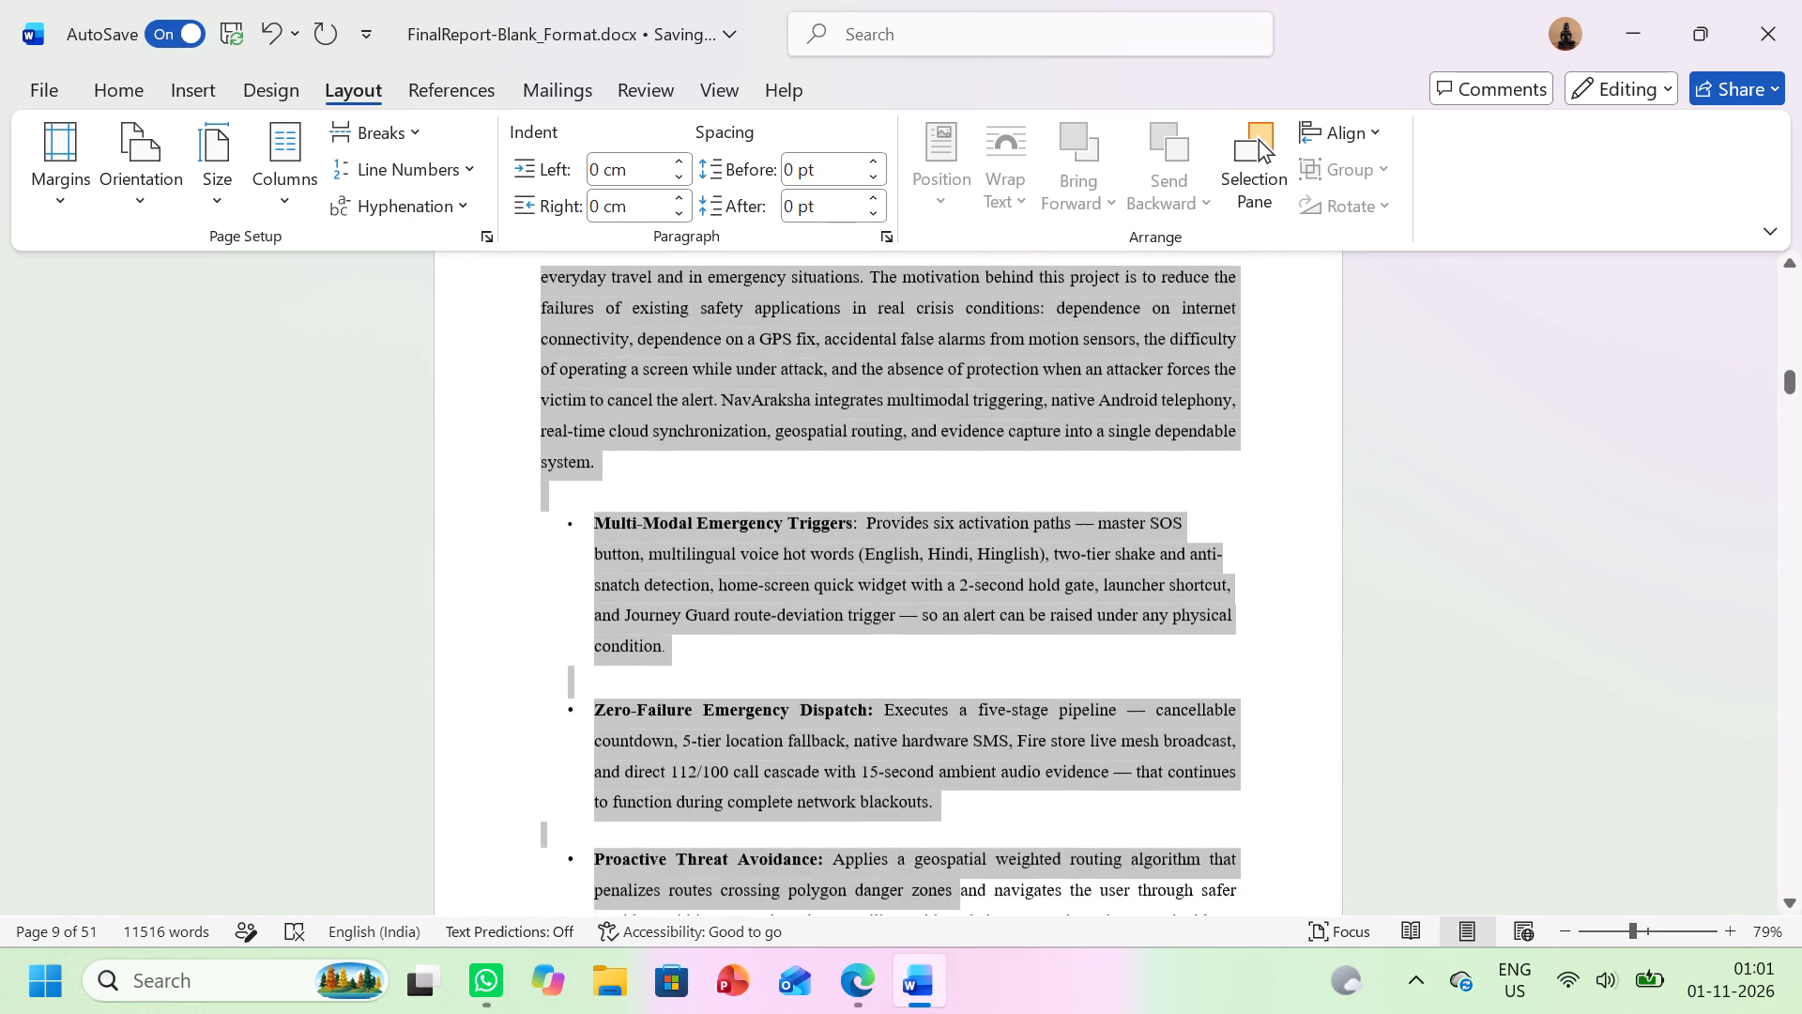
{"action": "left_click_drag", "start_coordinate": [961, 928], "coordinate": [961, 918]}
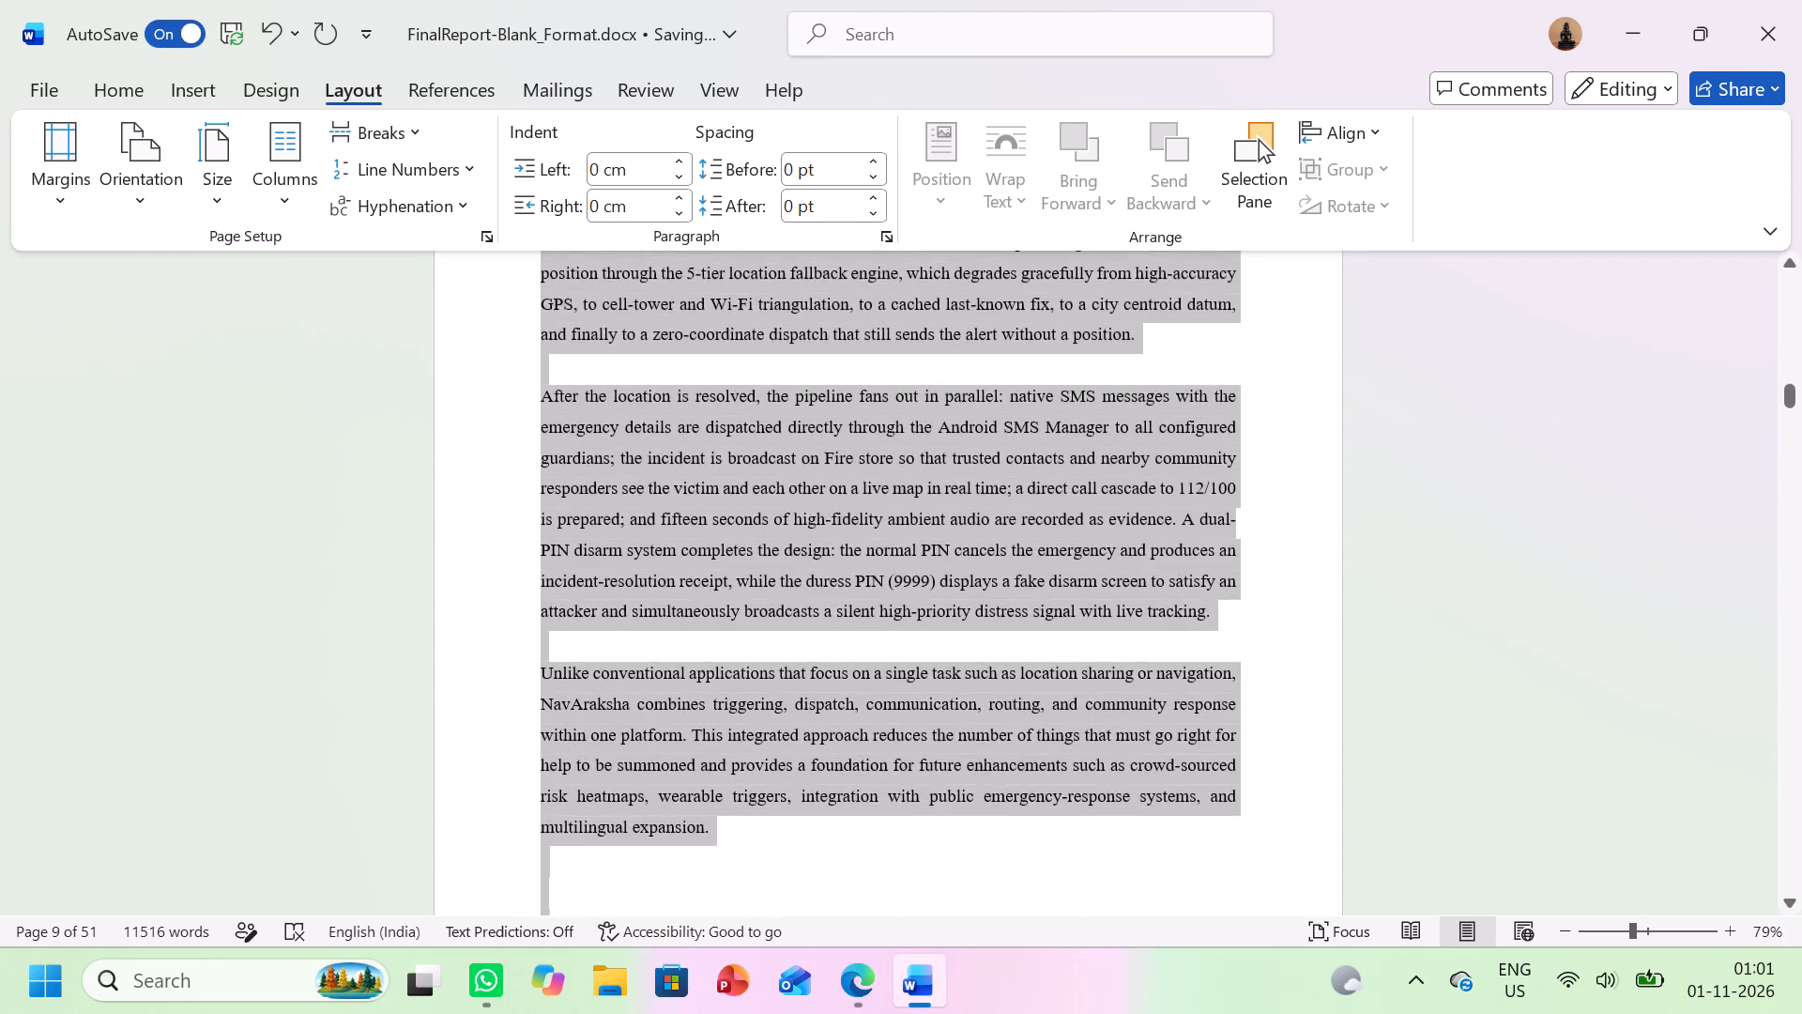
{"action": "left_click_drag", "start_coordinate": [961, 918], "coordinate": [832, 722]}
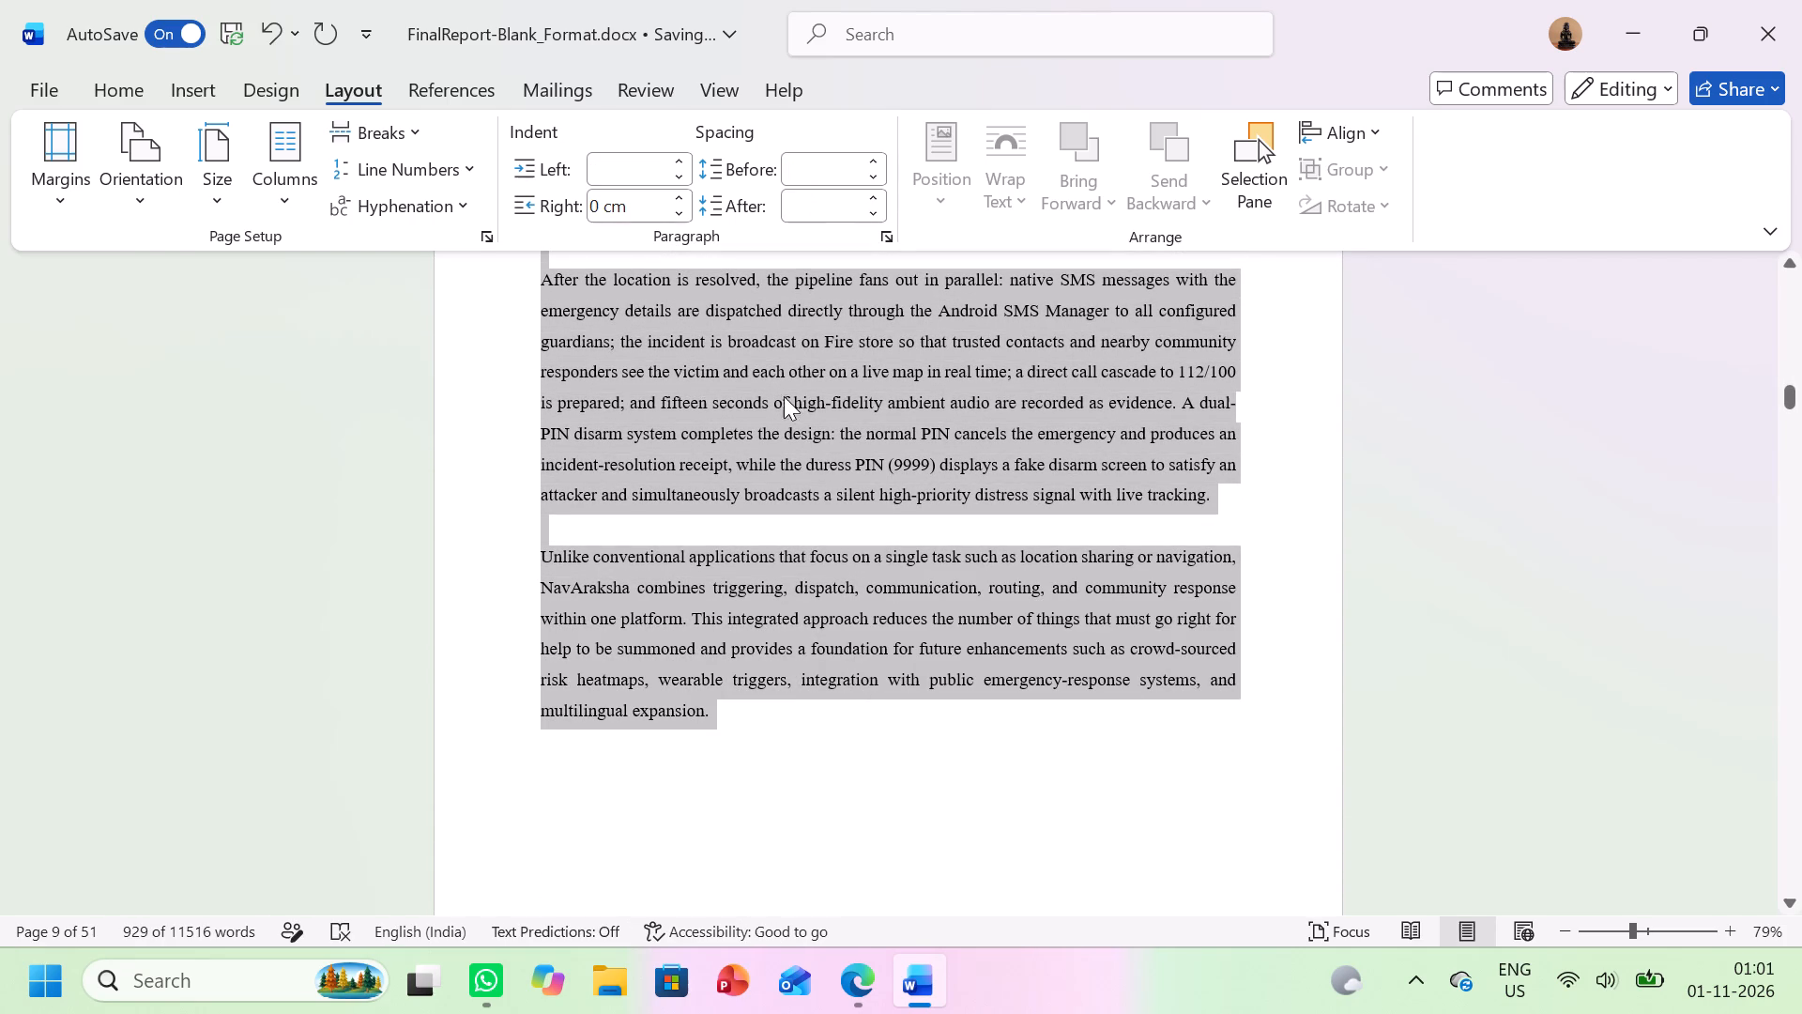
{"action": "left_click", "coordinate": [872, 151]}
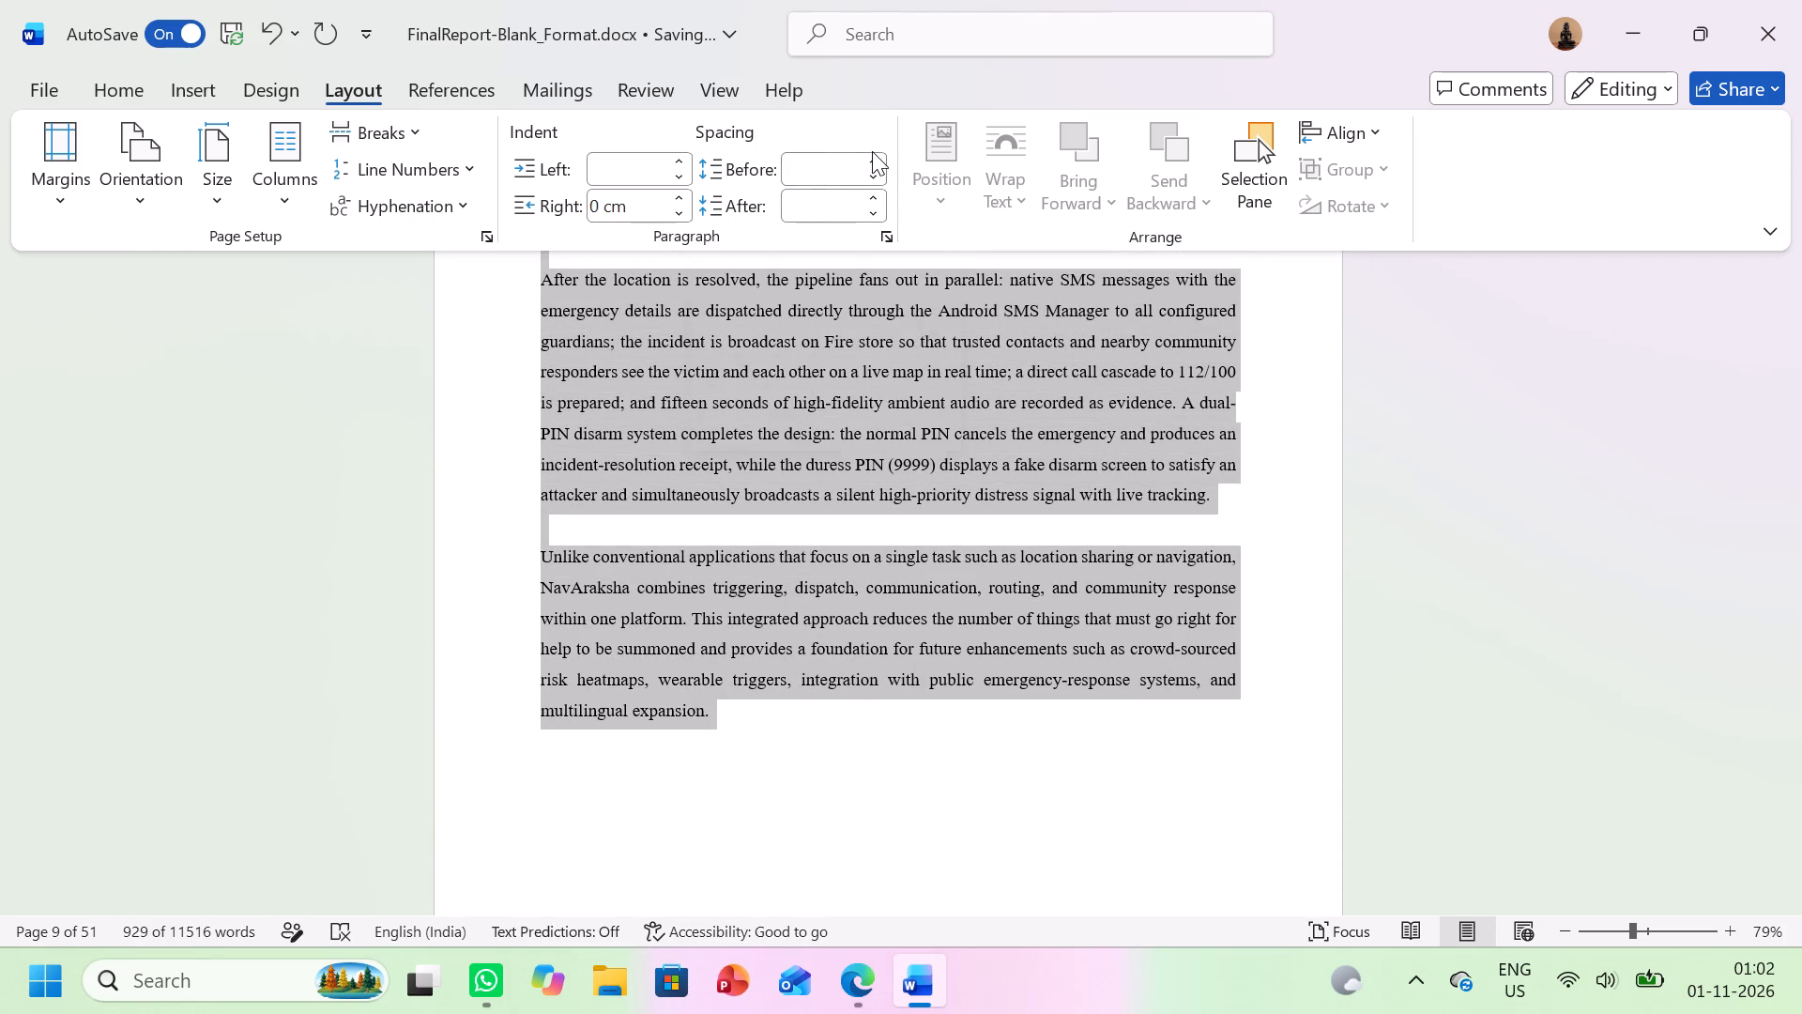
{"action": "left_click", "coordinate": [874, 174]}
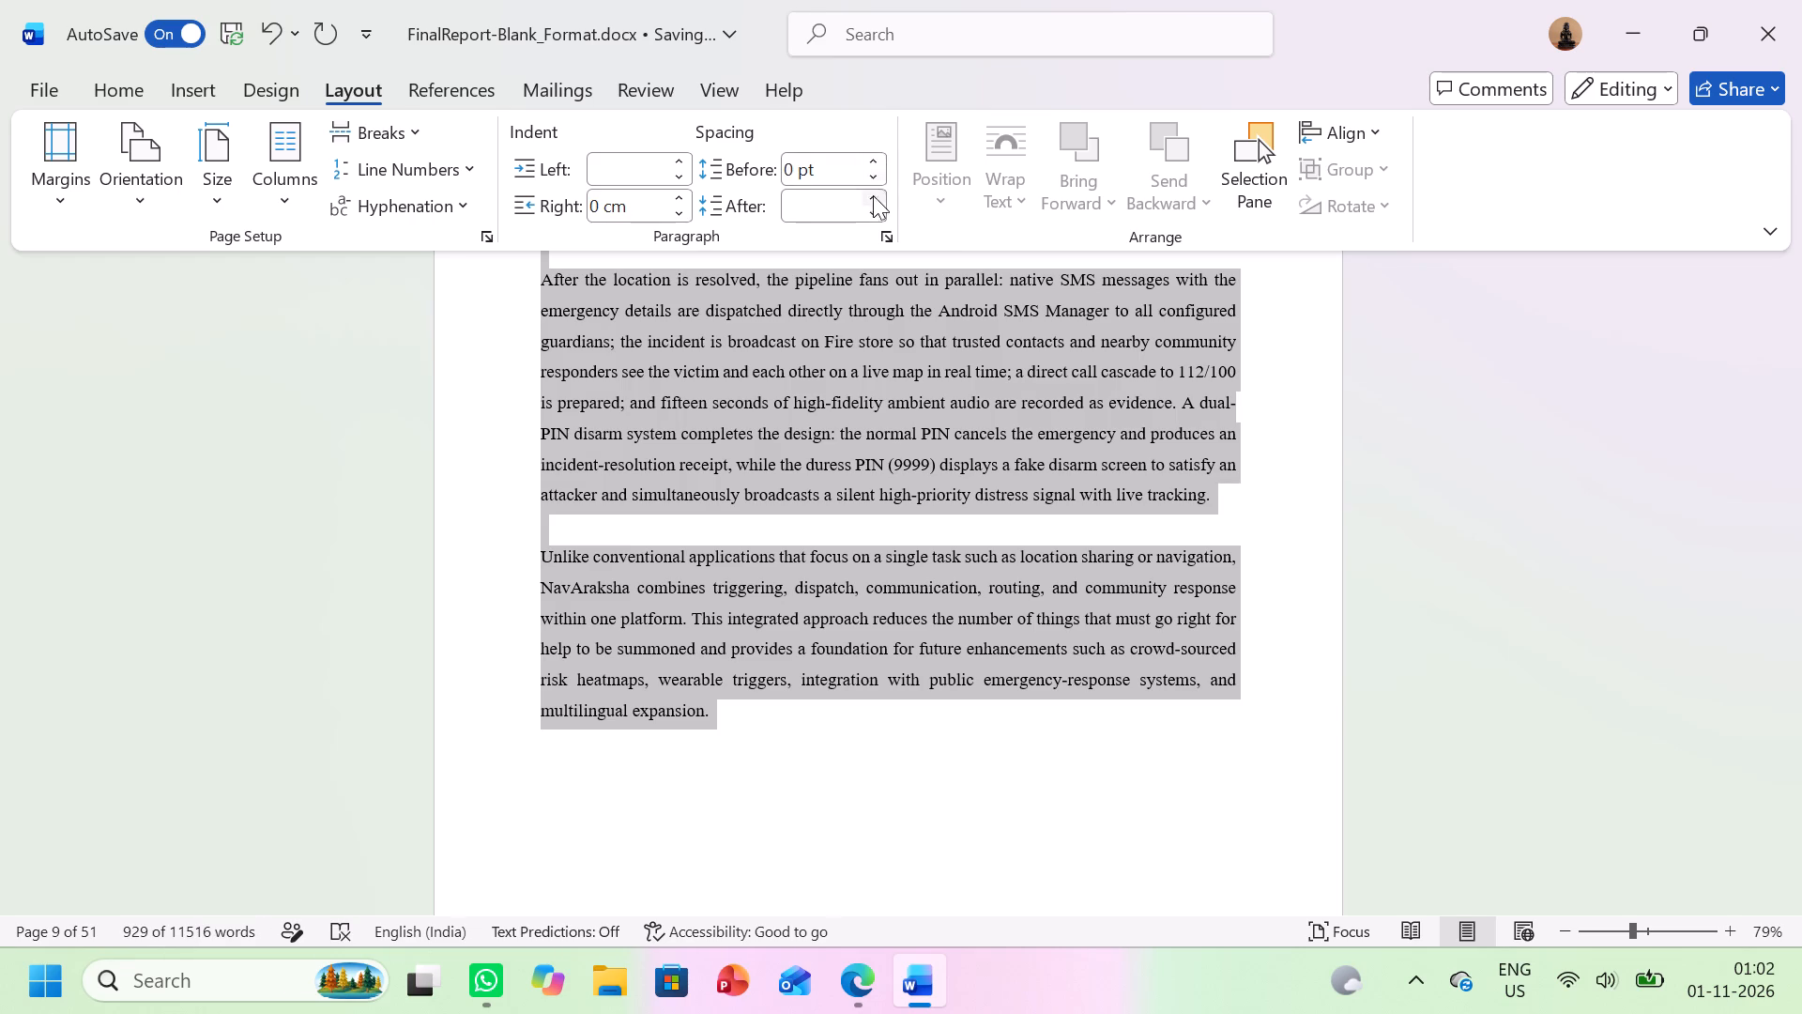
{"action": "left_click", "coordinate": [874, 218]}
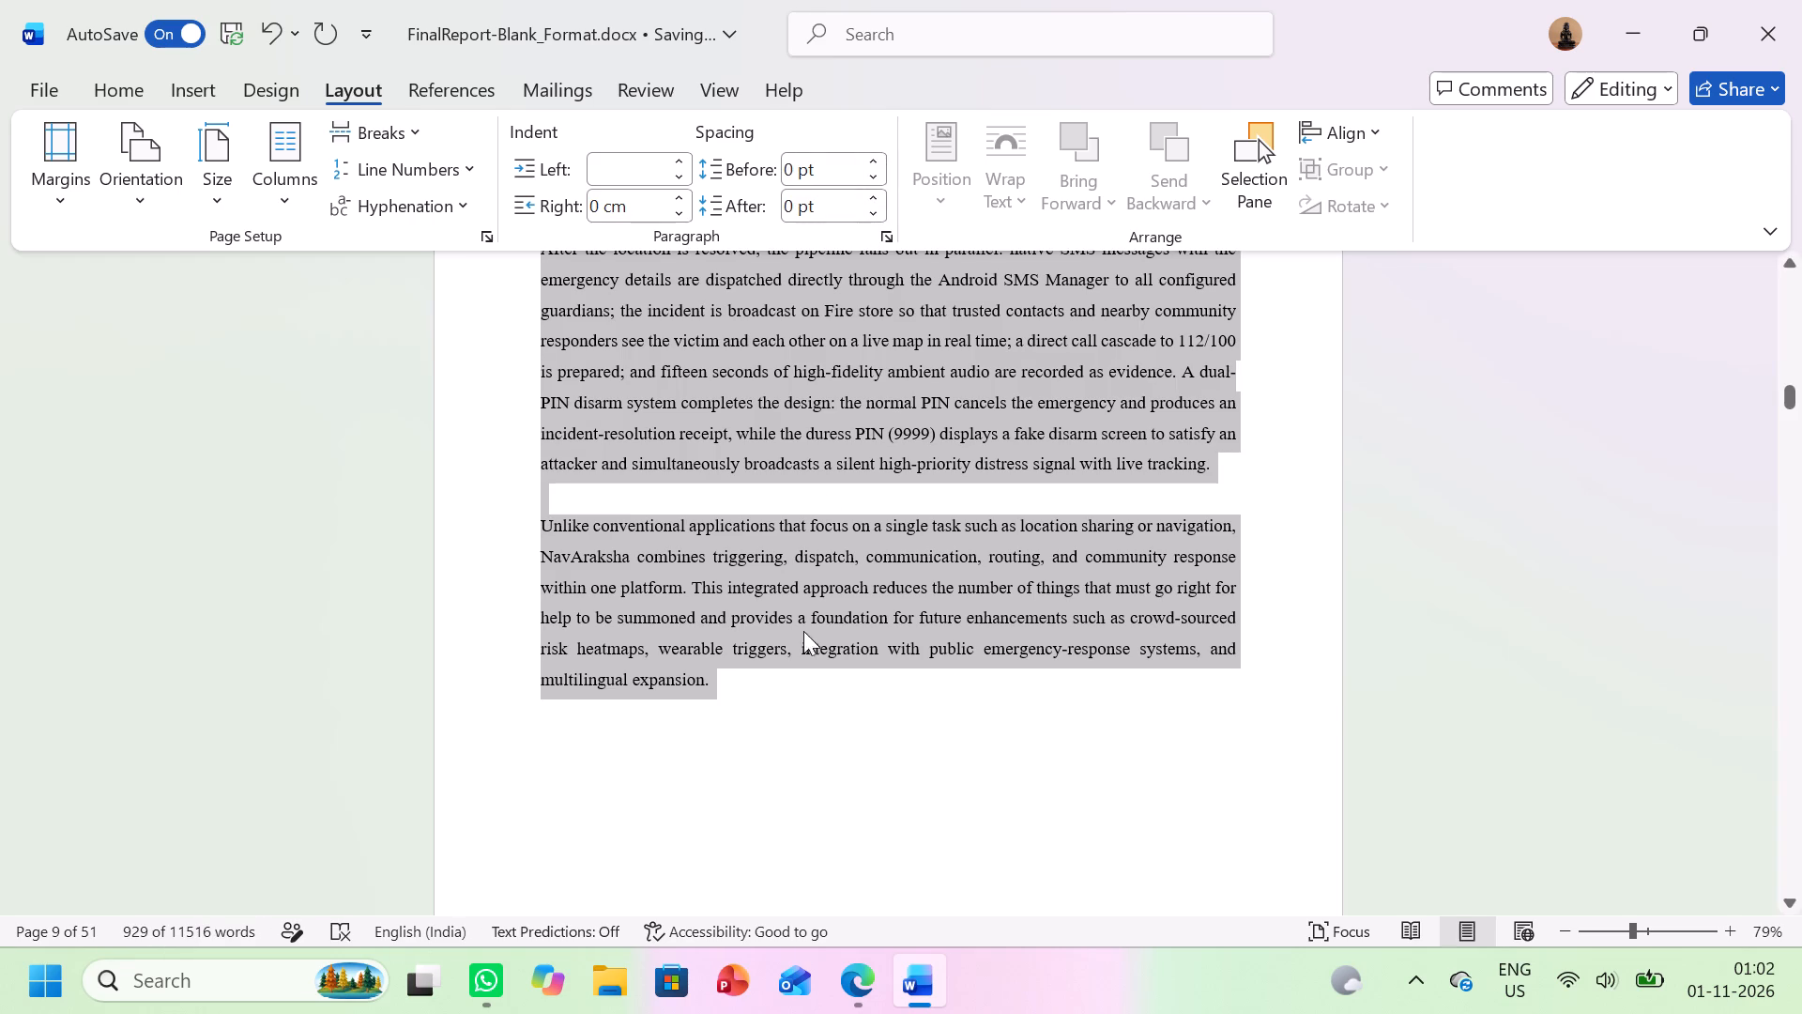
{"action": "left_click", "coordinate": [817, 710]}
Split the first paragraph of 1.1 Project Description before "The motivation behind this project" so that sentence starts a new paragraph.
{"action": "scroll", "coordinate": [817, 710], "scroll_direction": "up", "scroll_amount": 4}
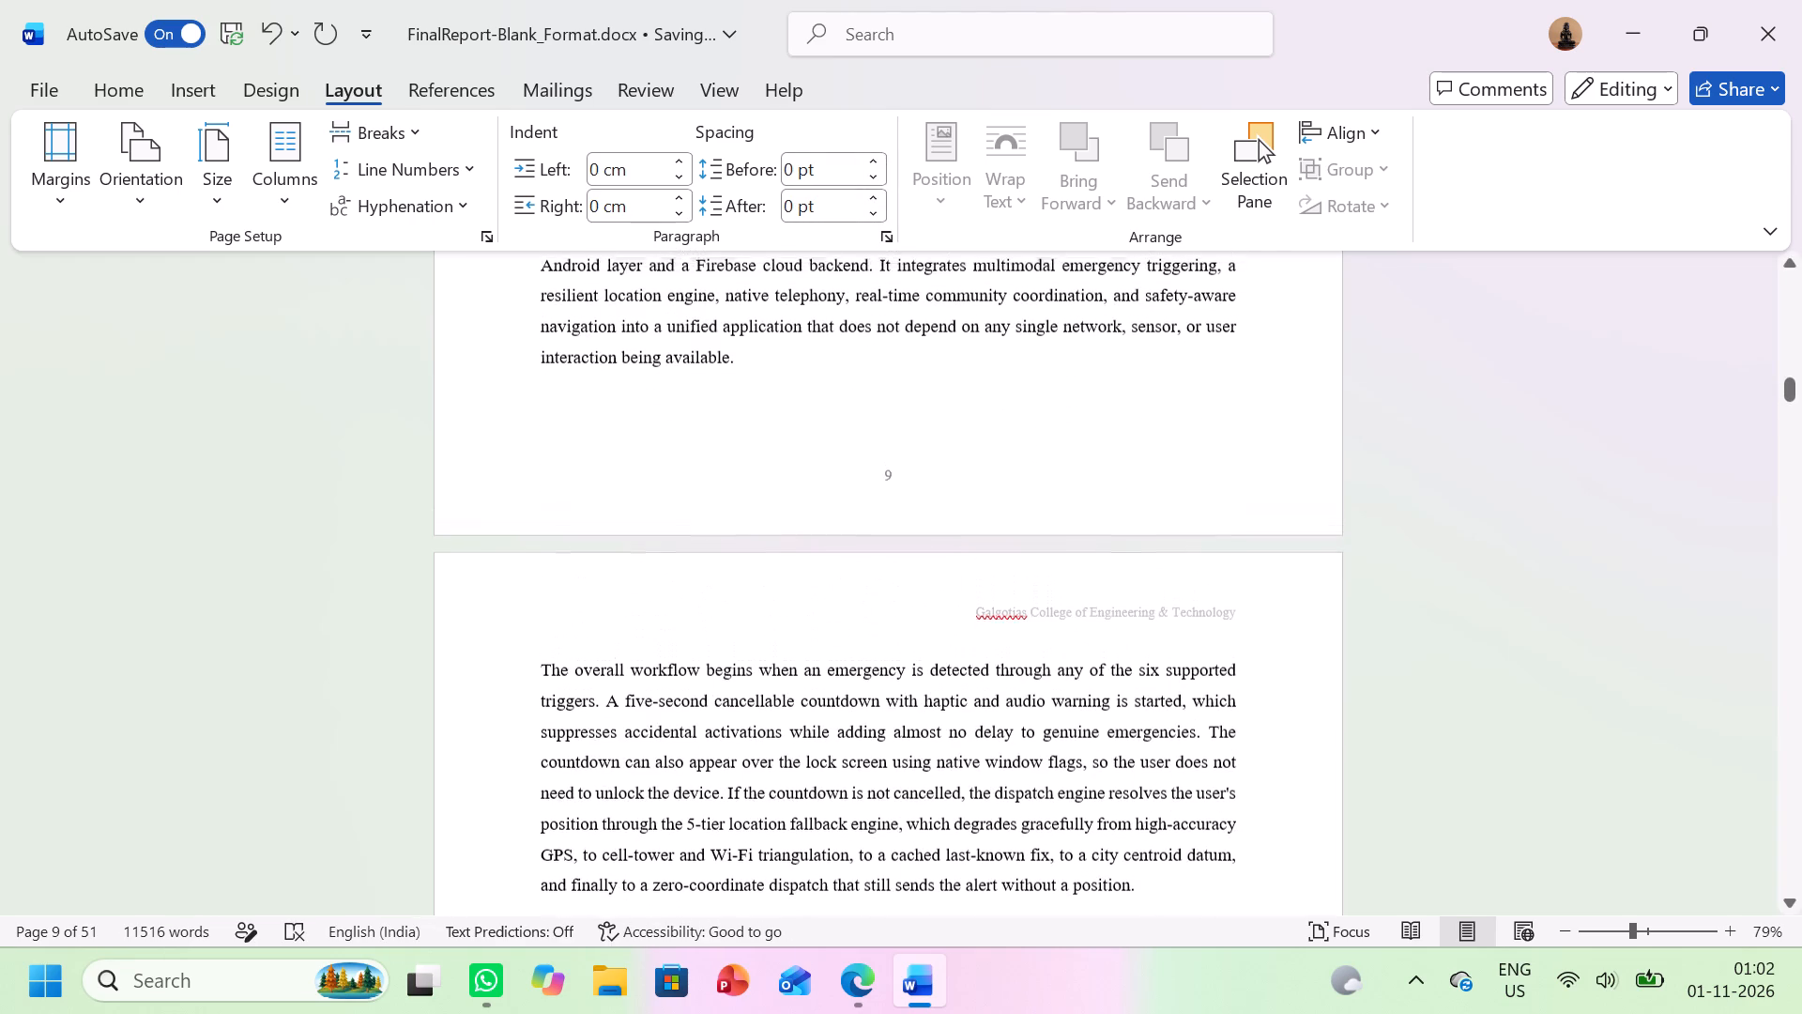
{"action": "scroll", "coordinate": [817, 710], "scroll_direction": "up", "scroll_amount": 4}
{"action": "scroll", "coordinate": [817, 710], "scroll_direction": "down", "scroll_amount": 1}
{"action": "scroll", "coordinate": [817, 710], "scroll_direction": "up", "scroll_amount": 1}
{"action": "scroll", "coordinate": [817, 710], "scroll_direction": "down", "scroll_amount": 1}
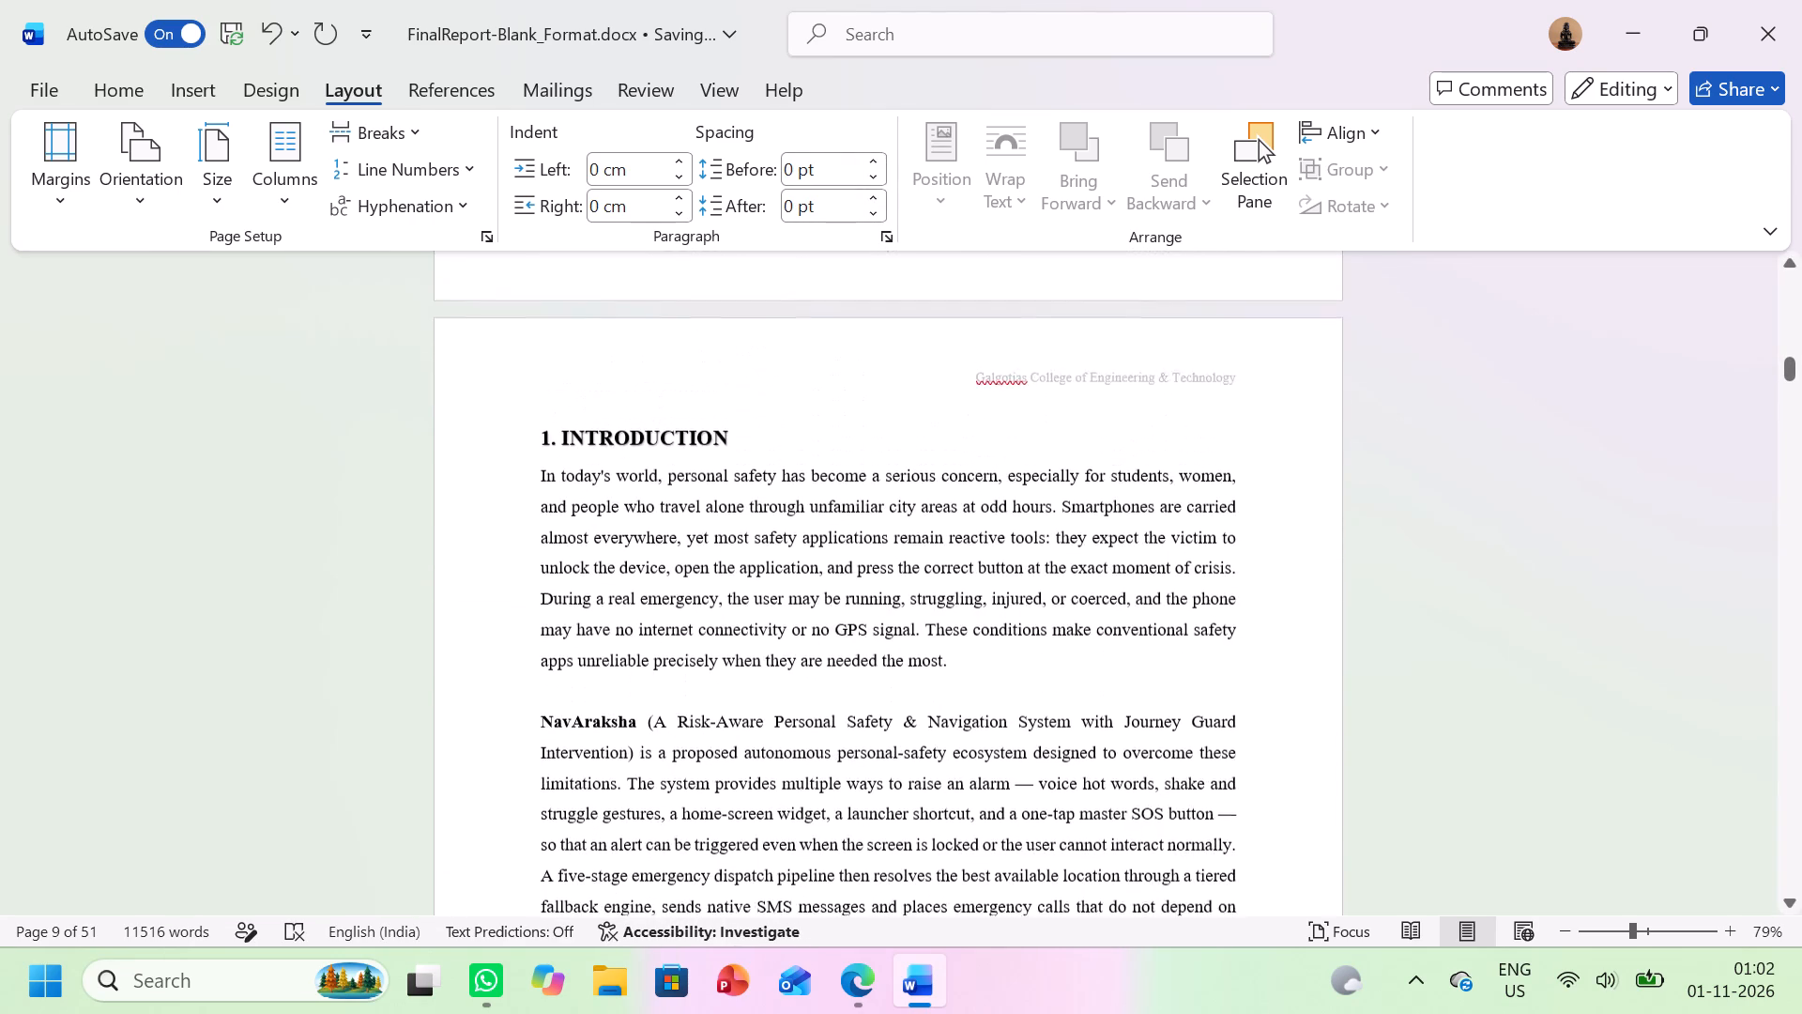
{"action": "scroll", "coordinate": [817, 710], "scroll_direction": "down", "scroll_amount": 1}
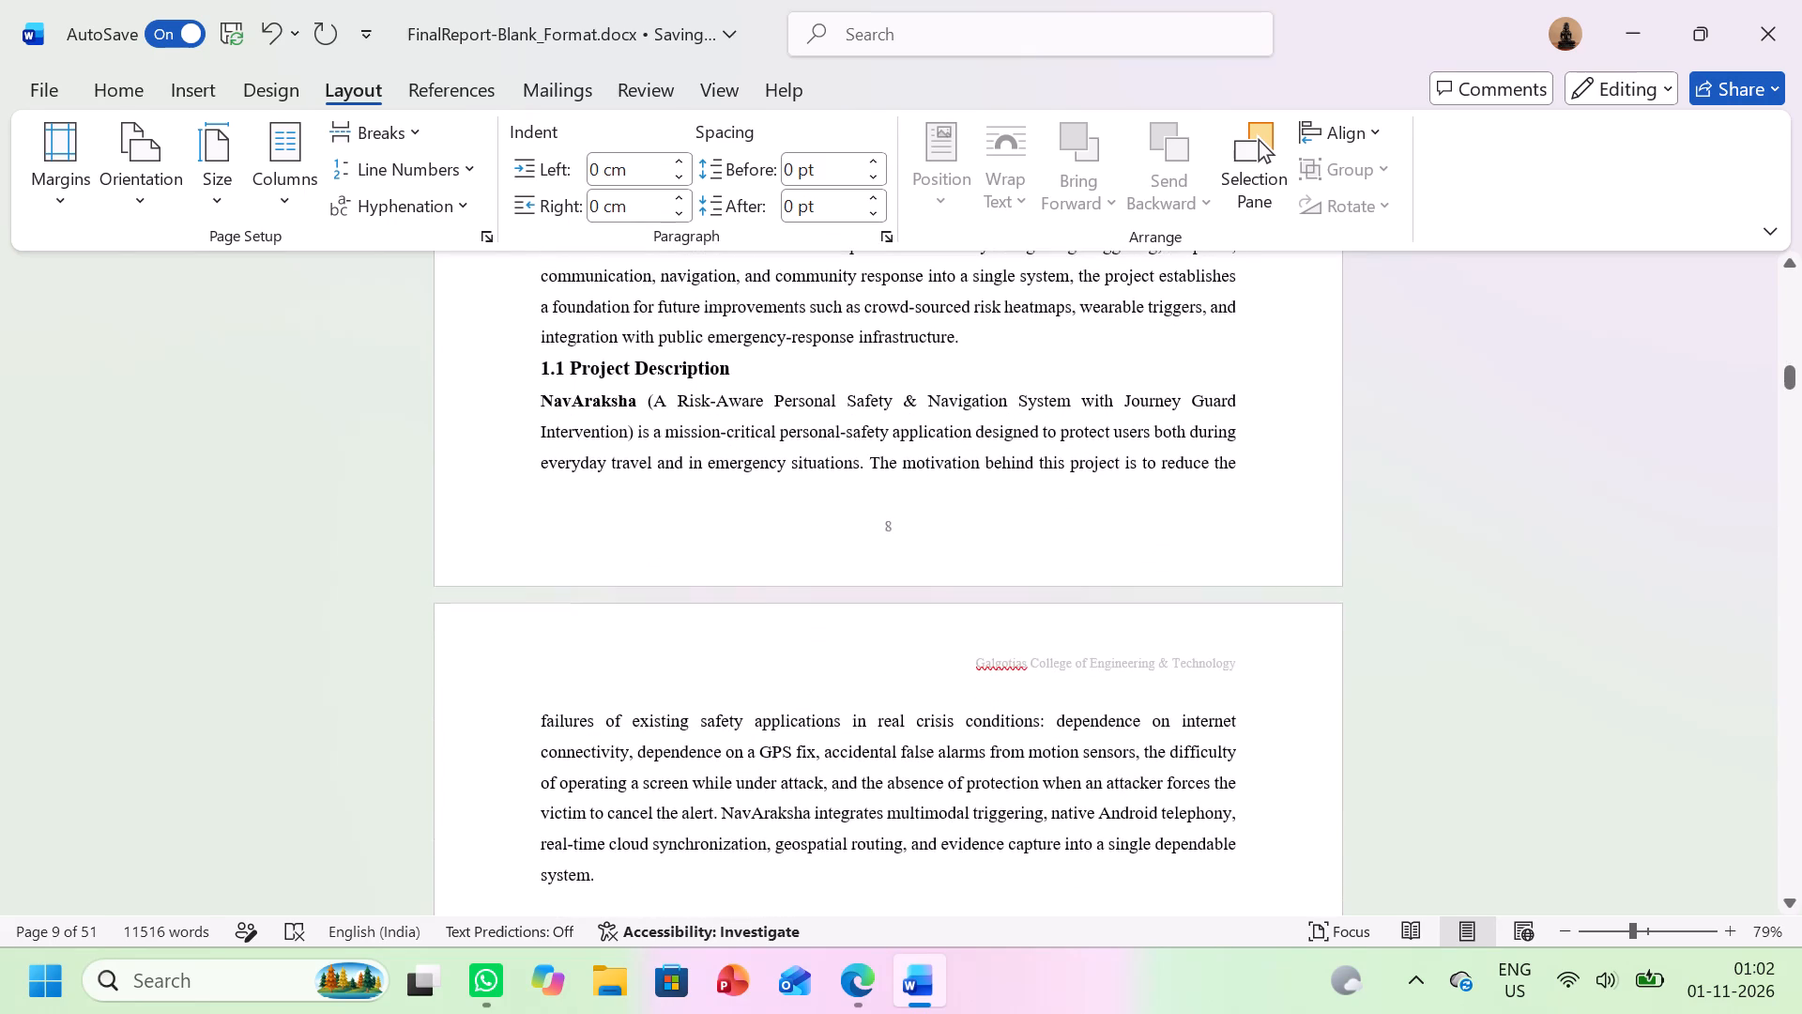
{"action": "scroll", "coordinate": [817, 710], "scroll_direction": "down", "scroll_amount": 1}
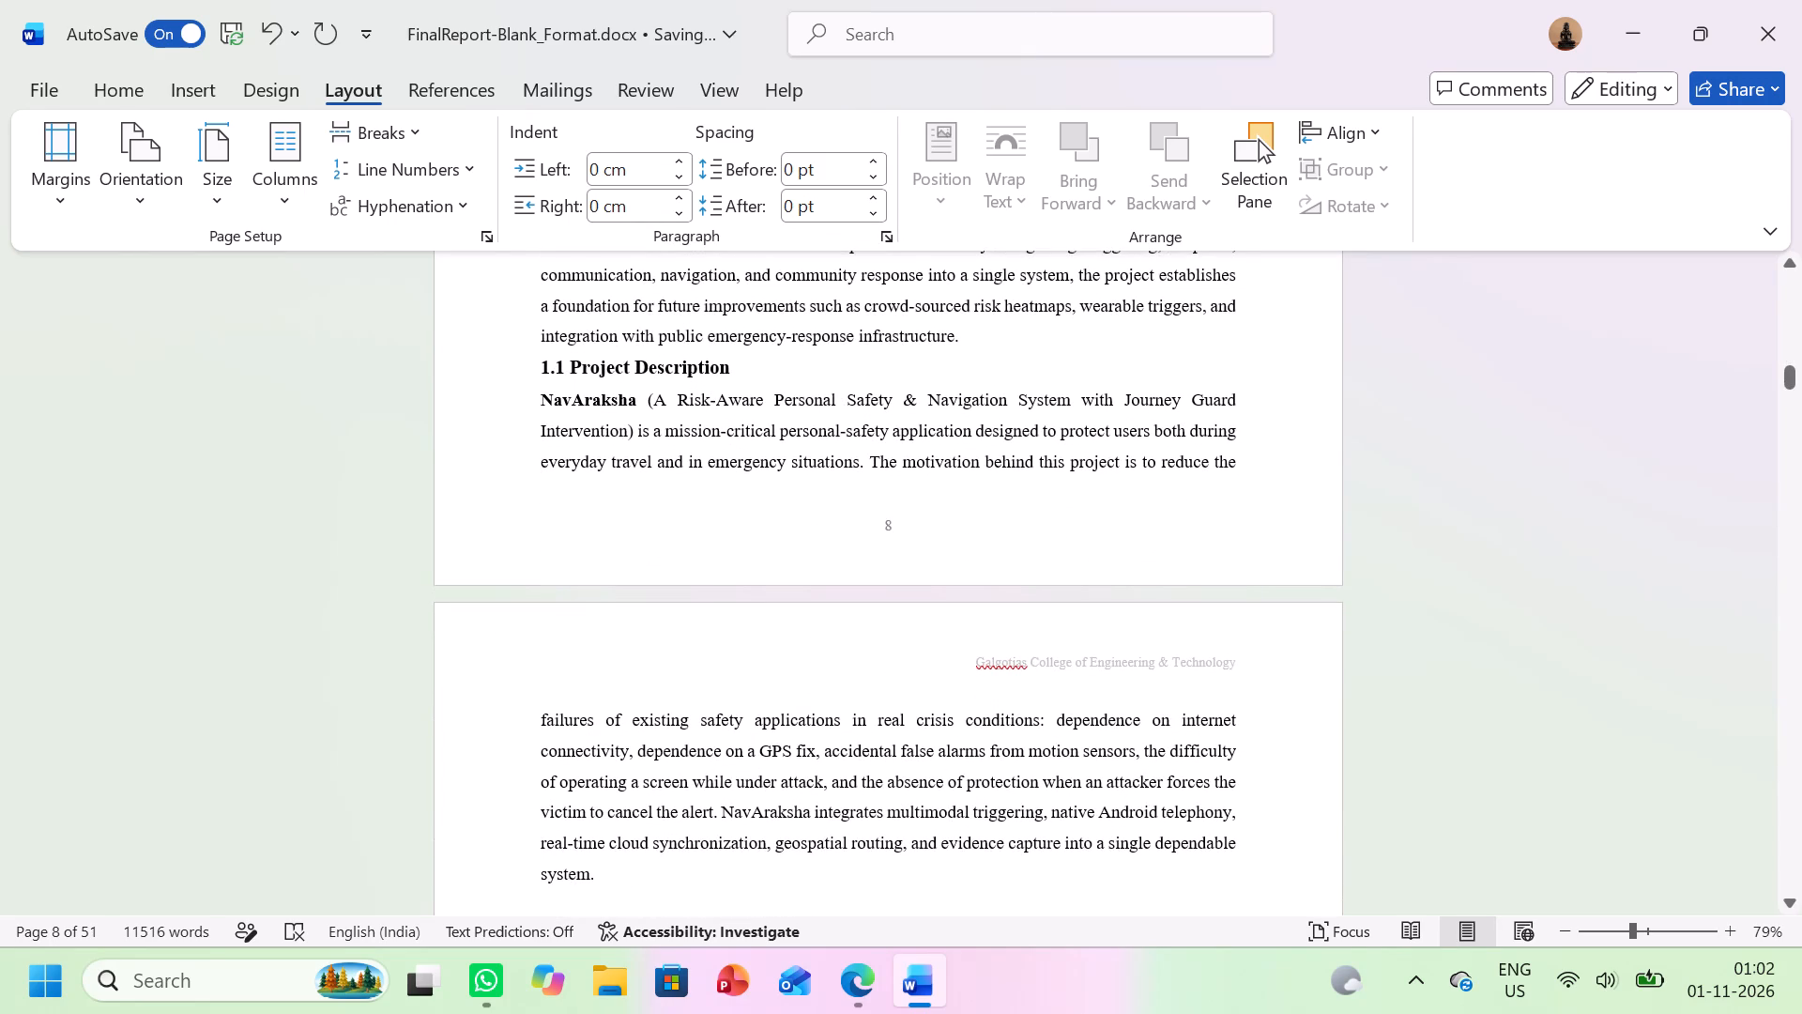
{"action": "scroll", "coordinate": [817, 710], "scroll_direction": "down", "scroll_amount": 1}
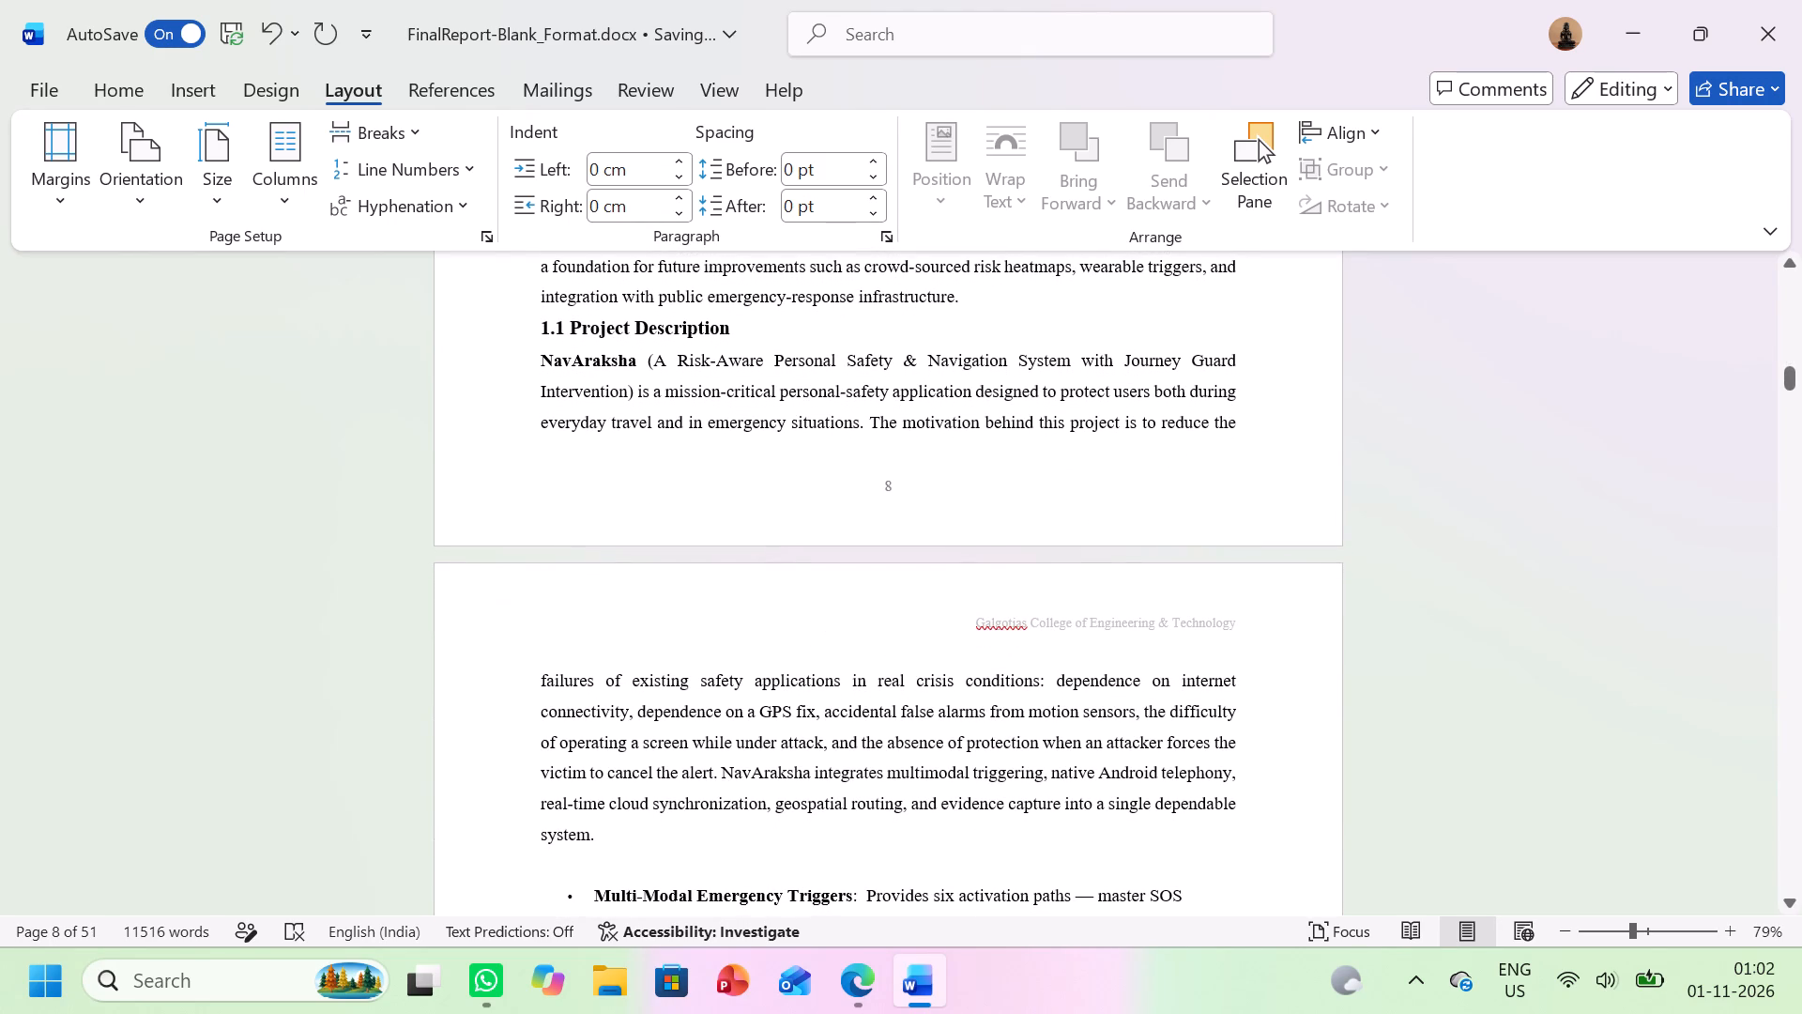
{"action": "left_click", "coordinate": [877, 416]}
{"action": "key", "text": "Left"}
{"action": "key", "text": "Return"}
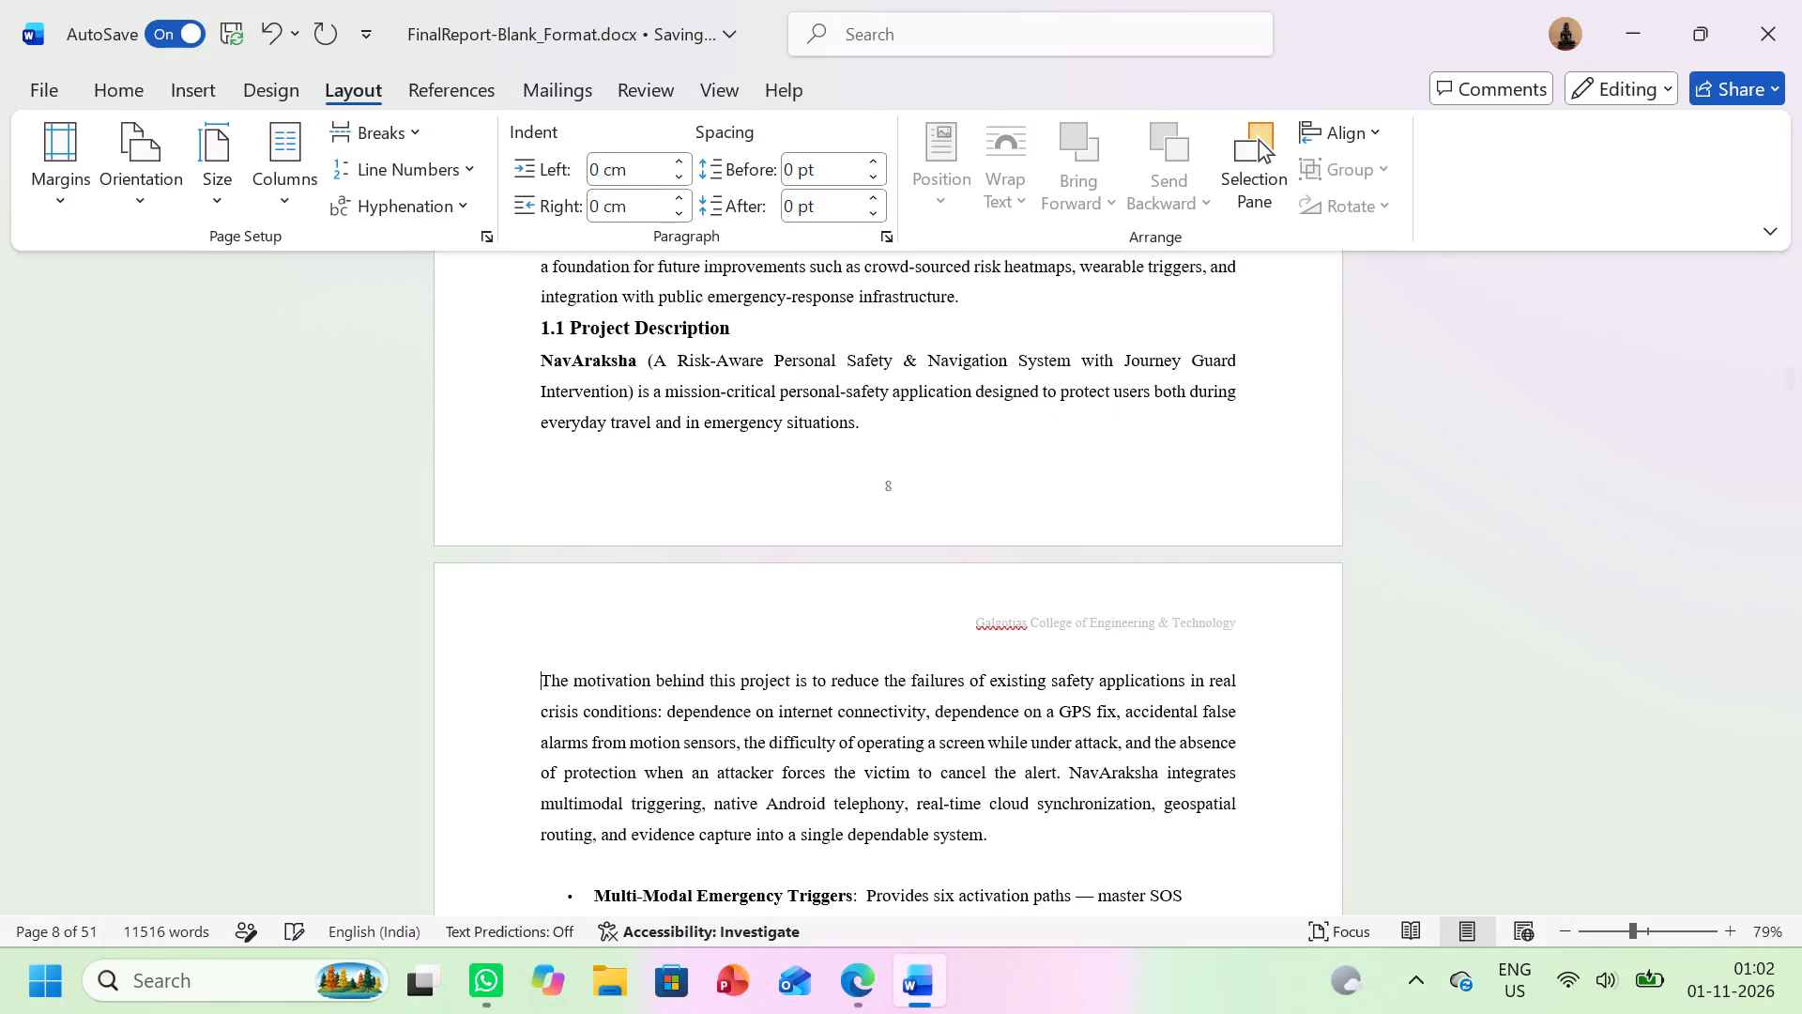
Insert an unbulleted, unindented blank line between the Proactive Threat Avoidance bullet and the "1.2 Proposed System" heading.
{"action": "scroll", "coordinate": [877, 416], "scroll_direction": "down", "scroll_amount": 4}
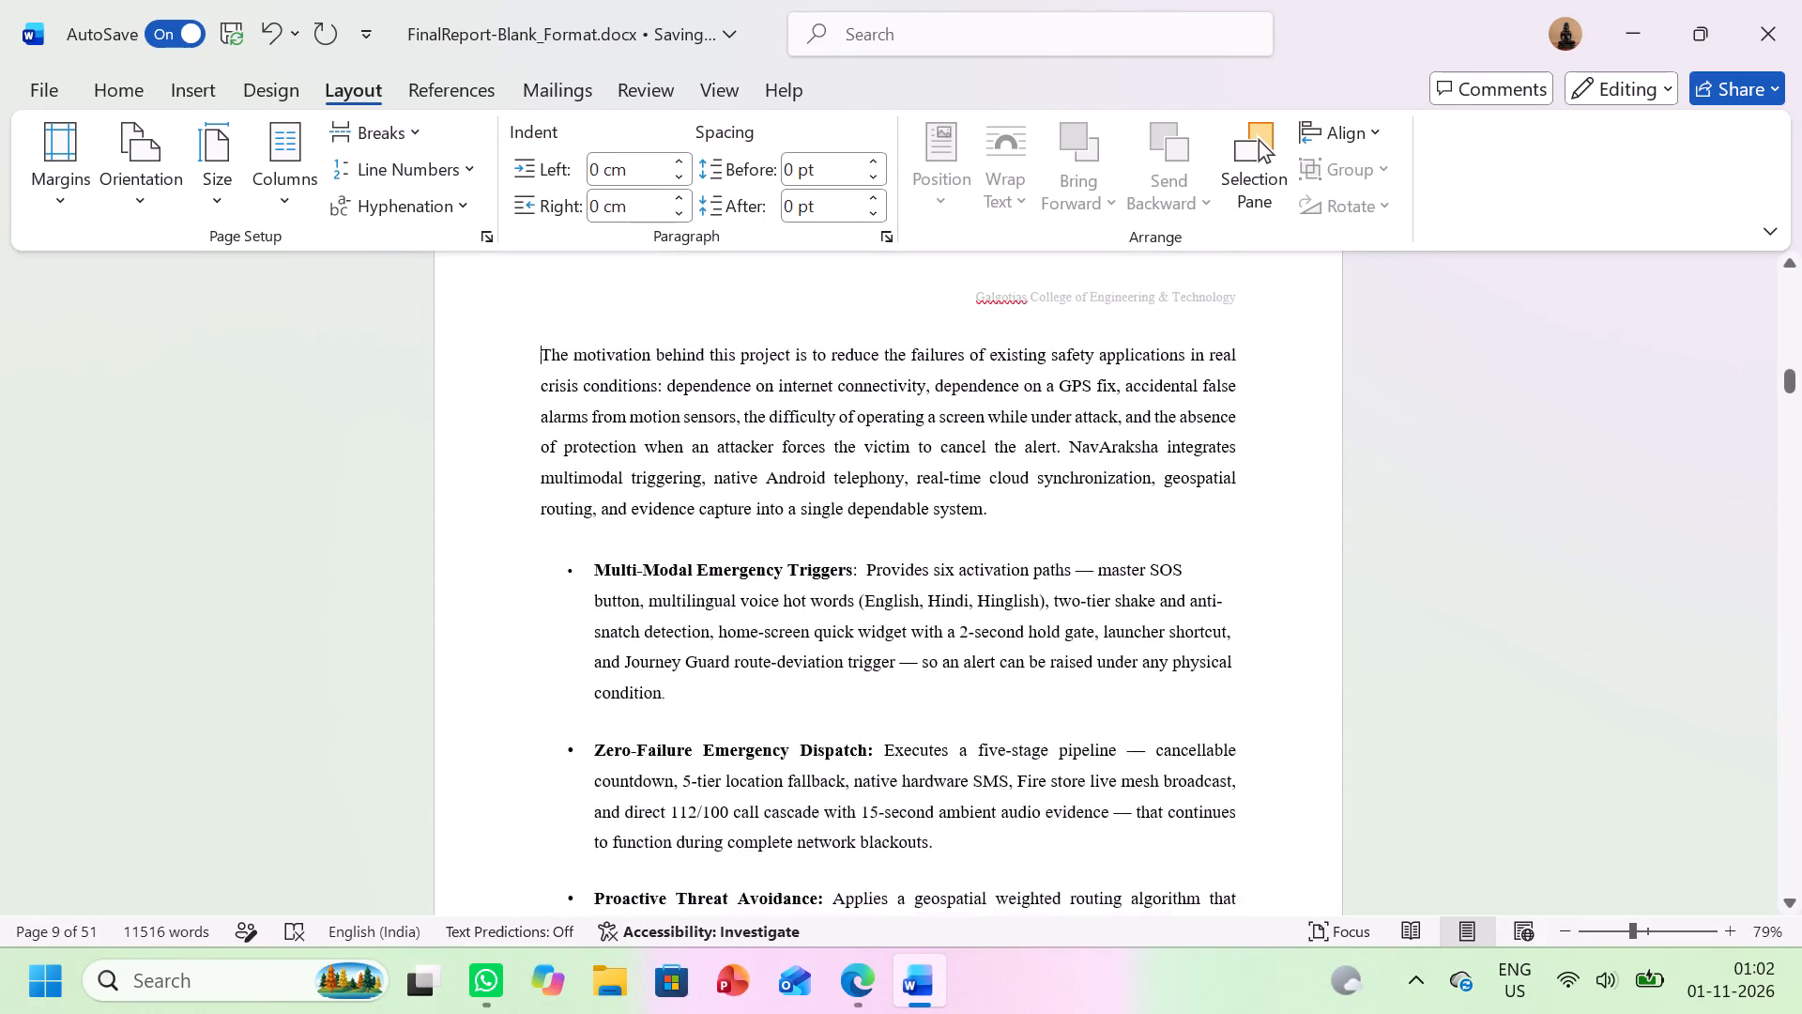
{"action": "scroll", "coordinate": [877, 416], "scroll_direction": "down", "scroll_amount": 2}
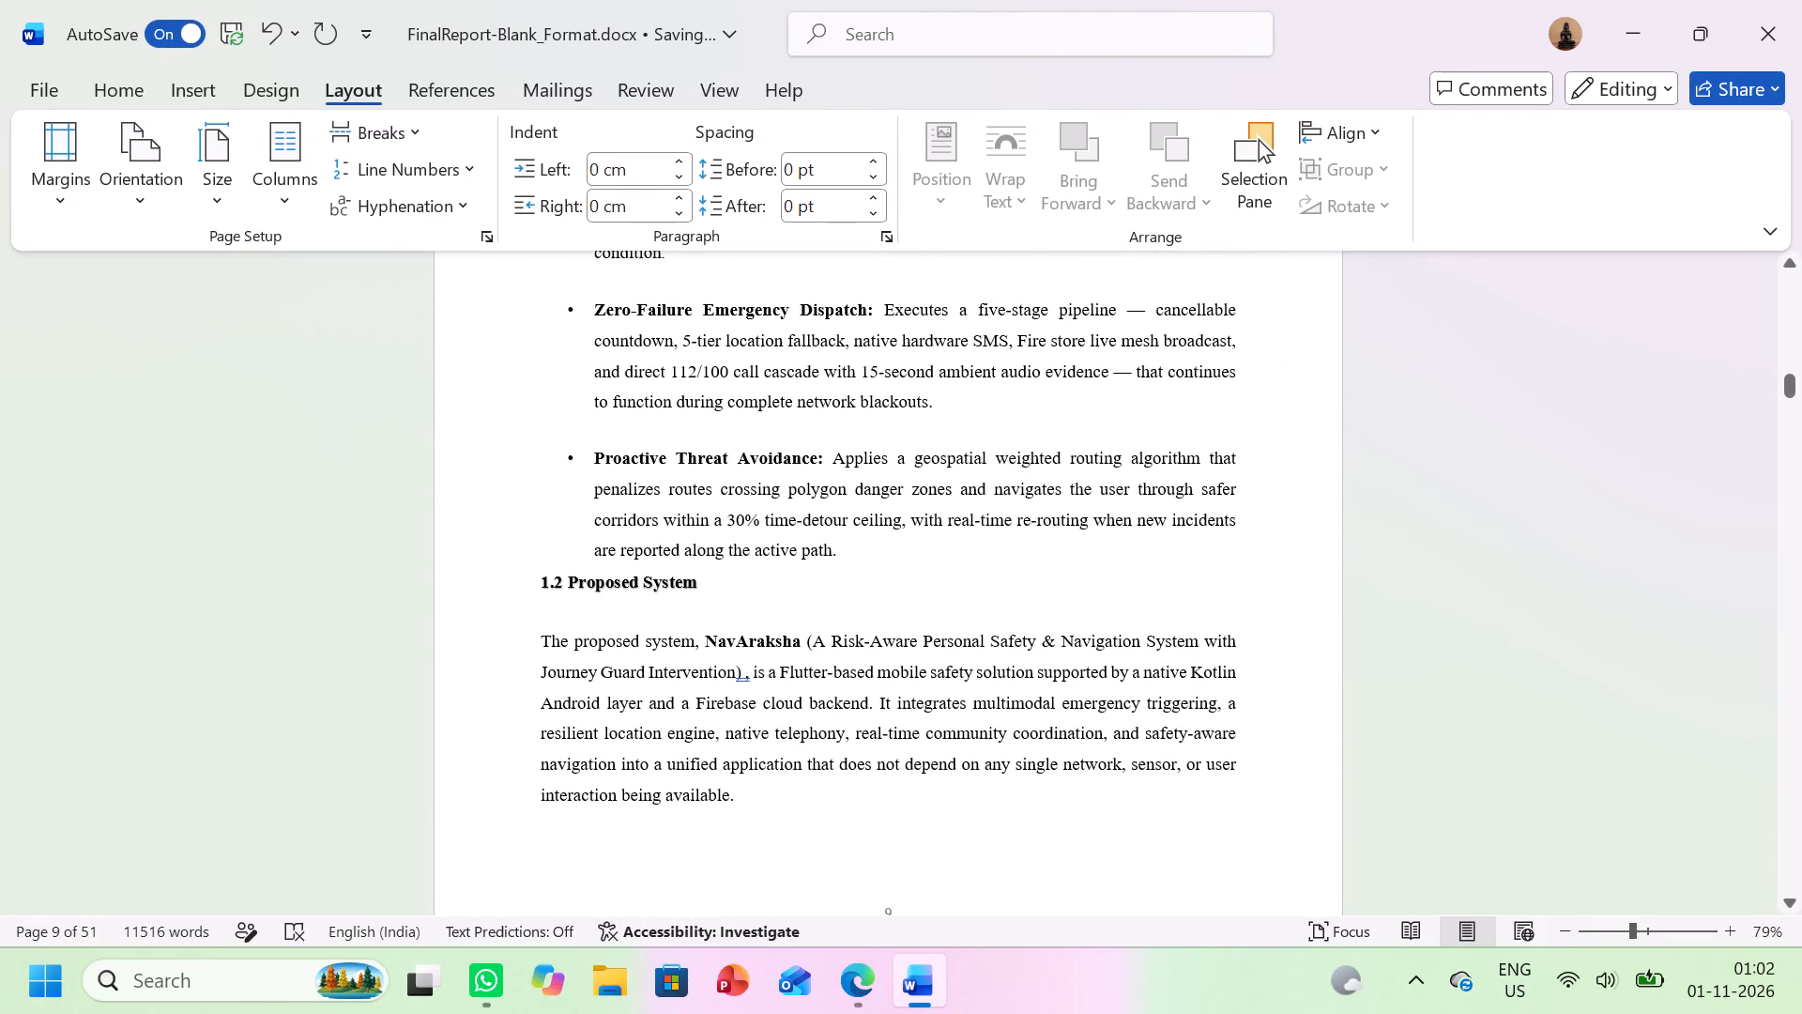
{"action": "left_click", "coordinate": [837, 552]}
{"action": "key", "text": "Return"}
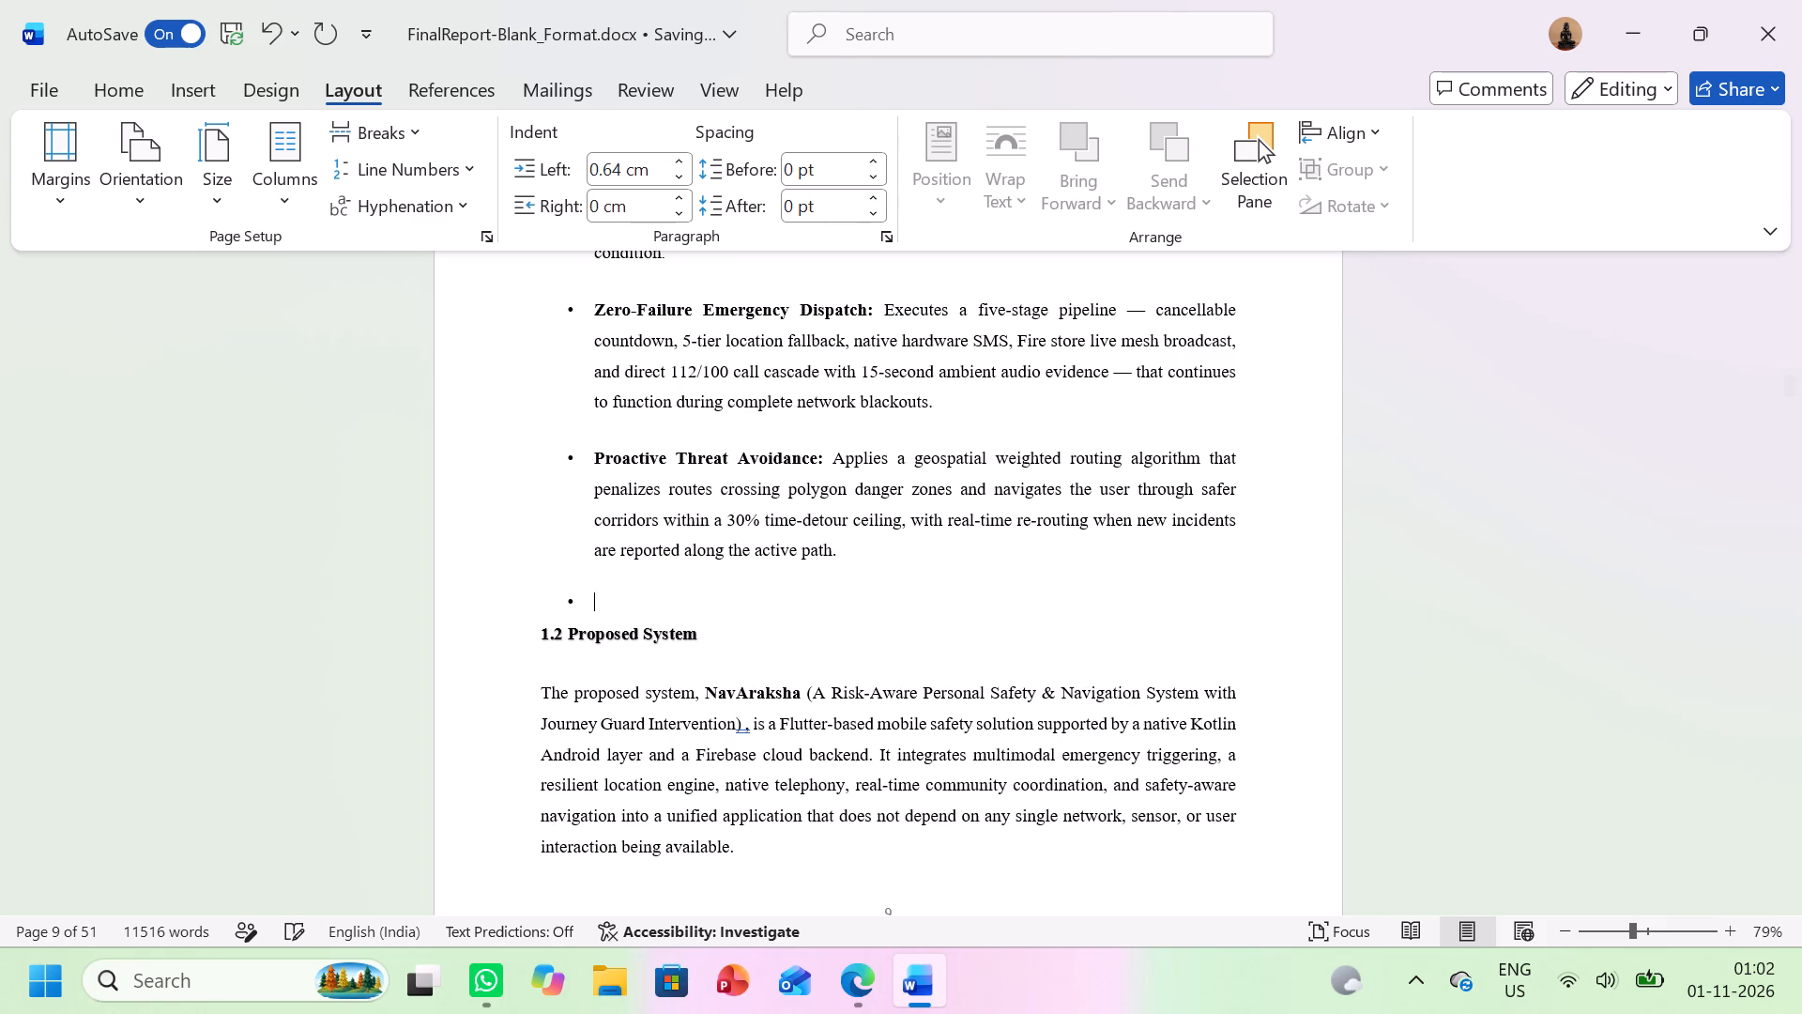
{"action": "key", "text": "BackSpace"}
{"action": "key", "text": "BackSpace"}
{"action": "key", "text": "BackSpace"}
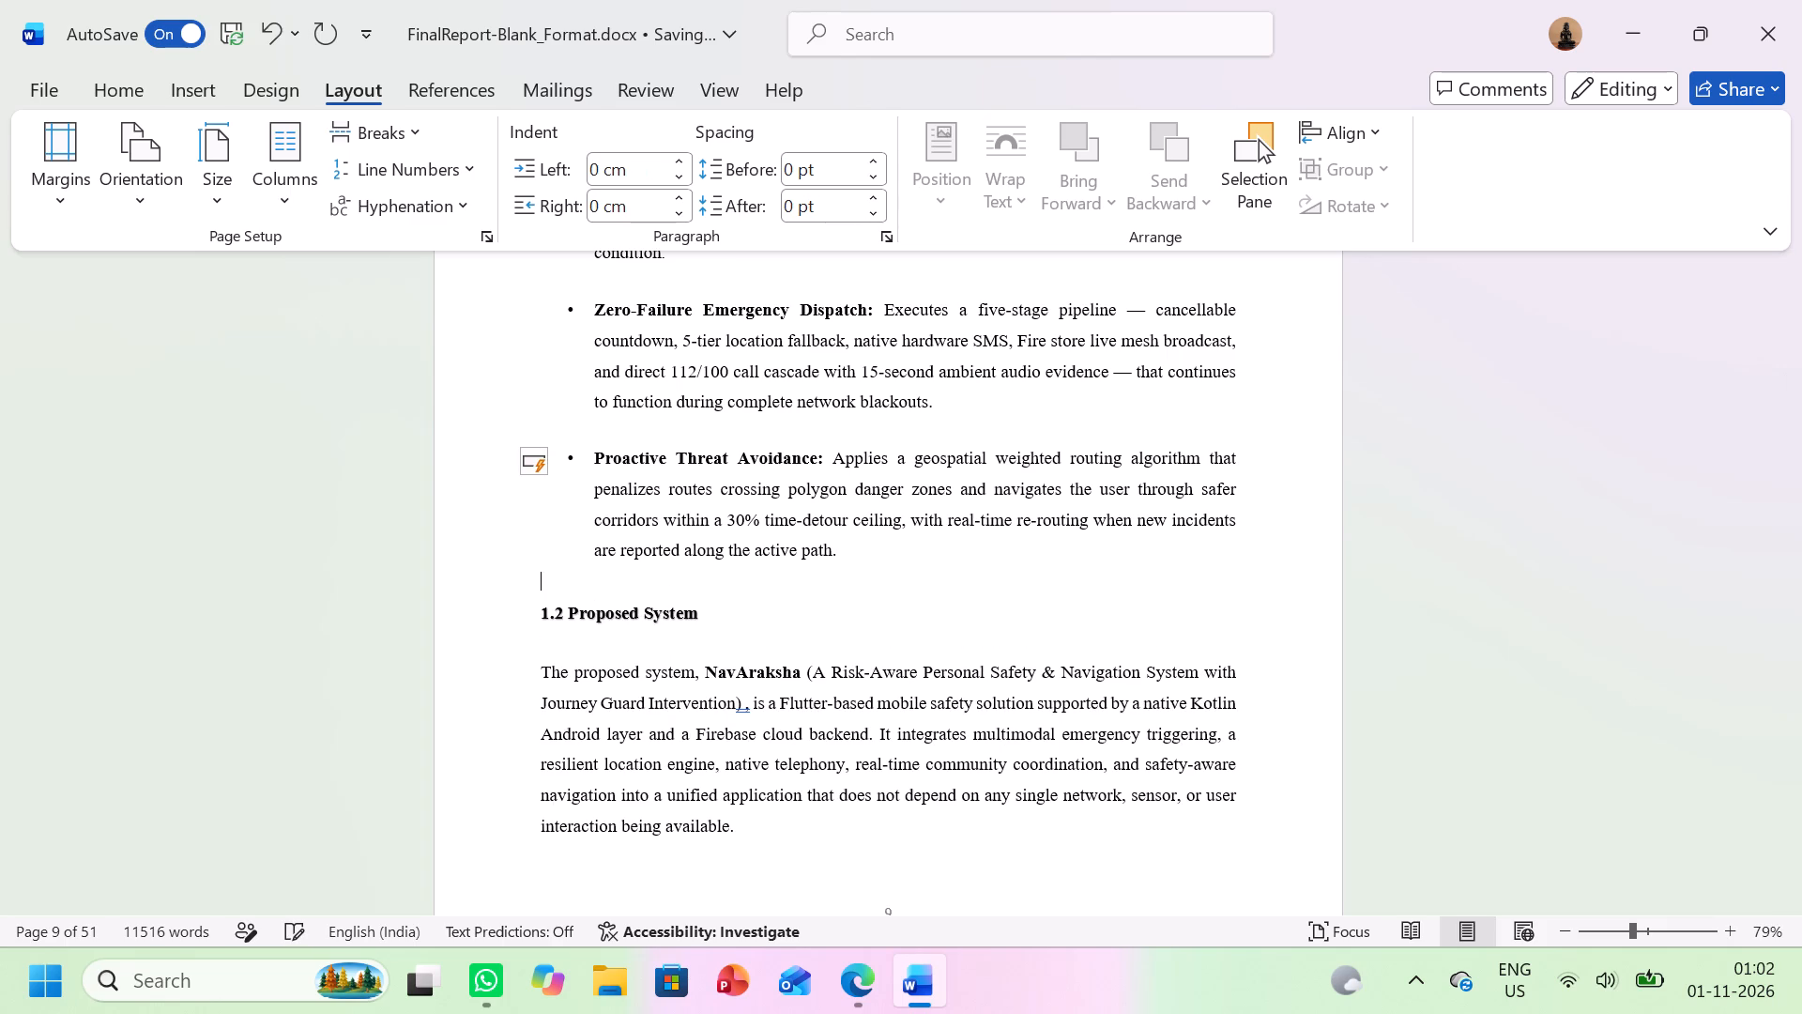
Review the page layout from 1.2 Proposed System through the architecture diagram page to the start of the Literature Review.
{"action": "scroll", "coordinate": [837, 552], "scroll_direction": "down", "scroll_amount": 3}
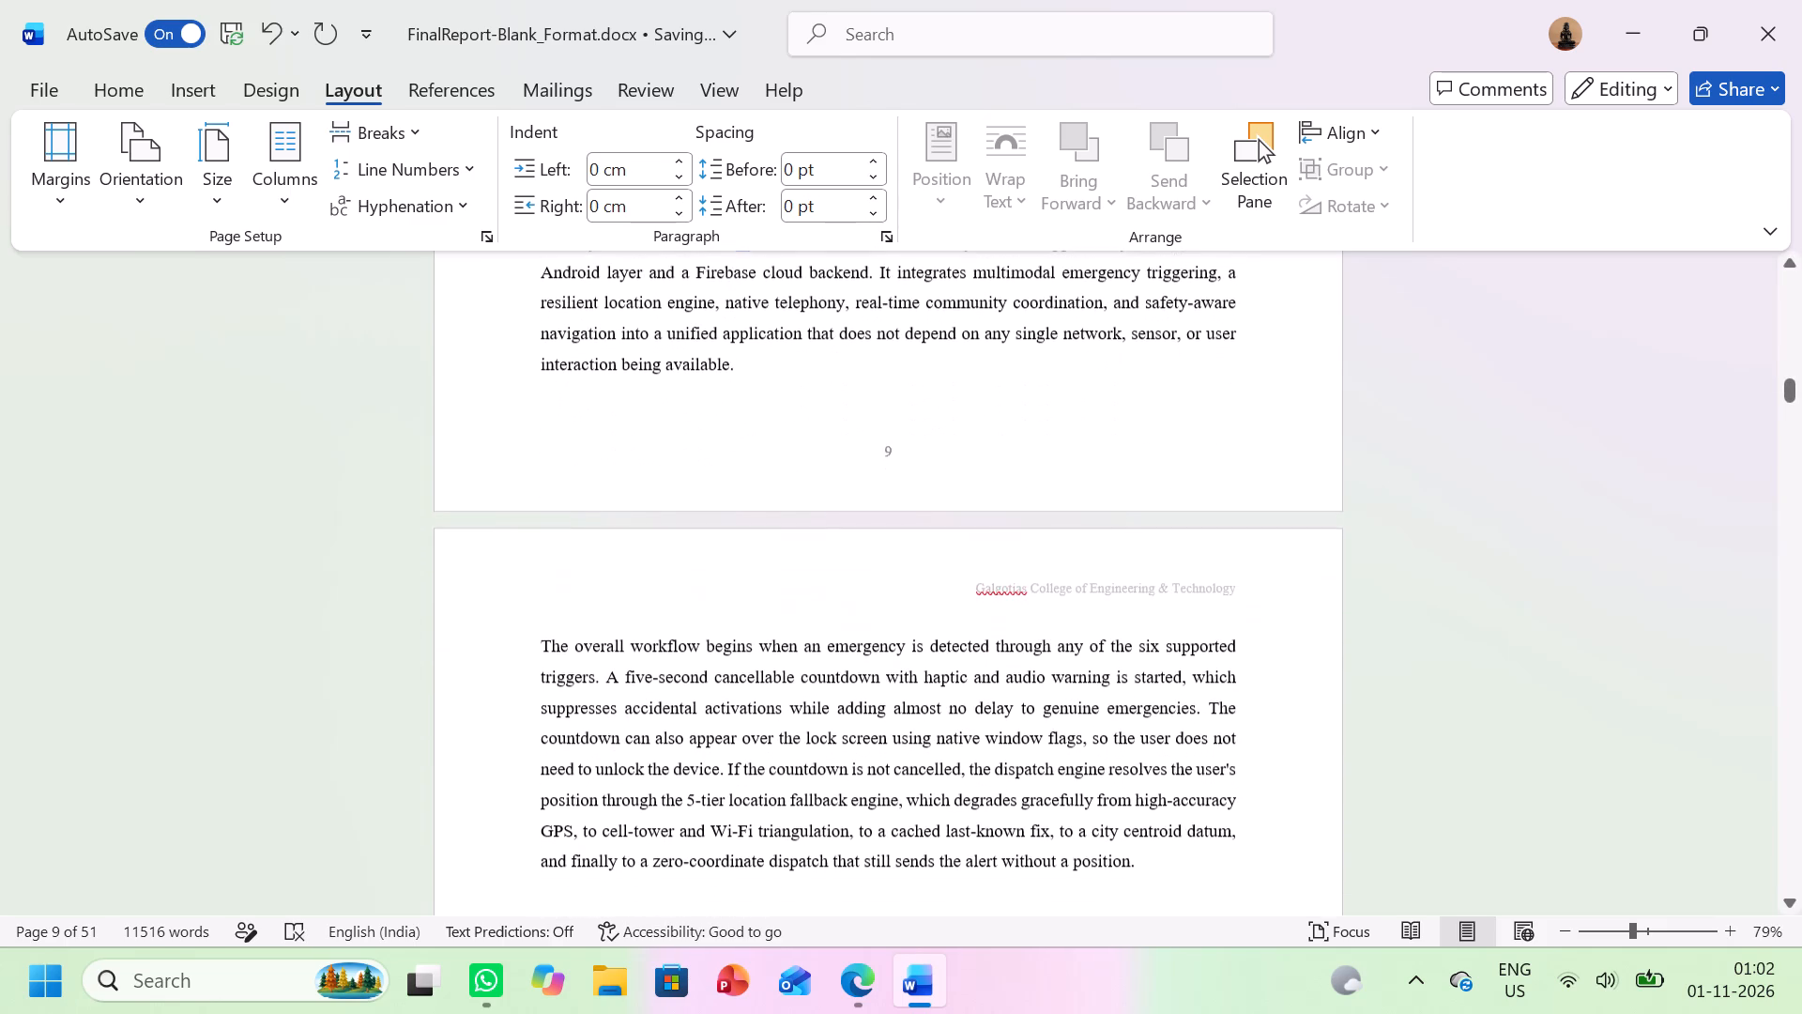
{"action": "scroll", "coordinate": [837, 552], "scroll_direction": "down", "scroll_amount": 3}
{"action": "scroll", "coordinate": [837, 552], "scroll_direction": "up", "scroll_amount": 1, "text": "ctrl"}
{"action": "scroll", "coordinate": [837, 552], "scroll_direction": "down", "scroll_amount": 1, "text": "ctrl"}
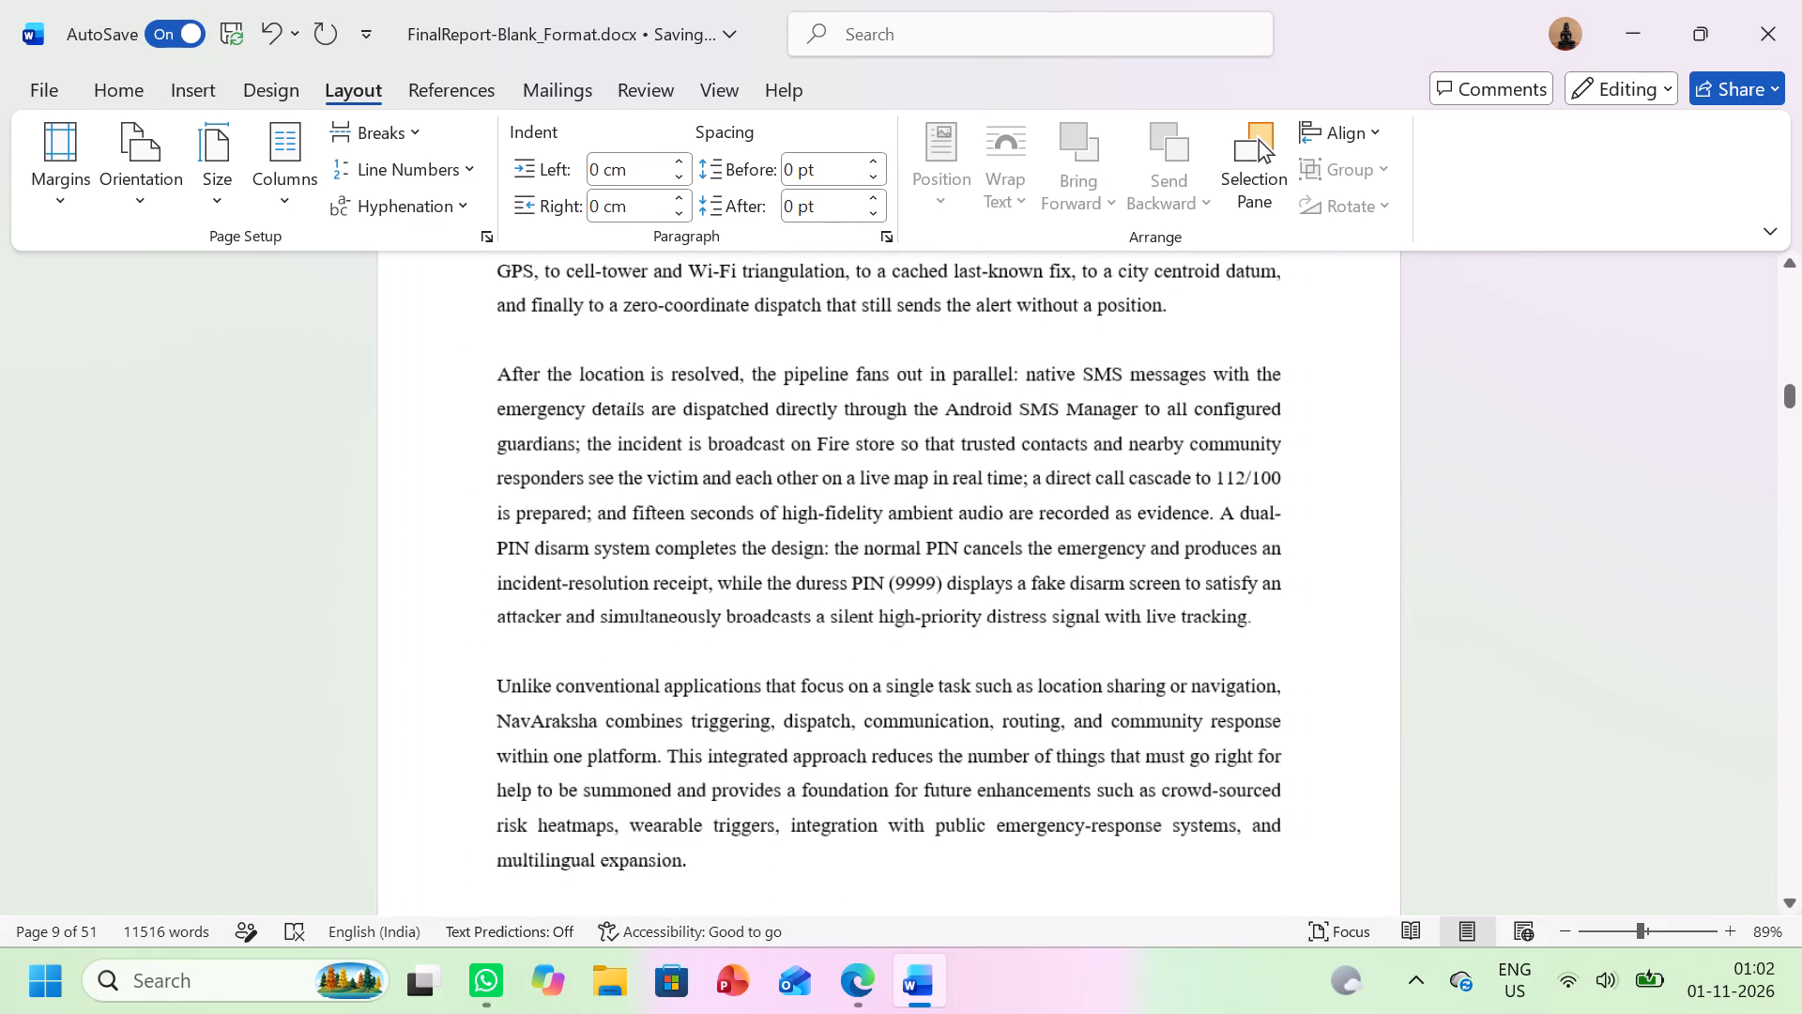
{"action": "scroll", "coordinate": [837, 552], "scroll_direction": "down", "scroll_amount": 3}
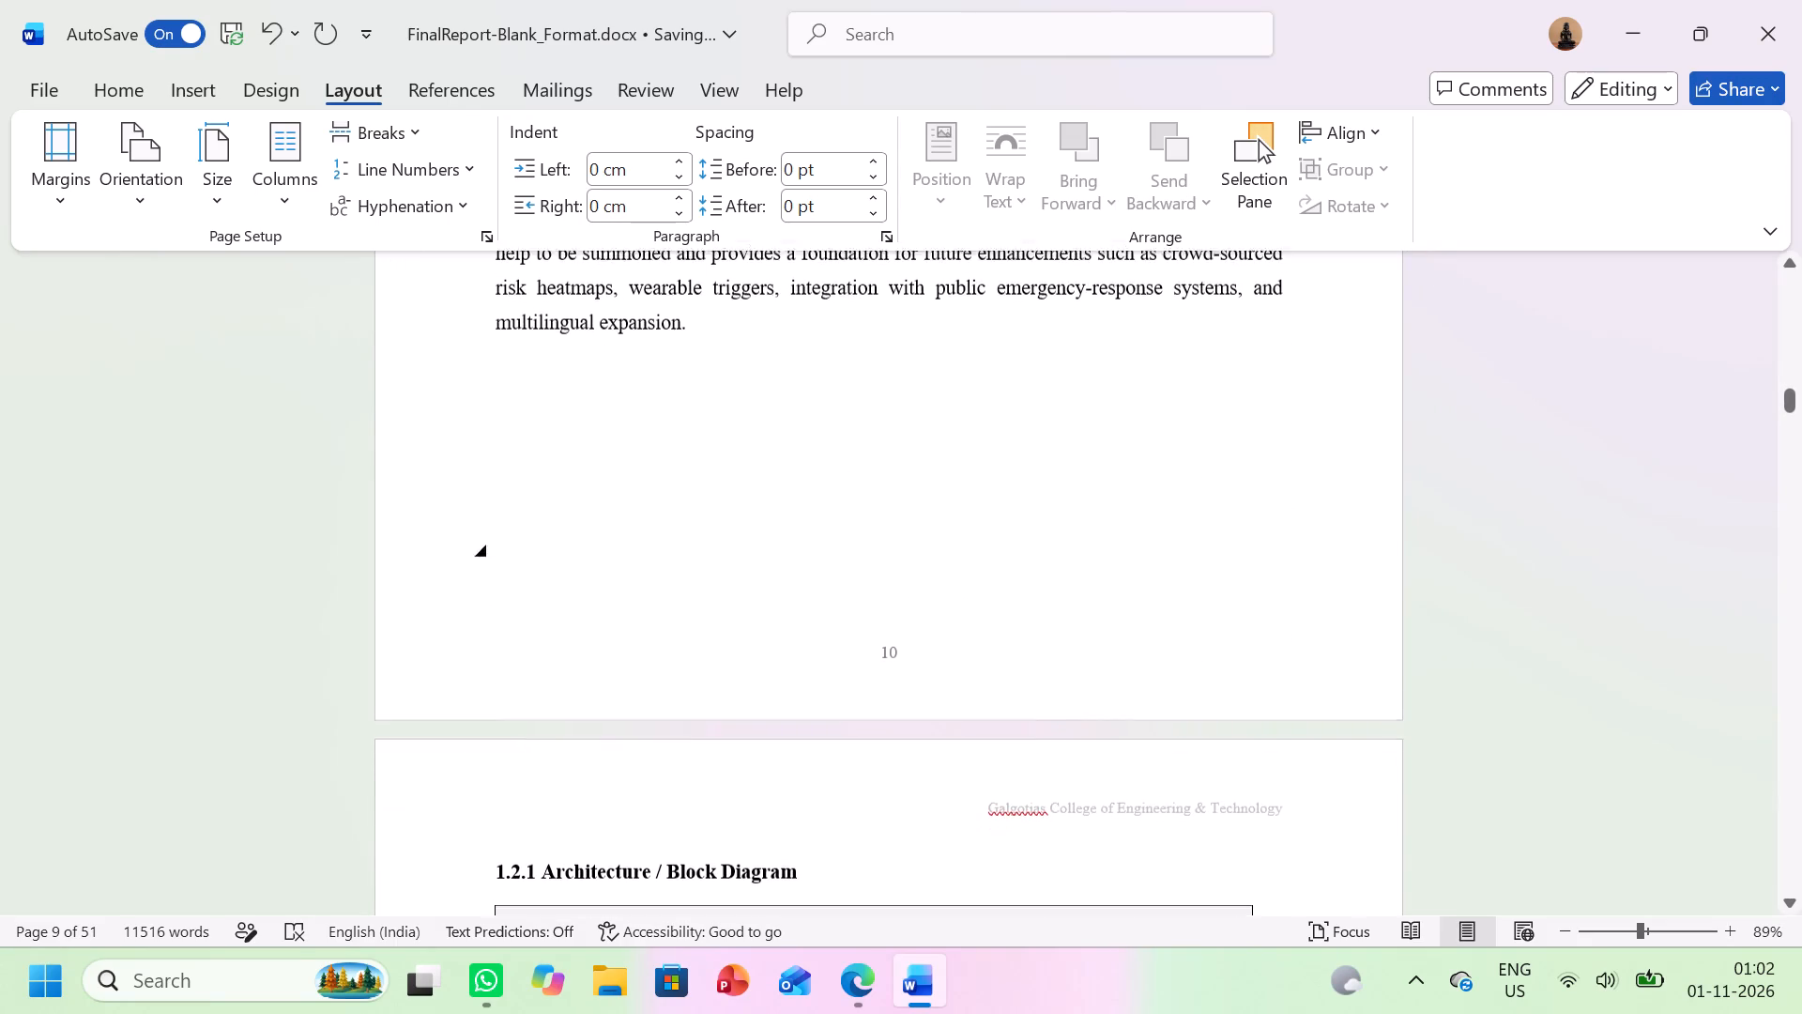
{"action": "scroll", "coordinate": [837, 552], "scroll_direction": "down", "scroll_amount": 5}
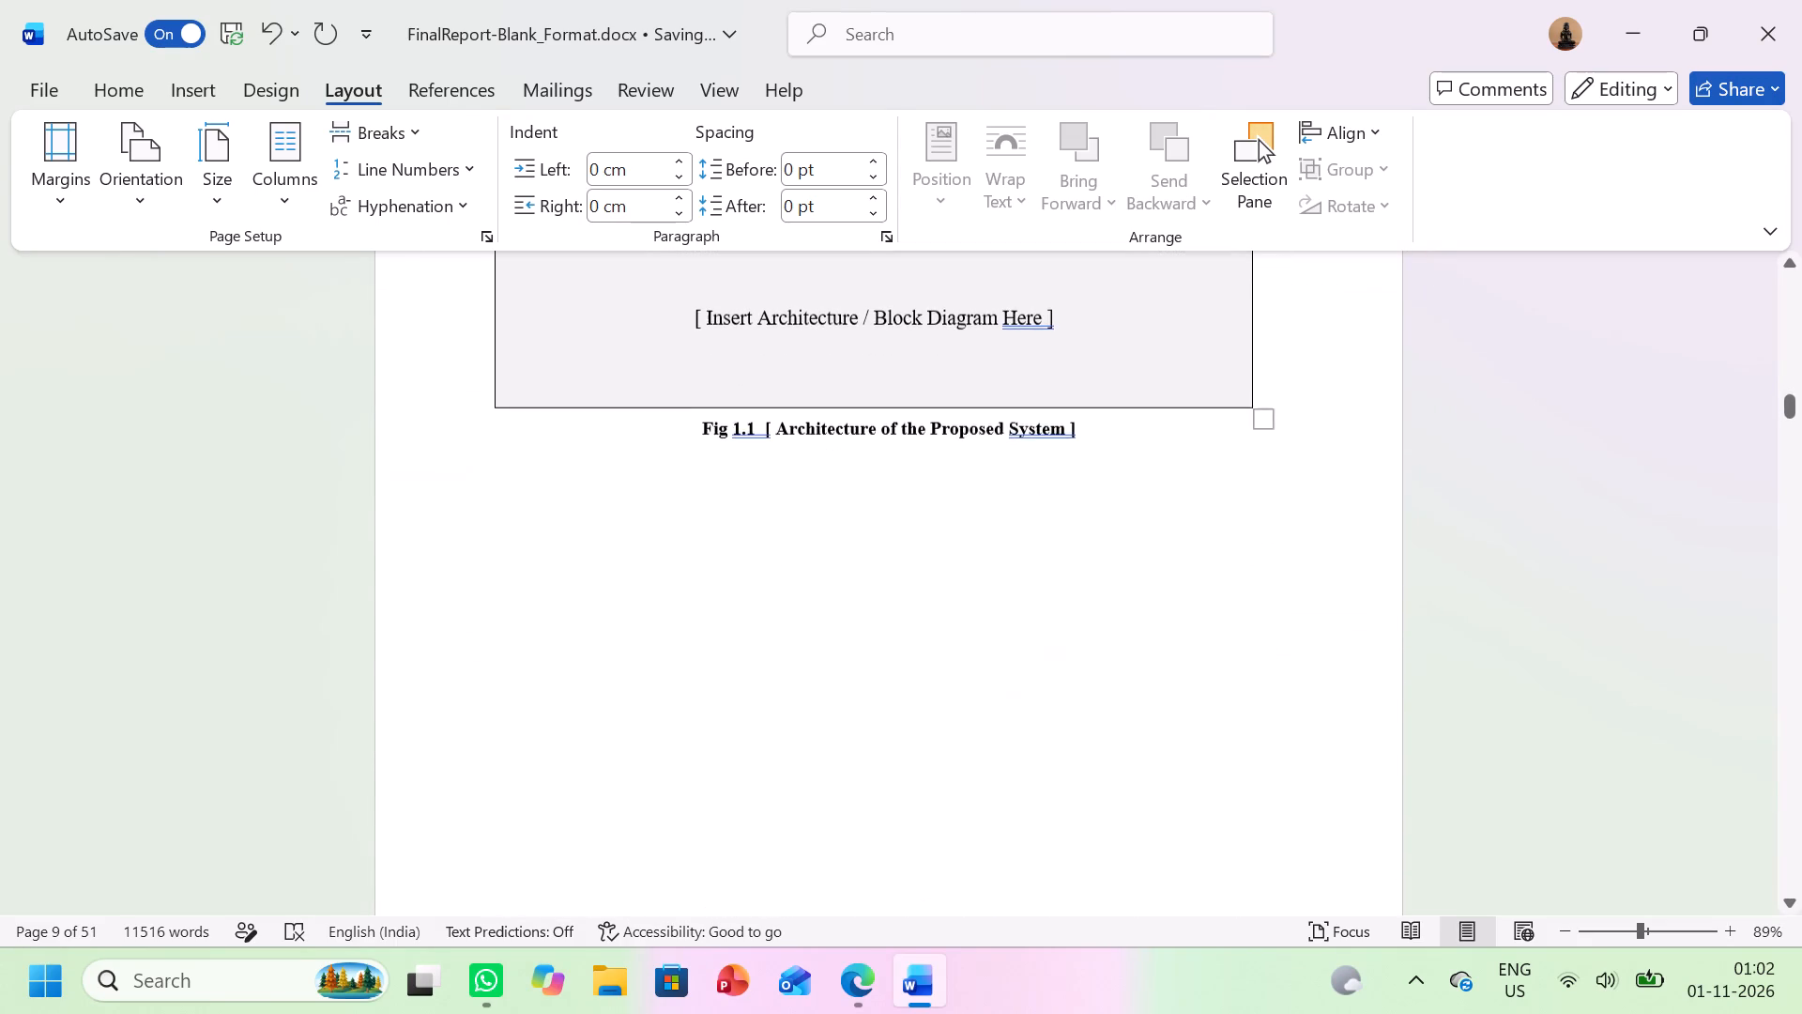
{"action": "scroll", "coordinate": [837, 552], "scroll_direction": "down", "scroll_amount": 5}
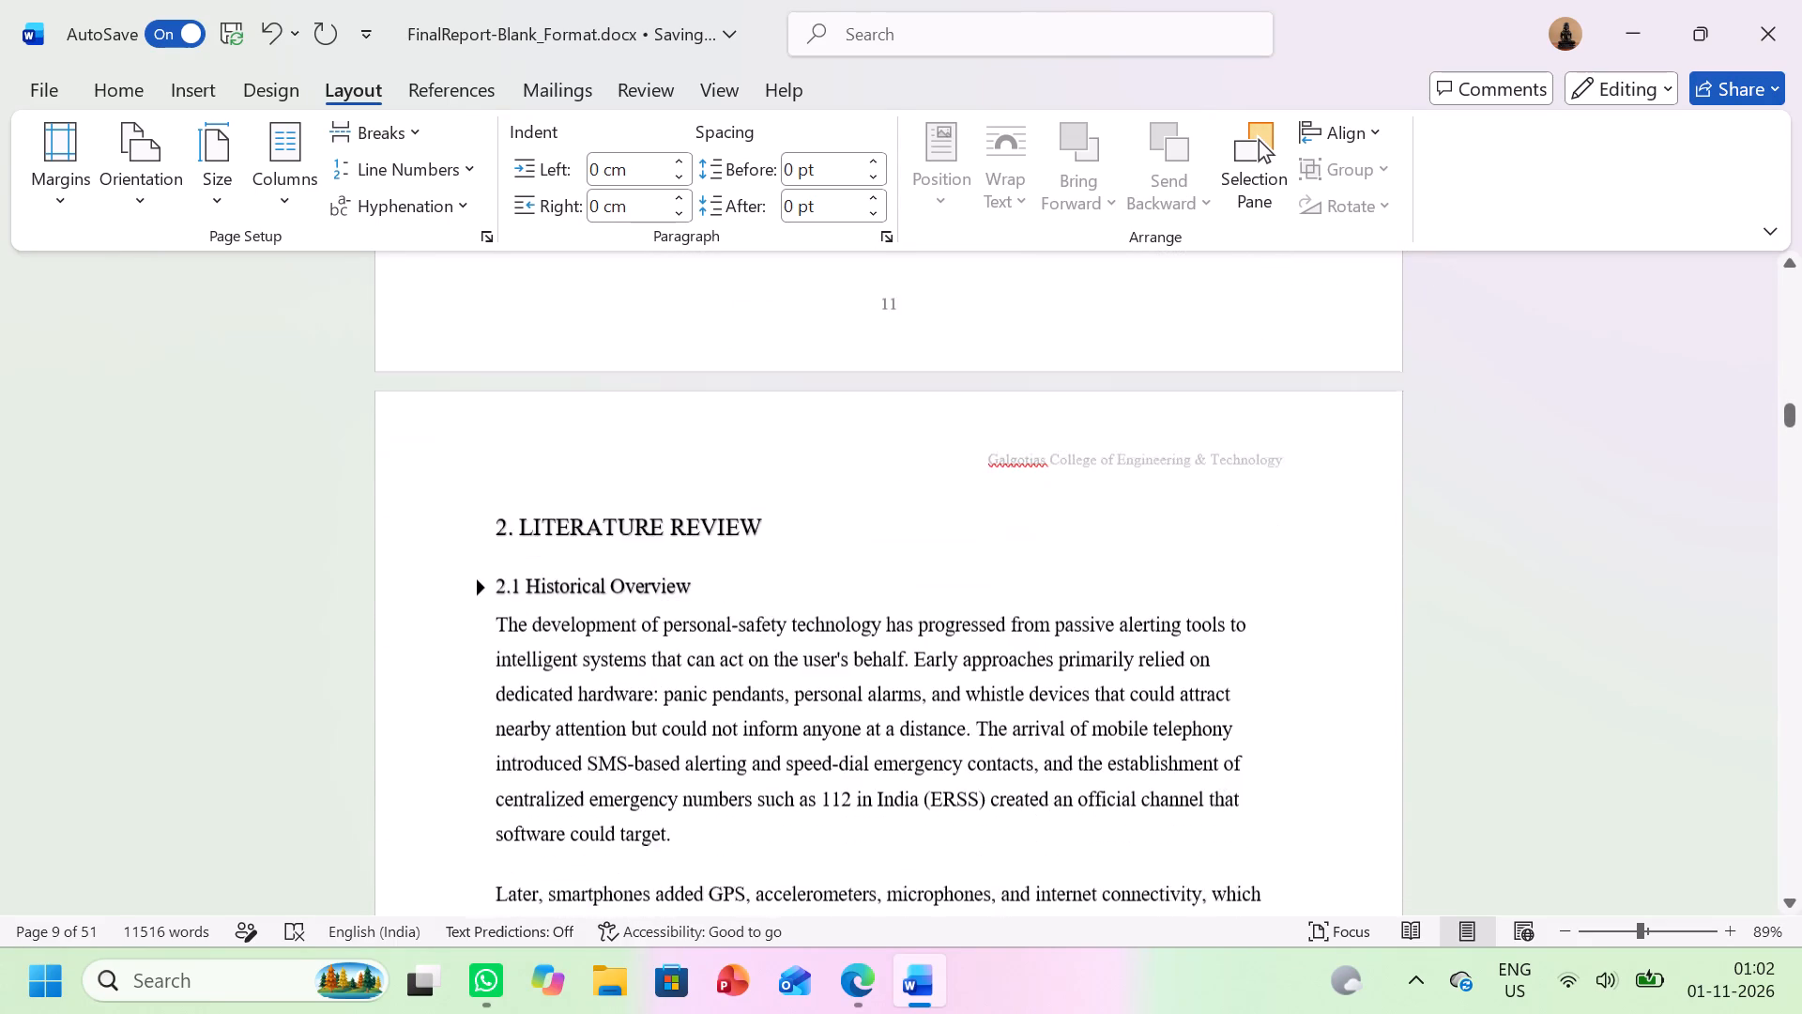
{"action": "scroll", "coordinate": [837, 552], "scroll_direction": "down", "scroll_amount": 1}
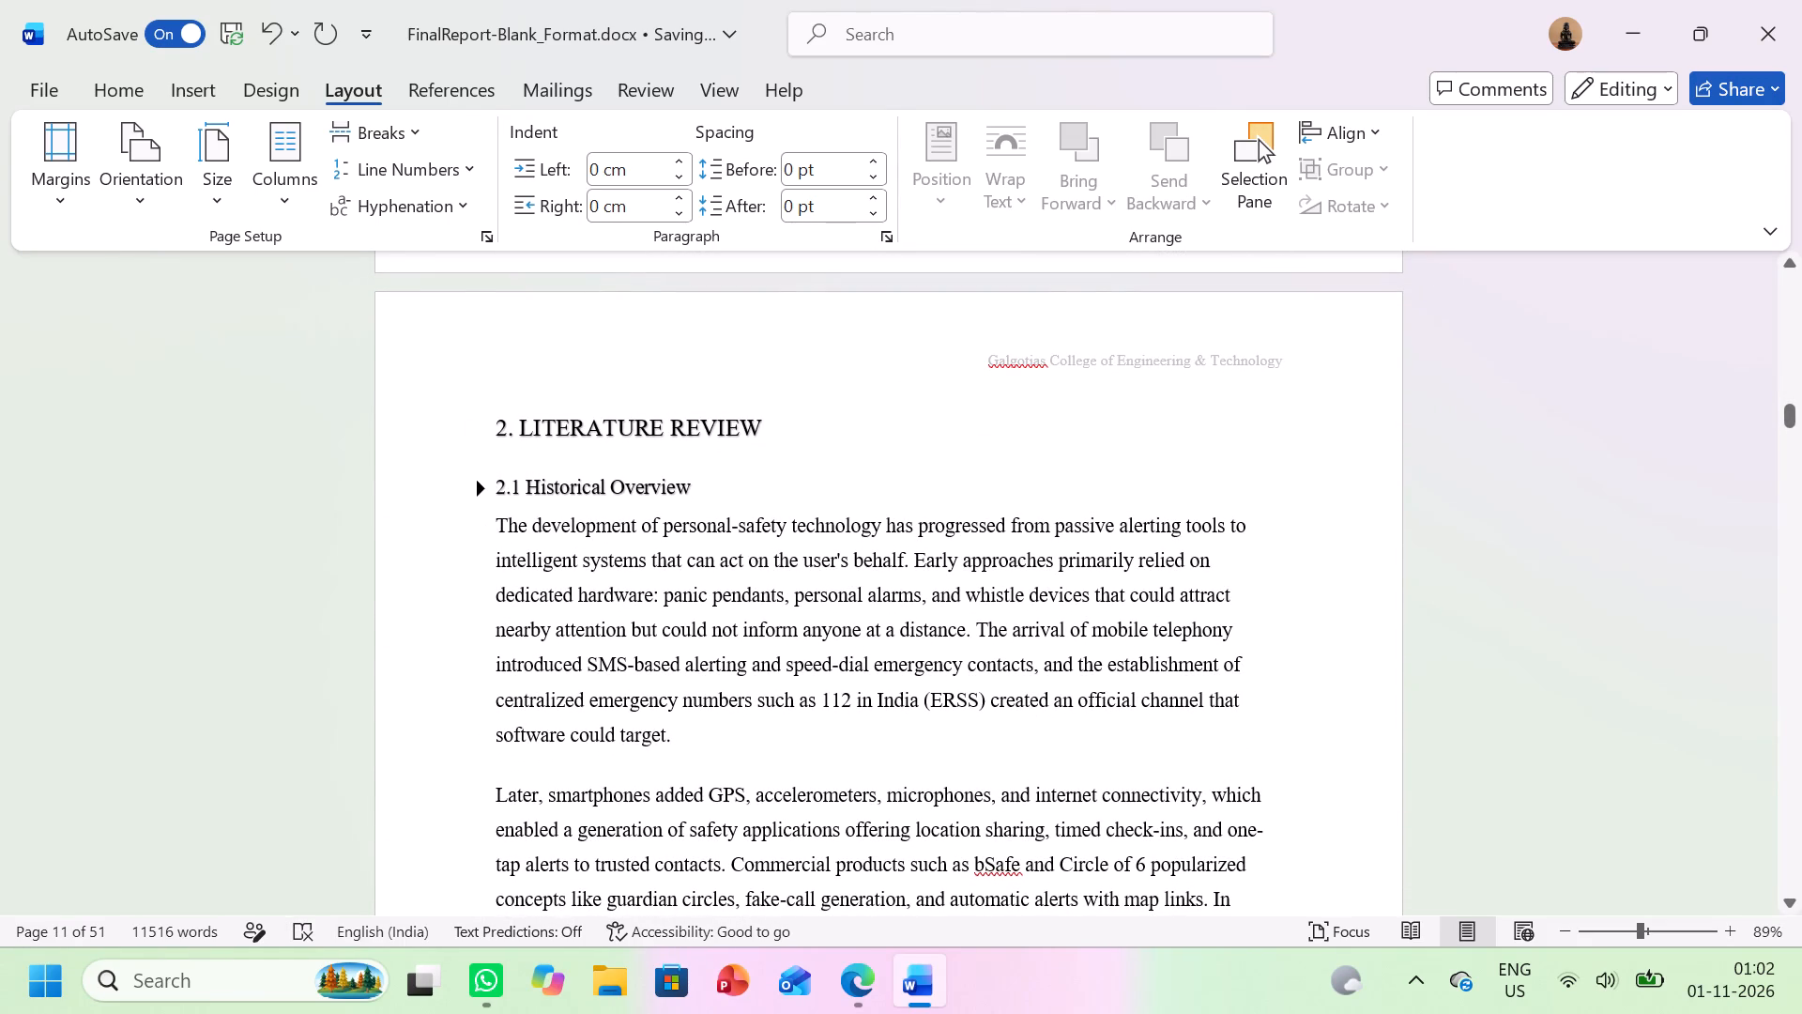
Set spacing before and after to 0 pt for all text from the "2. LITERATURE REVIEW" heading through the end of 2.3.1 Statement.
{"action": "left_click_drag", "start_coordinate": [495, 407], "coordinate": [774, 868]}
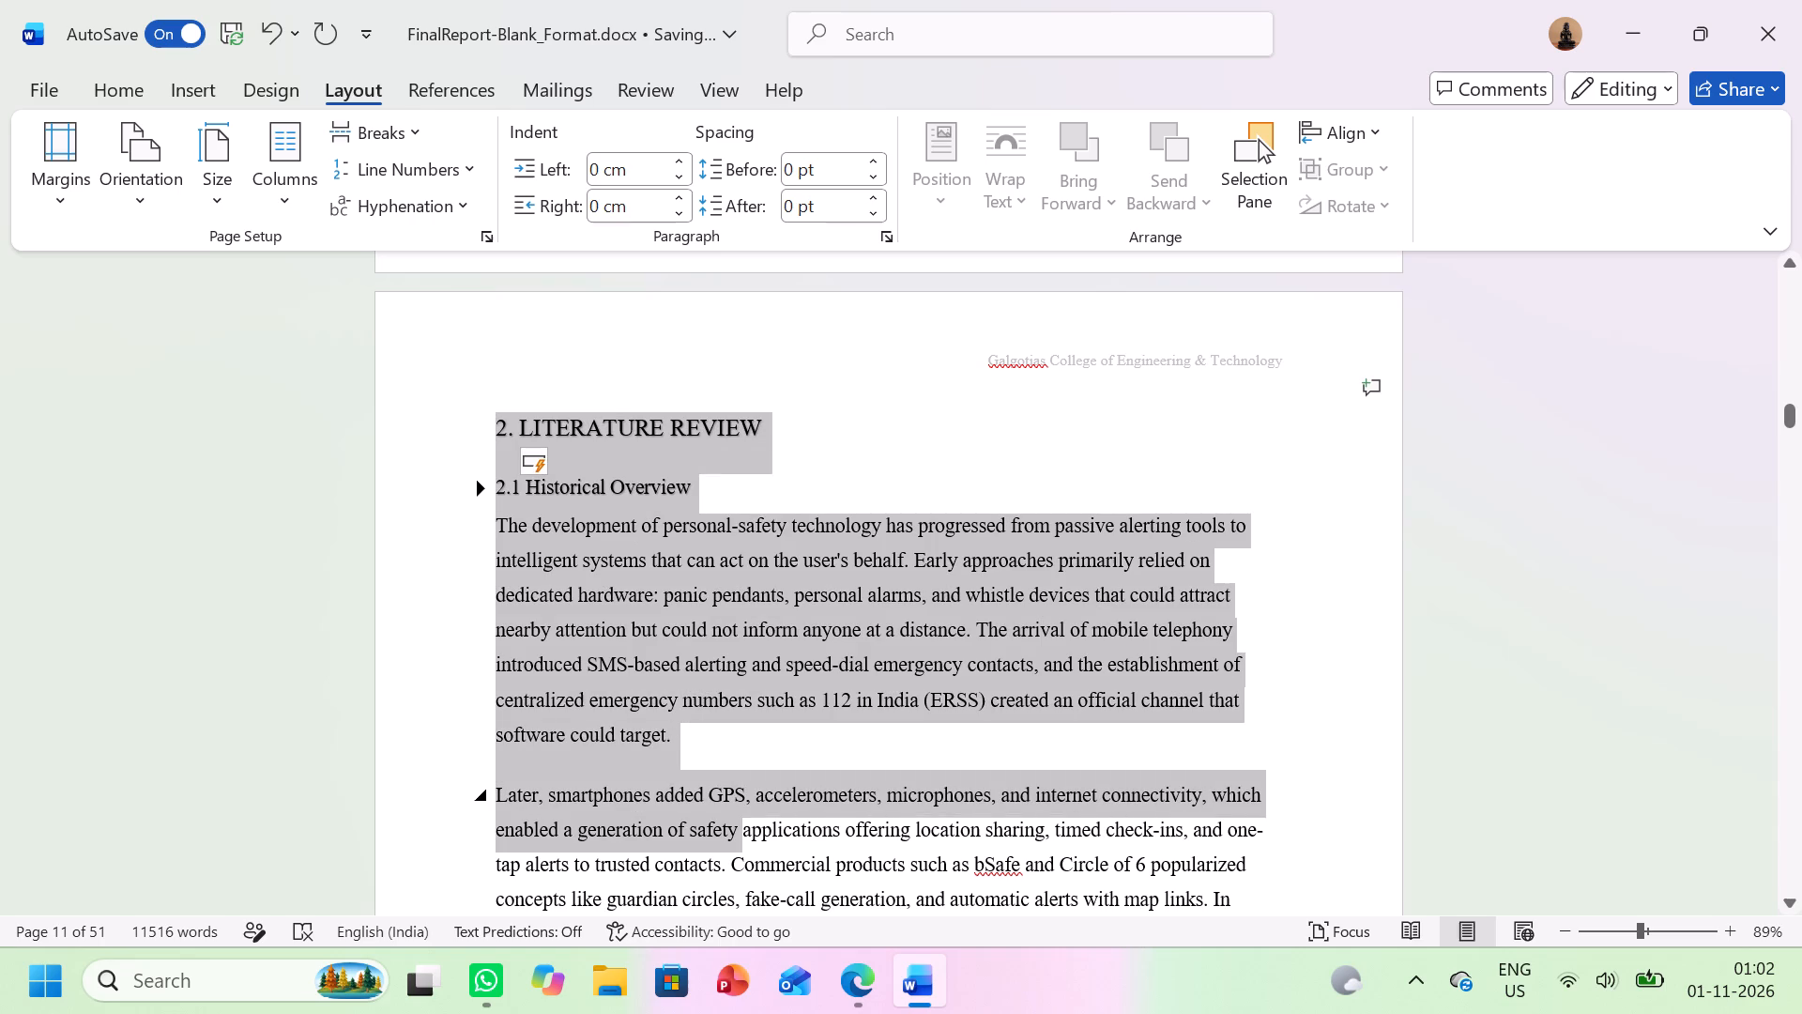
{"action": "left_click_drag", "start_coordinate": [774, 868], "coordinate": [869, 1013]}
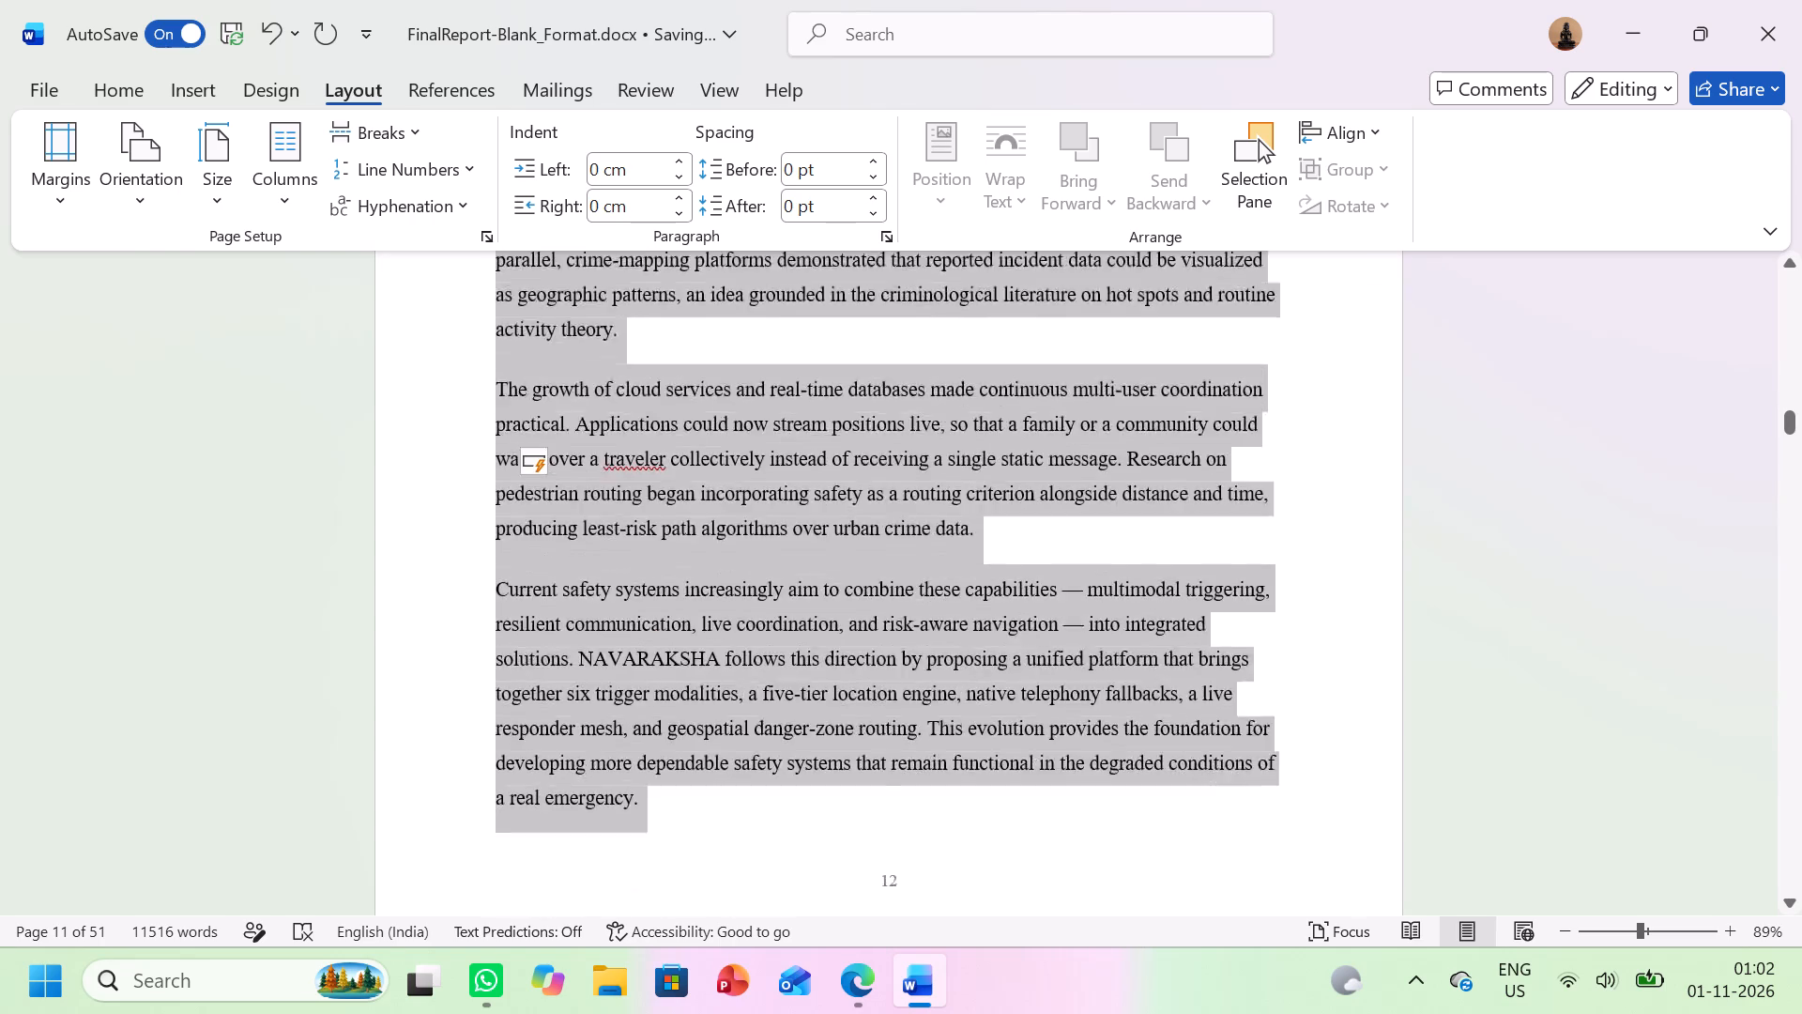
{"action": "left_click_drag", "start_coordinate": [869, 1013], "coordinate": [909, 925]}
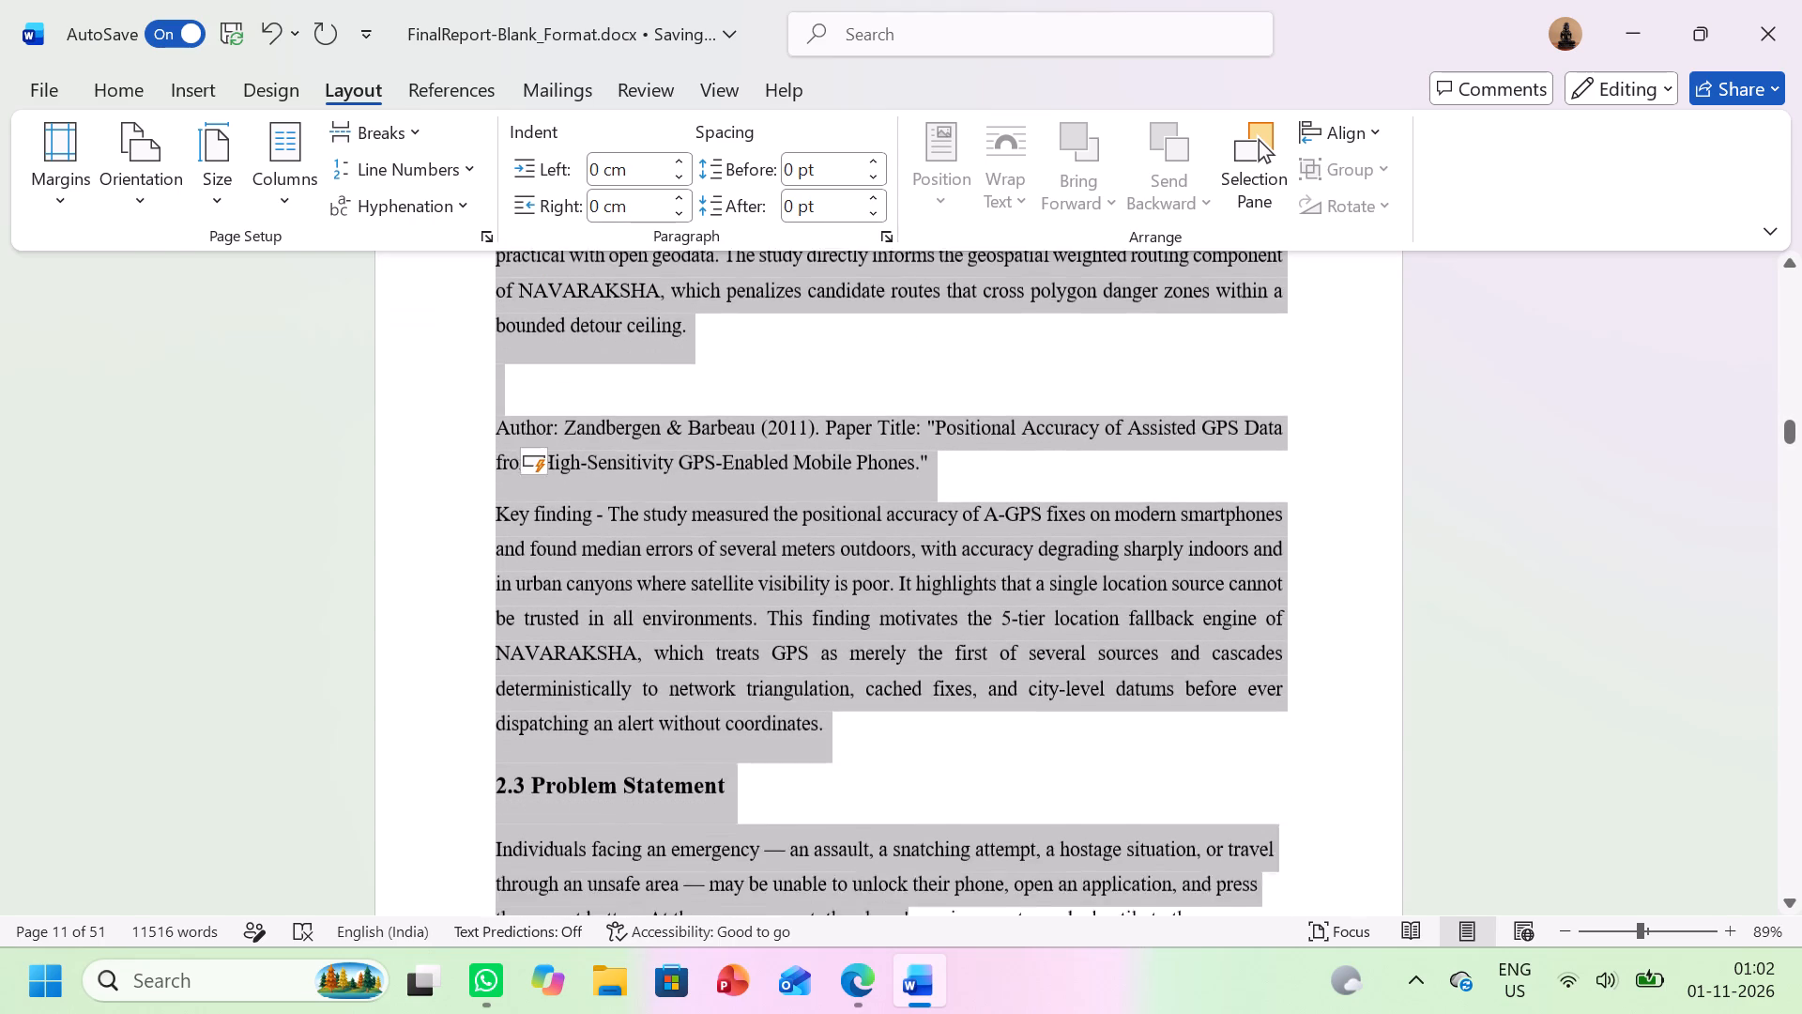
{"action": "left_click_drag", "start_coordinate": [909, 925], "coordinate": [1010, 919]}
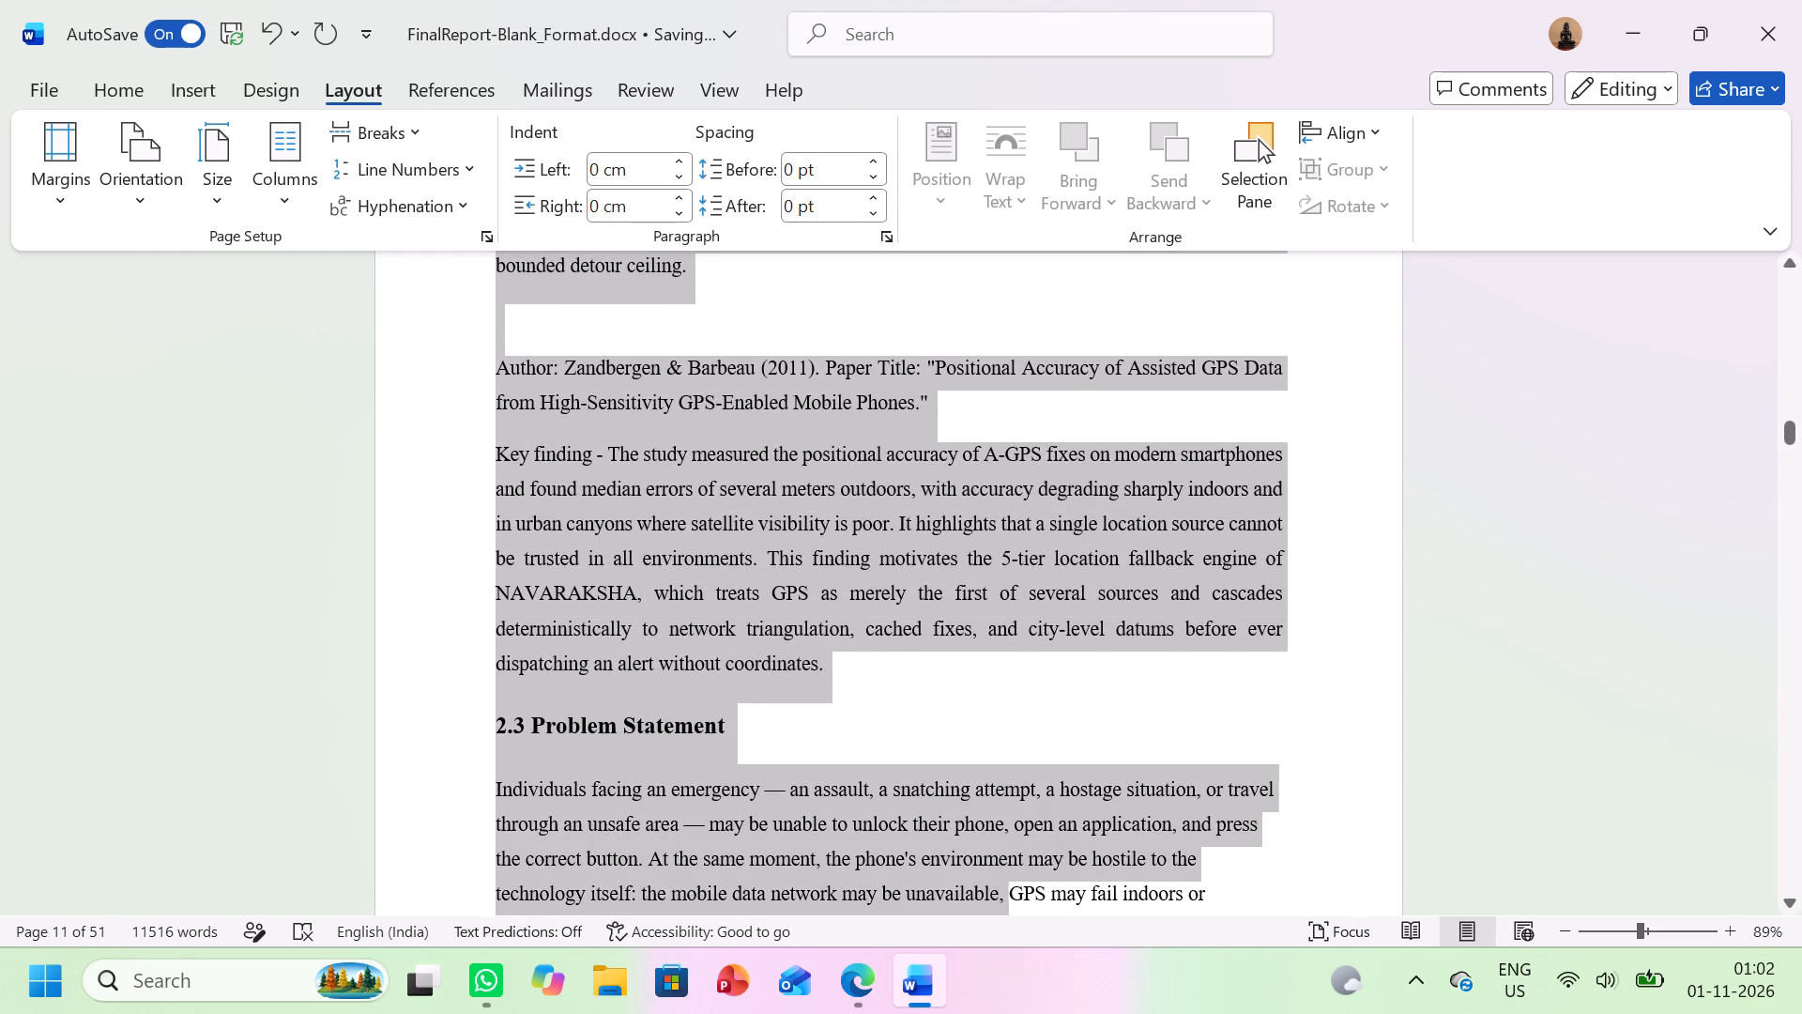
{"action": "left_click_drag", "start_coordinate": [1010, 919], "coordinate": [1125, 809]}
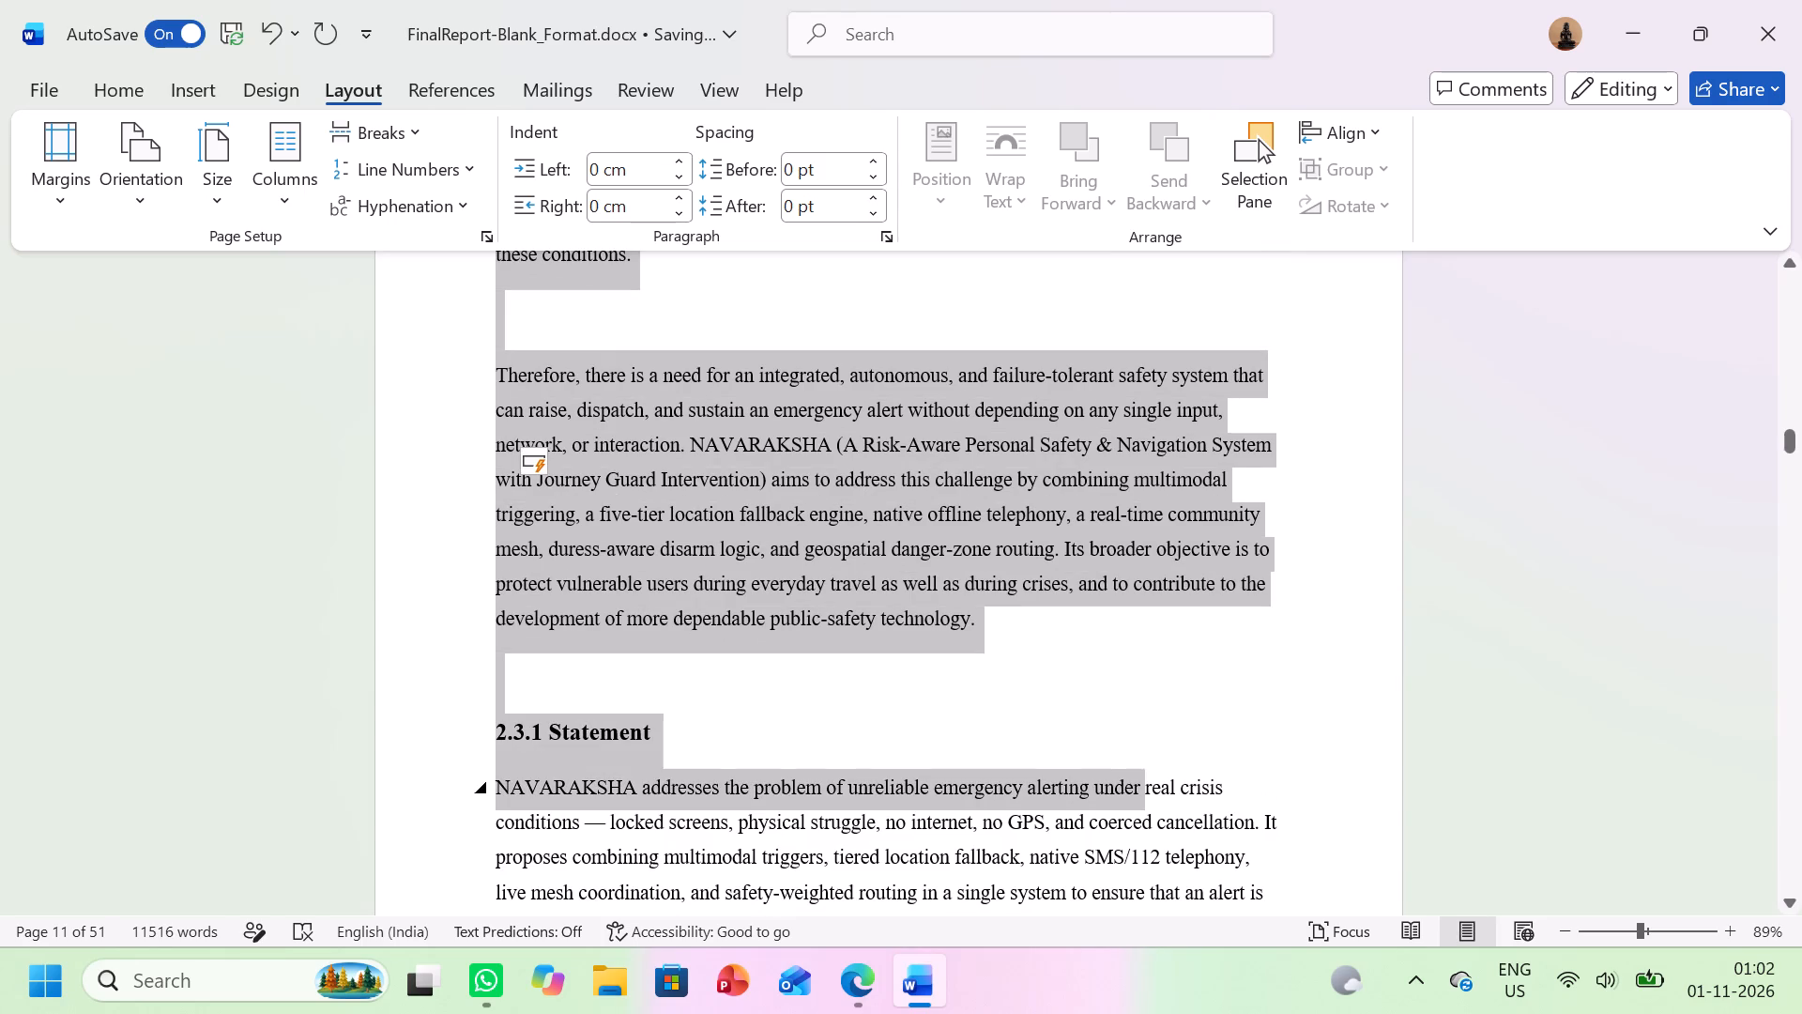
{"action": "left_click_drag", "start_coordinate": [1125, 809], "coordinate": [1486, 904]}
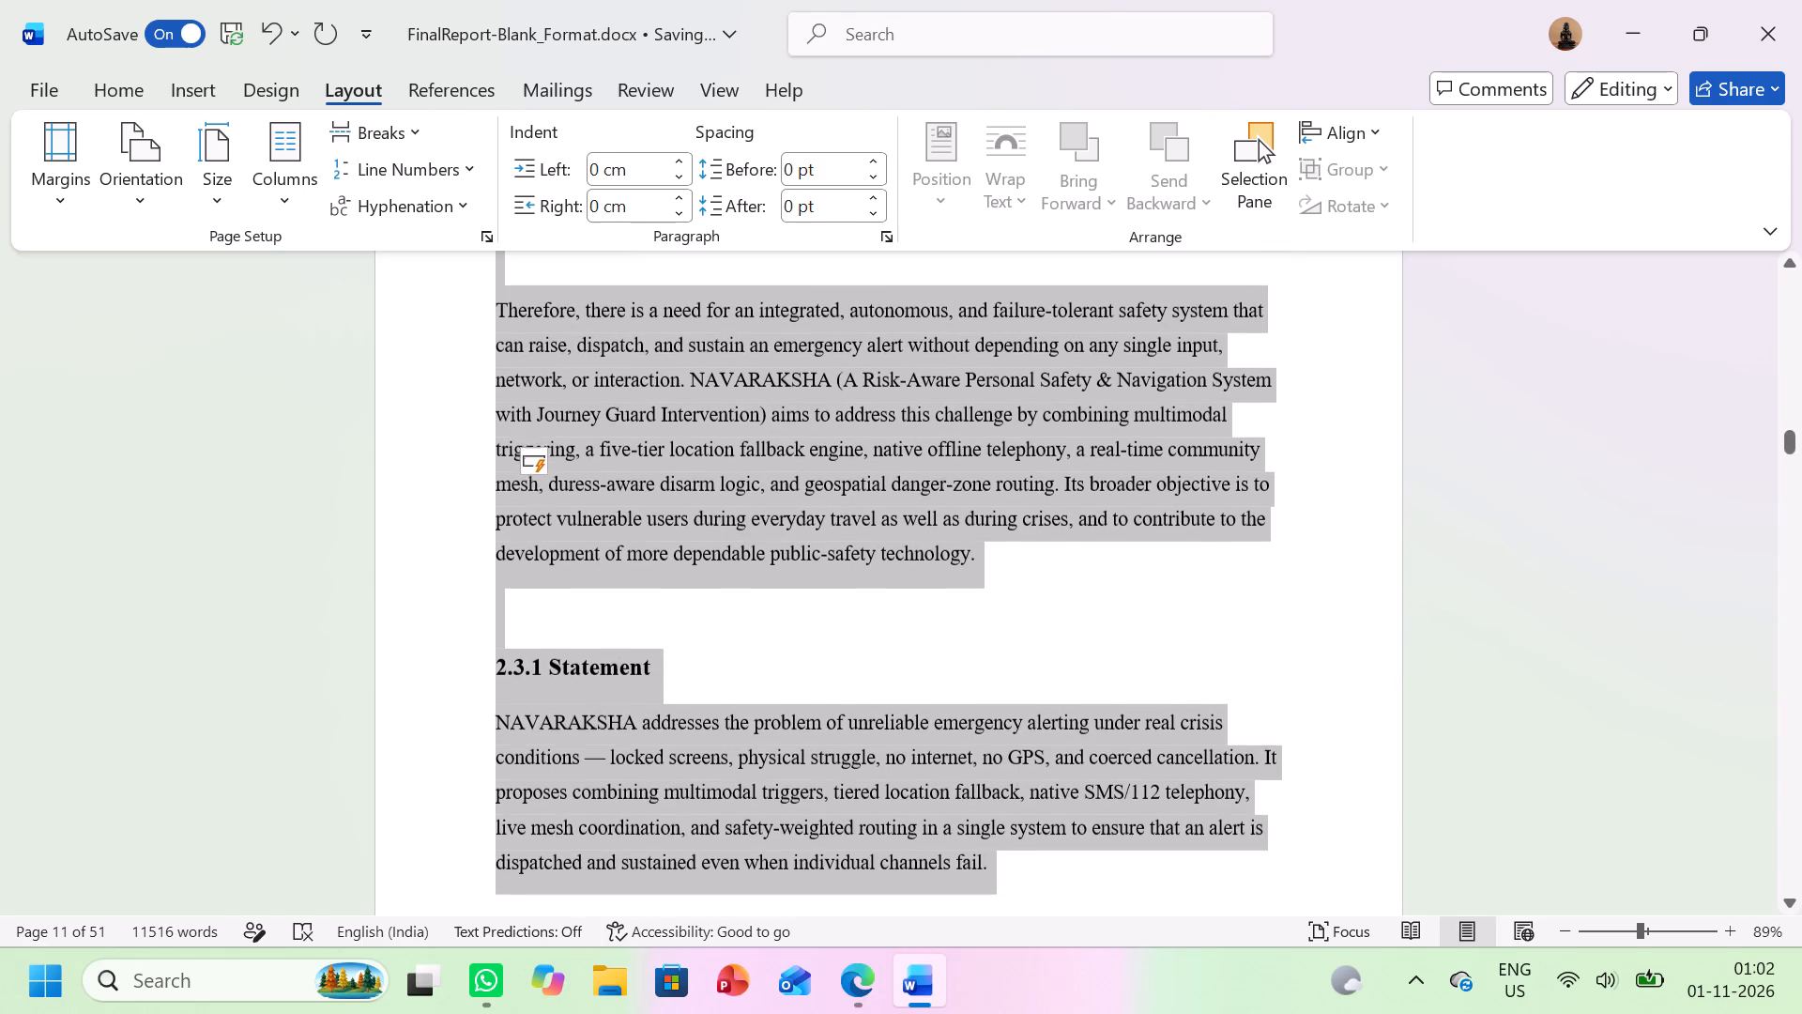
{"action": "left_click_drag", "start_coordinate": [1486, 904], "coordinate": [1306, 465]}
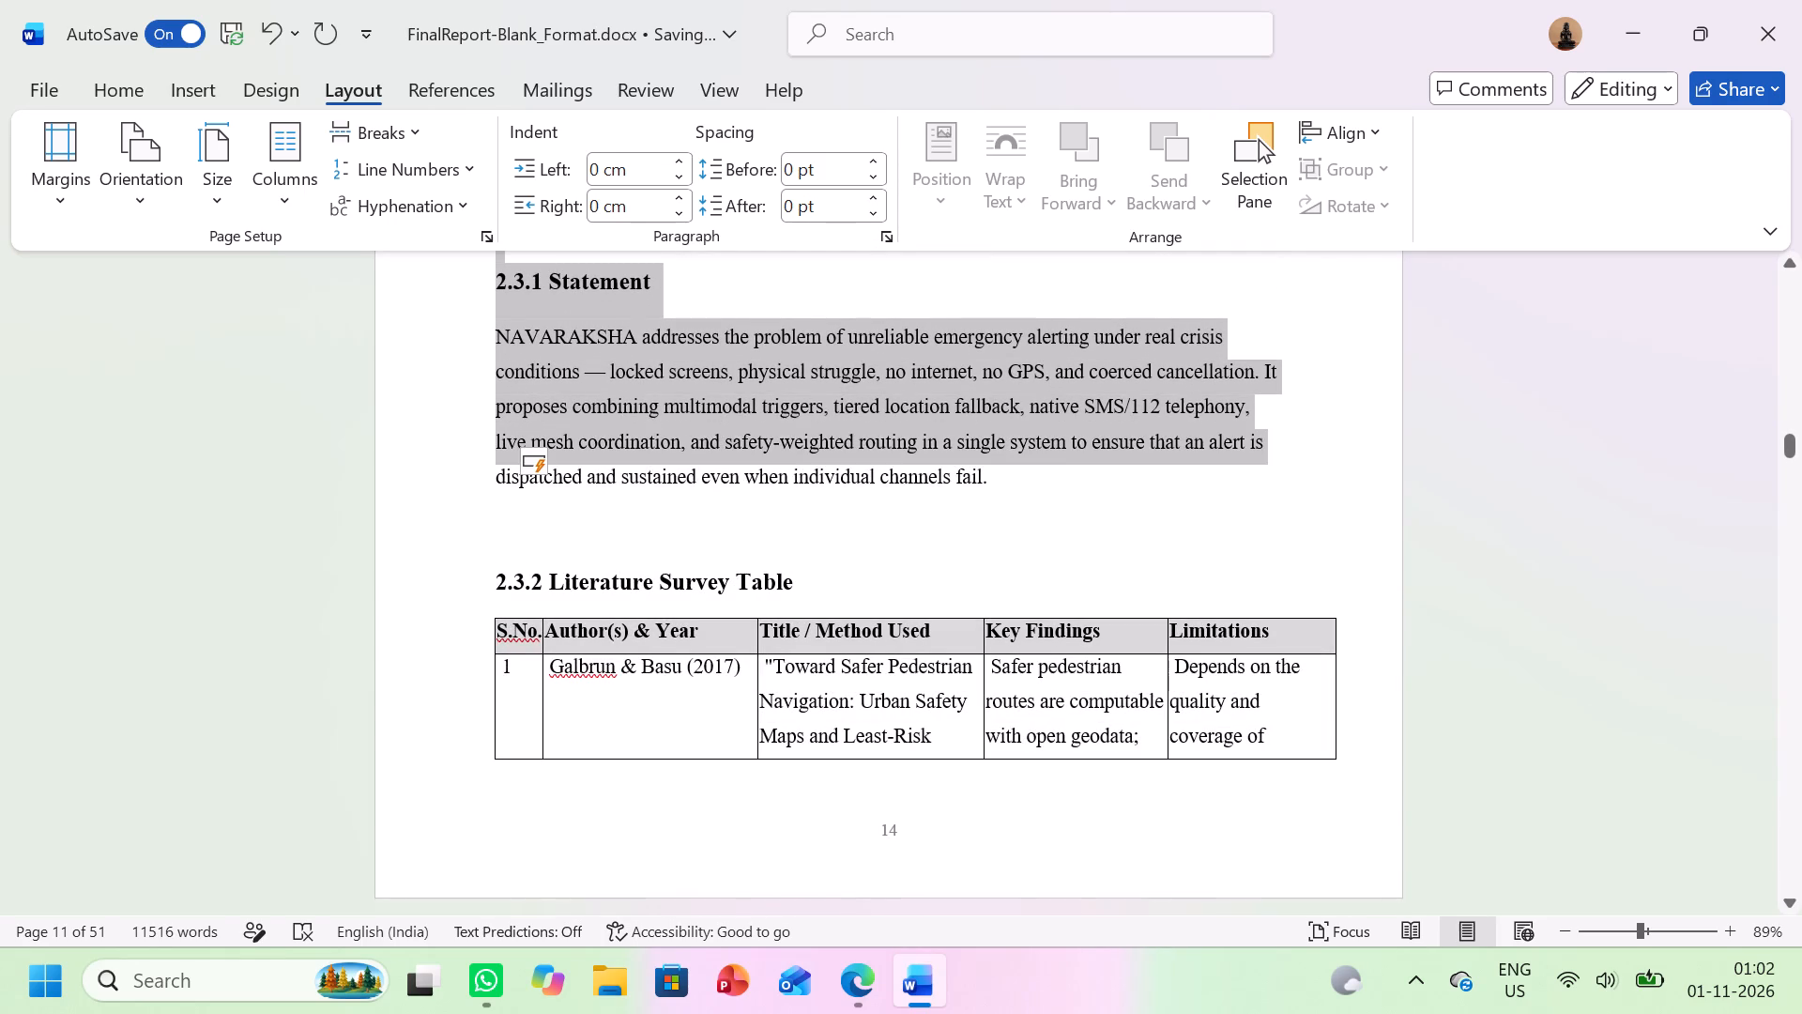
{"action": "left_click_drag", "start_coordinate": [1306, 465], "coordinate": [1294, 515]}
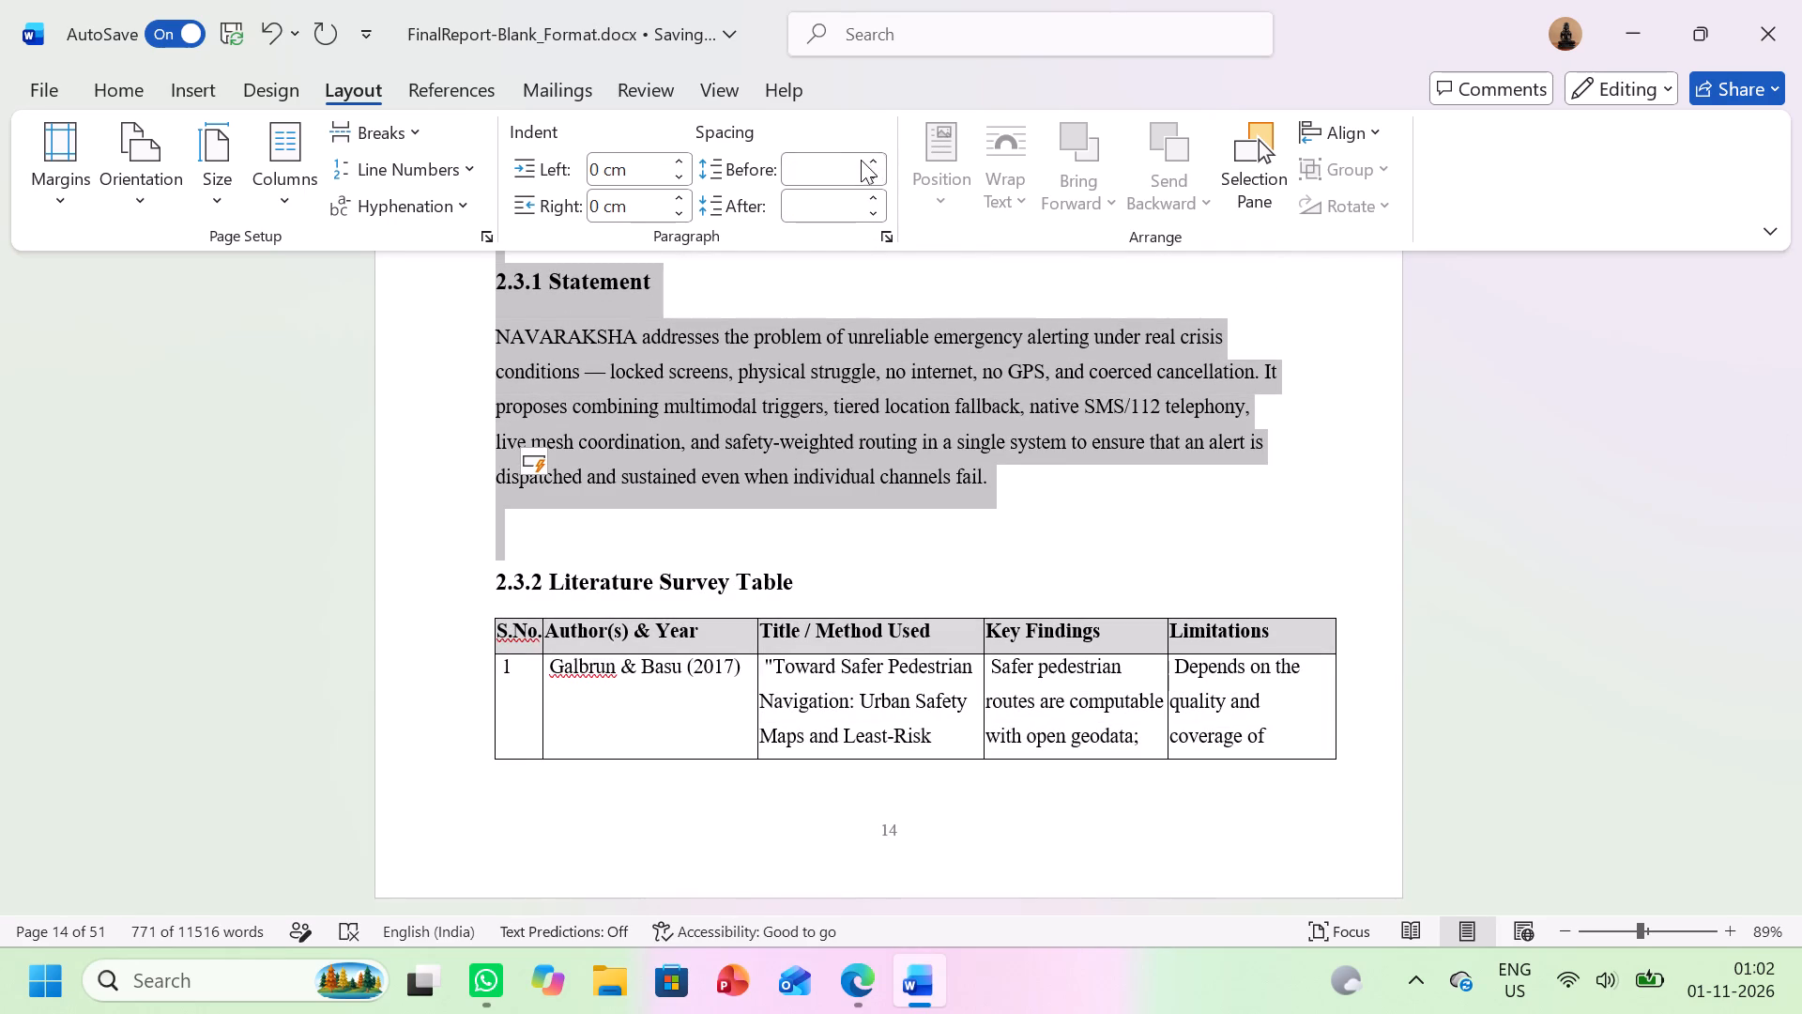
{"action": "left_click", "coordinate": [872, 179]}
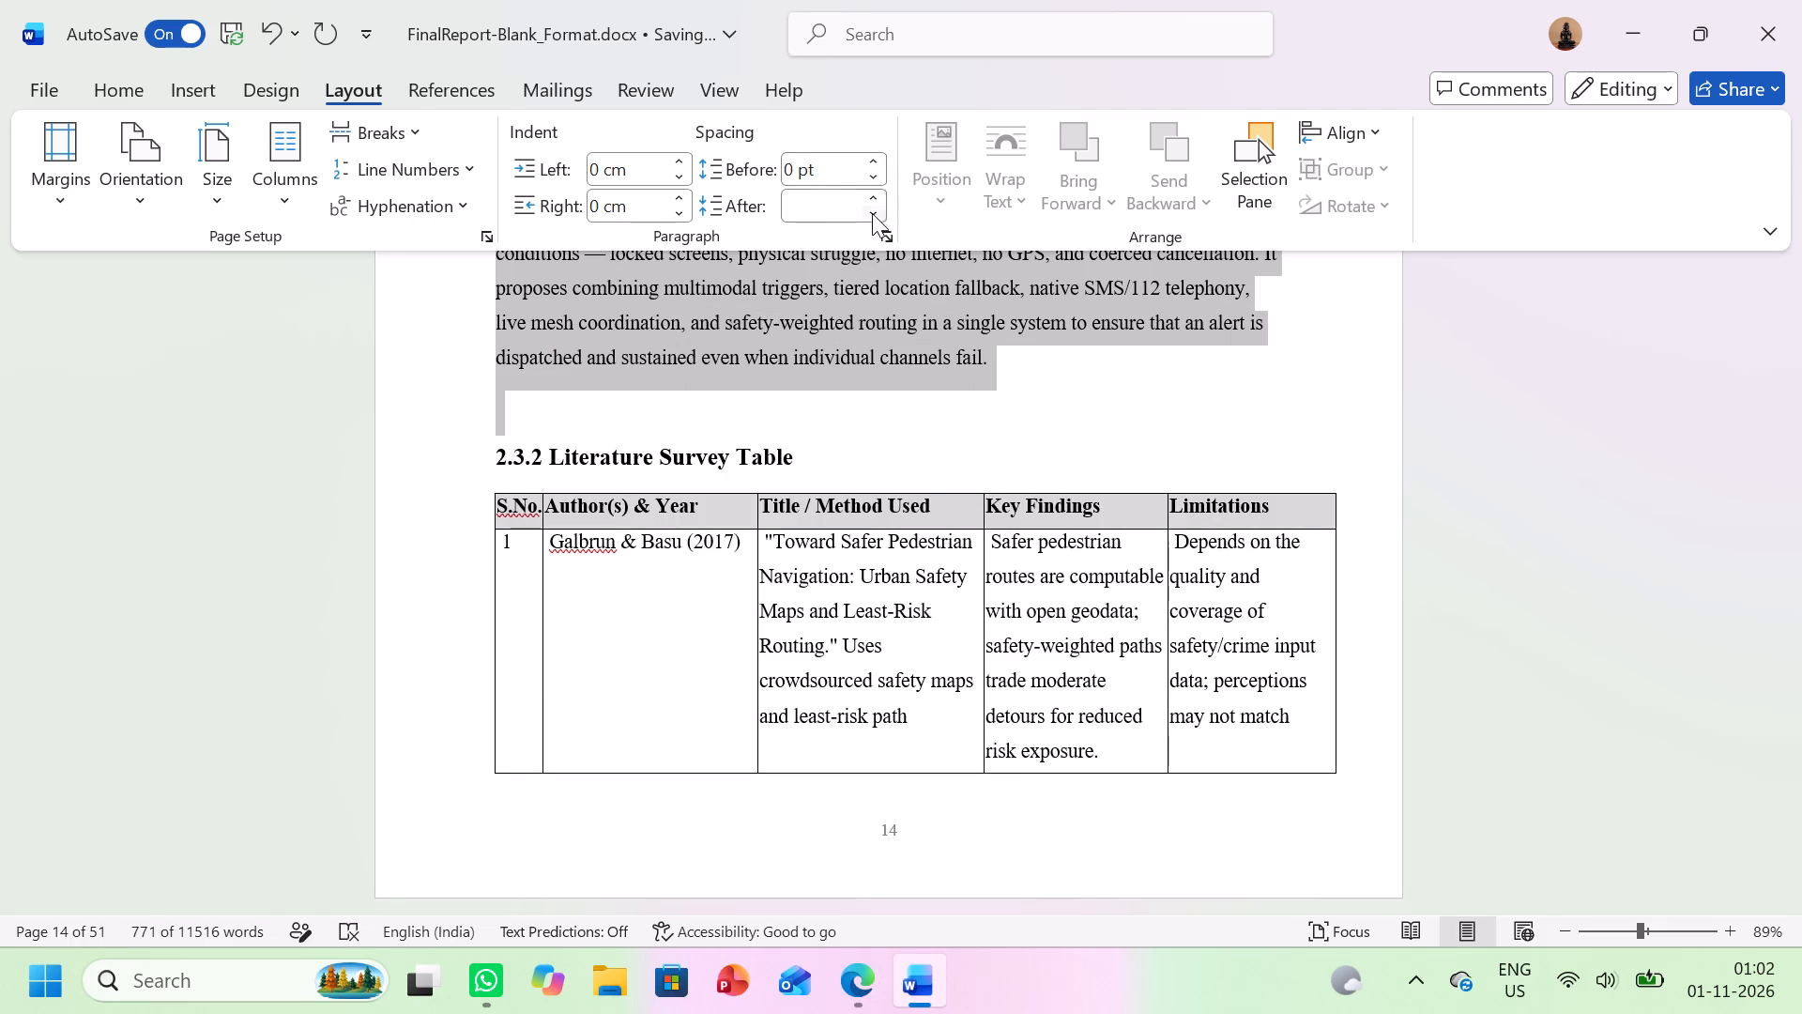
{"action": "left_click", "coordinate": [872, 220]}
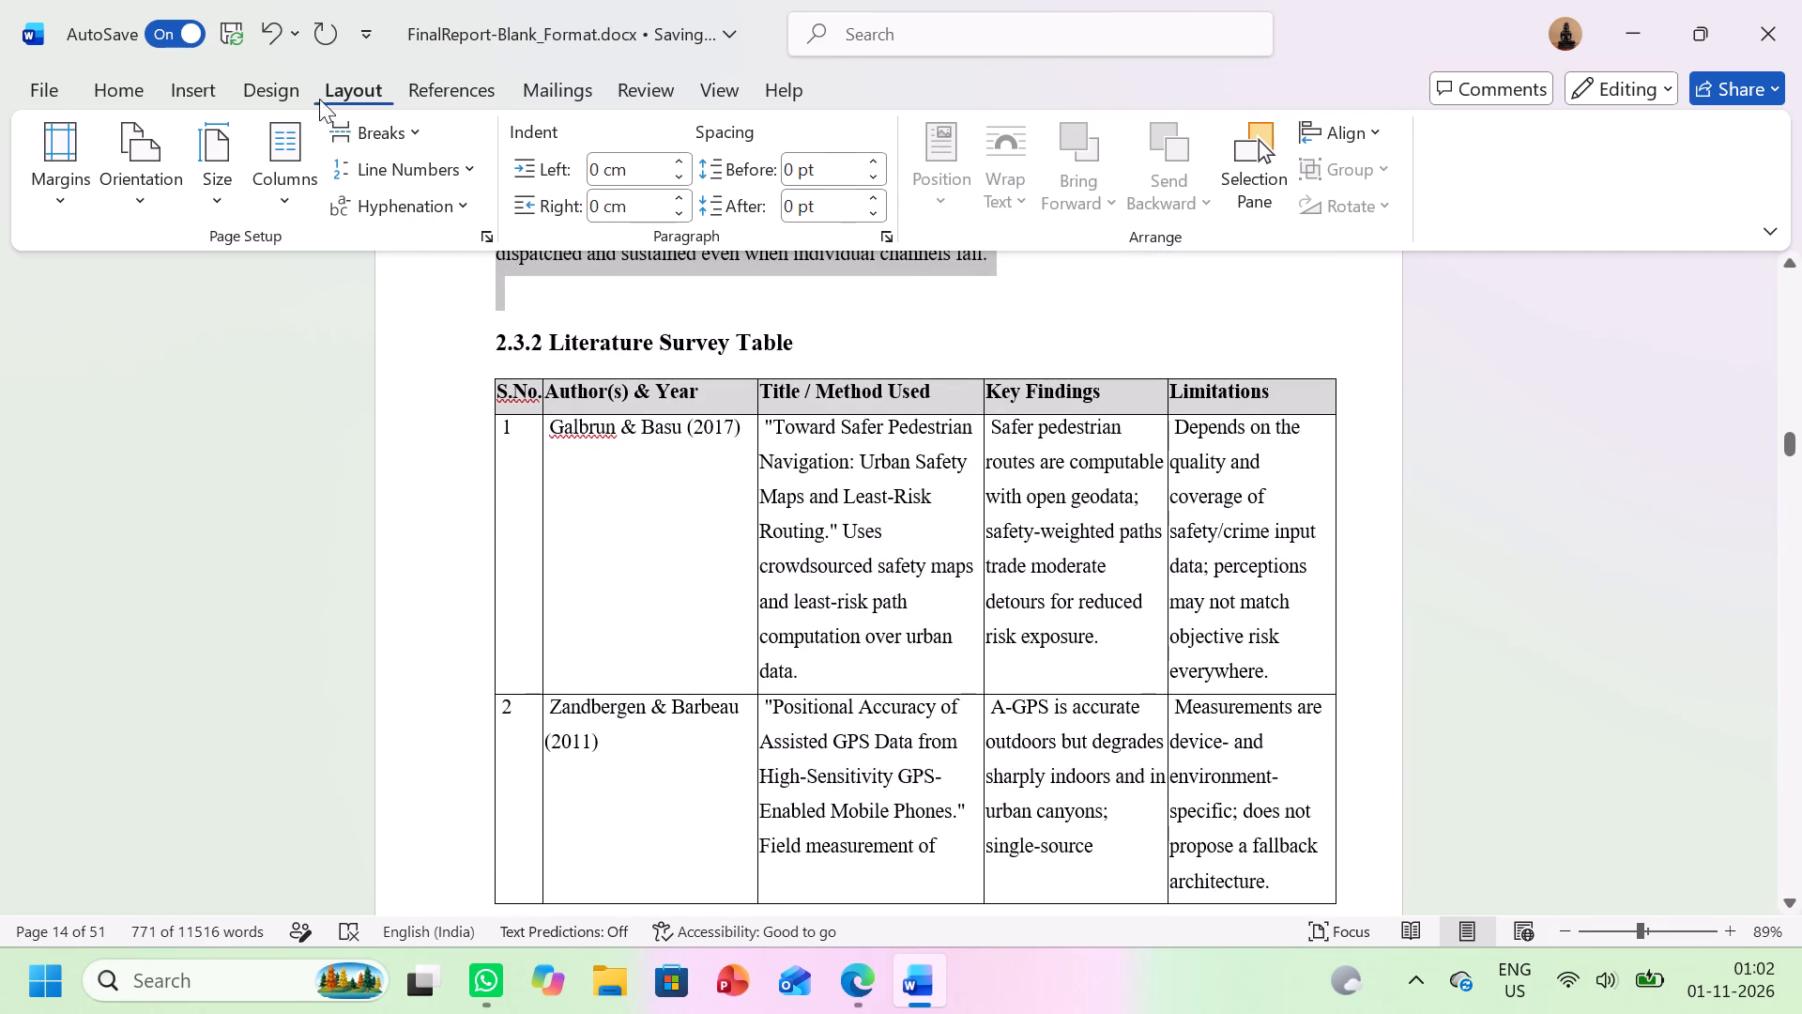
Justify the same text, from the "2. LITERATURE REVIEW" heading through the end of 2.3.1 Statement.
{"action": "left_click", "coordinate": [115, 90]}
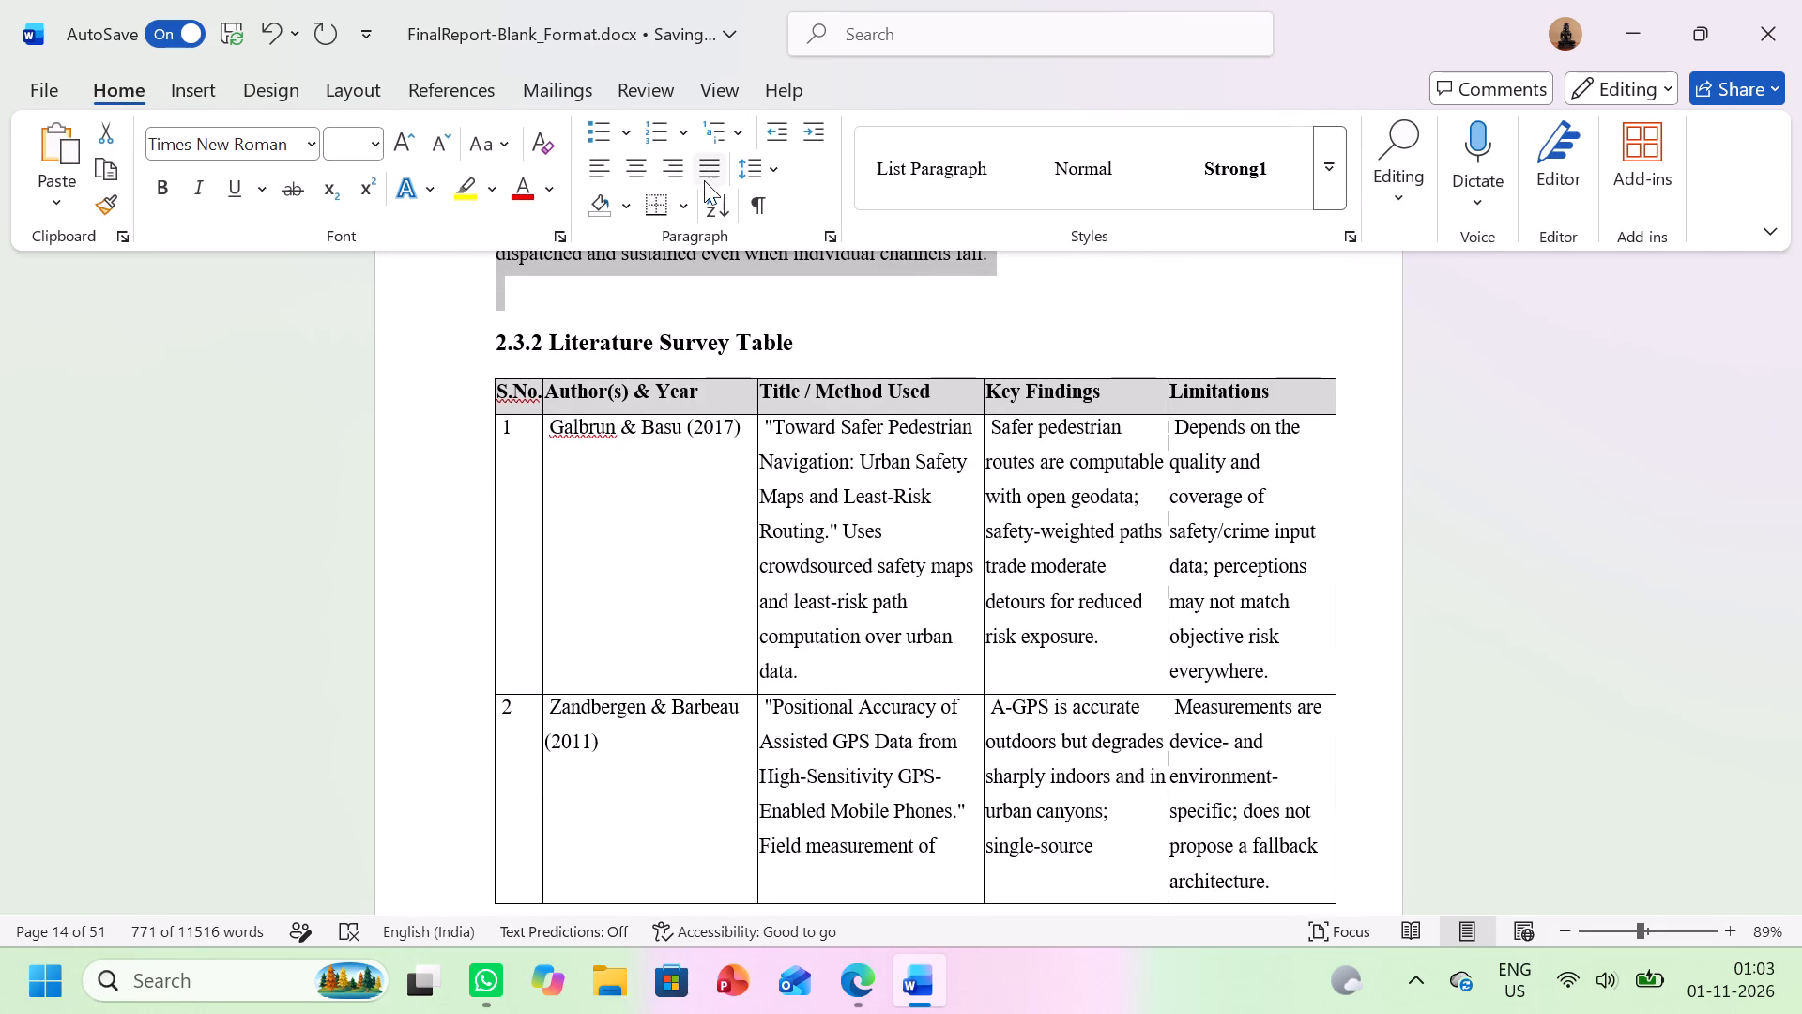
{"action": "left_click", "coordinate": [708, 179]}
{"action": "left_click", "coordinate": [946, 321]}
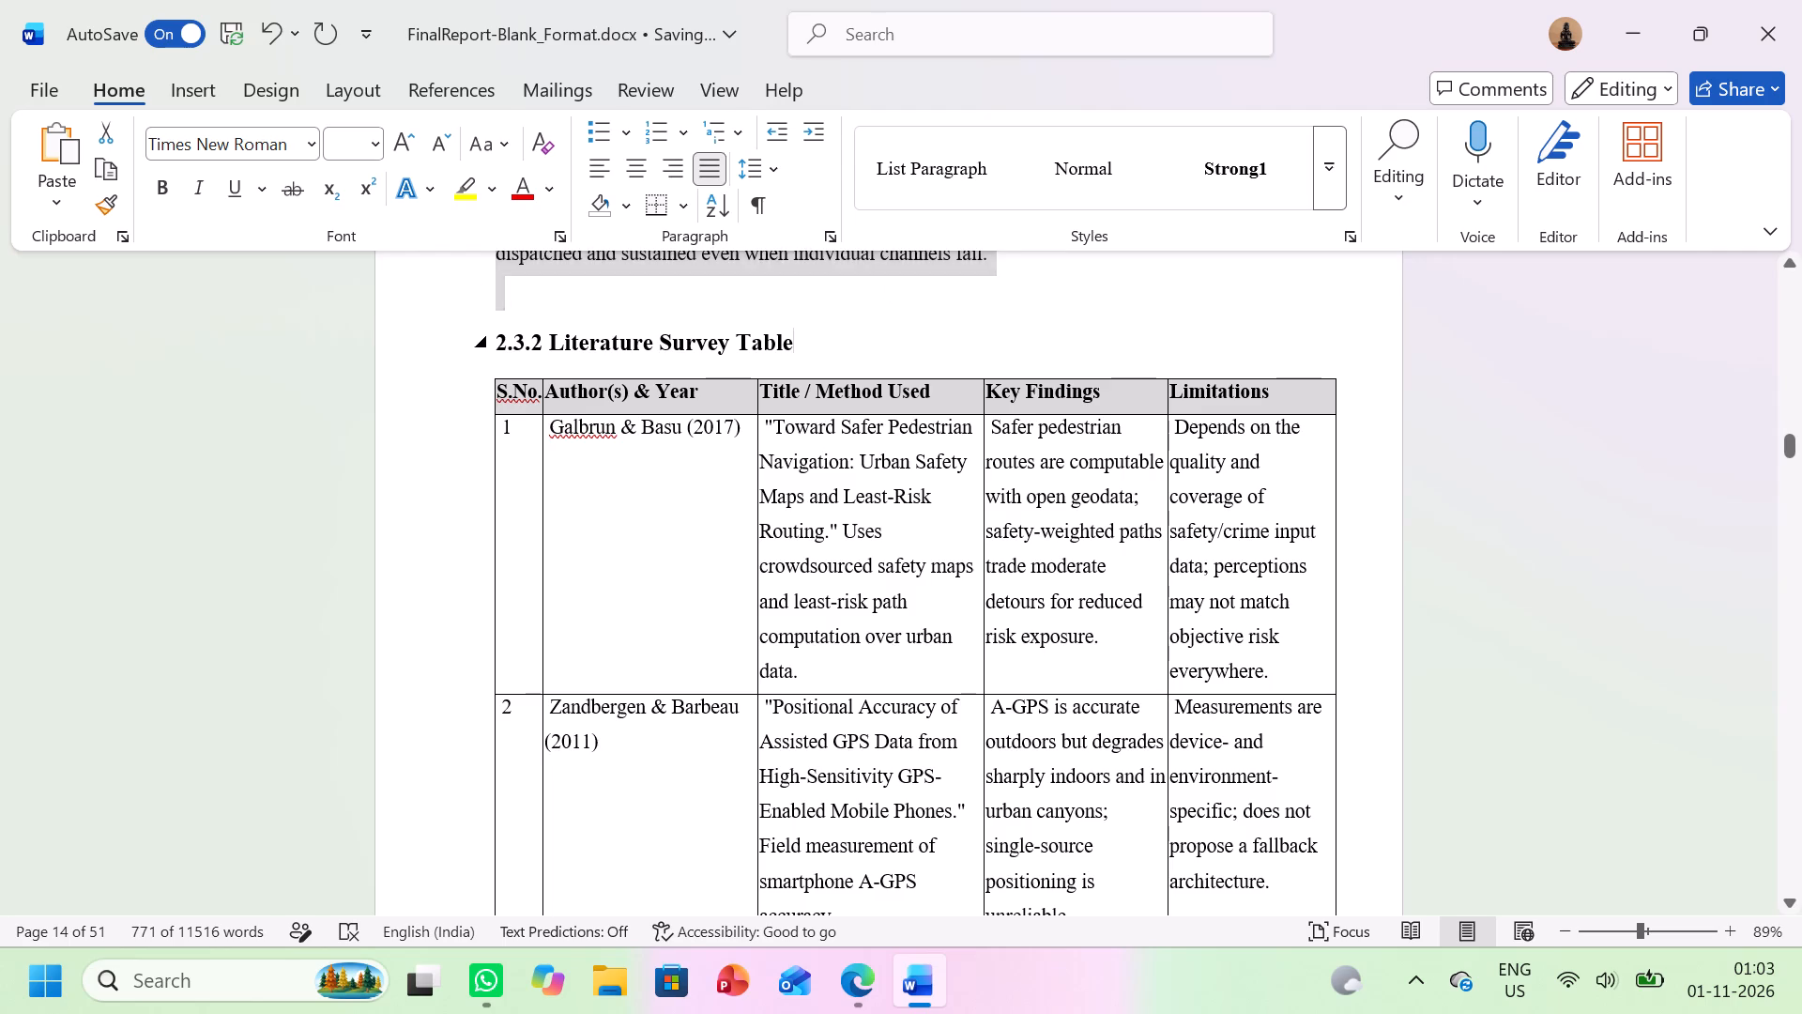
Insert a blank line after the first paragraph of 2.1 Historical Overview, before "Later, smartphones added GPS".
{"action": "scroll", "coordinate": [946, 321], "scroll_direction": "up", "scroll_amount": 10}
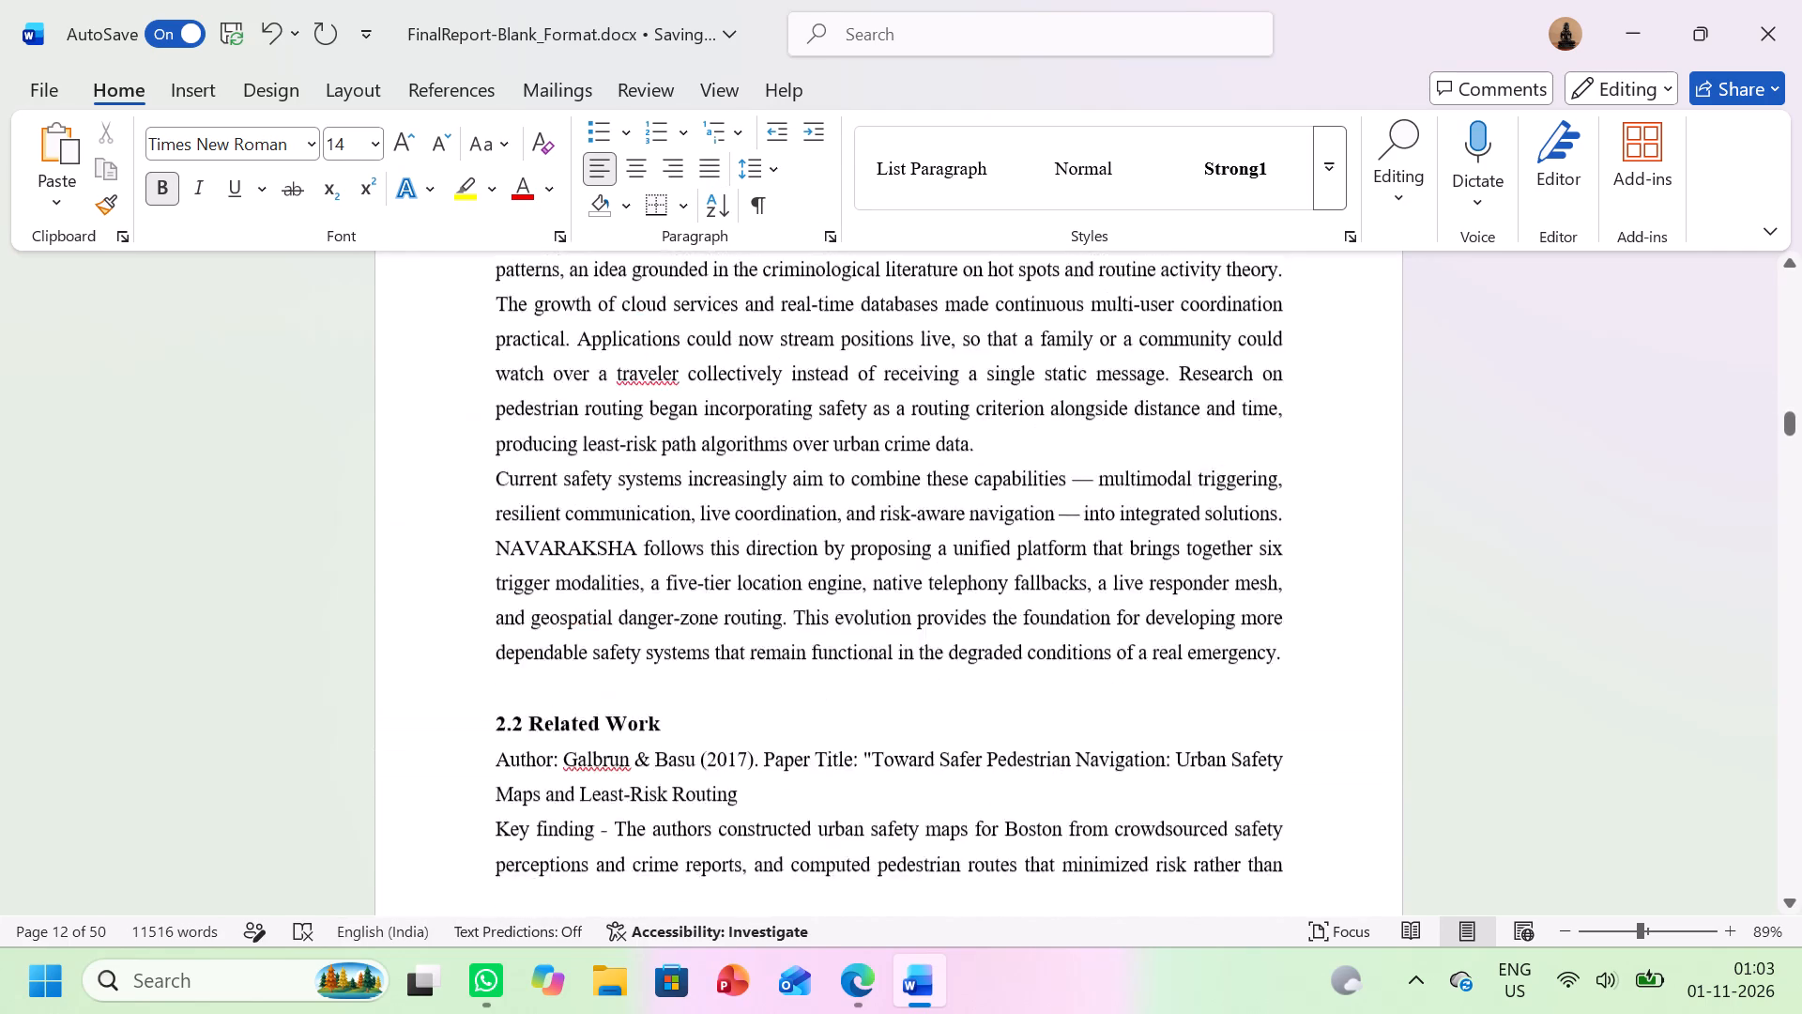
{"action": "scroll", "coordinate": [946, 321], "scroll_direction": "up", "scroll_amount": 5}
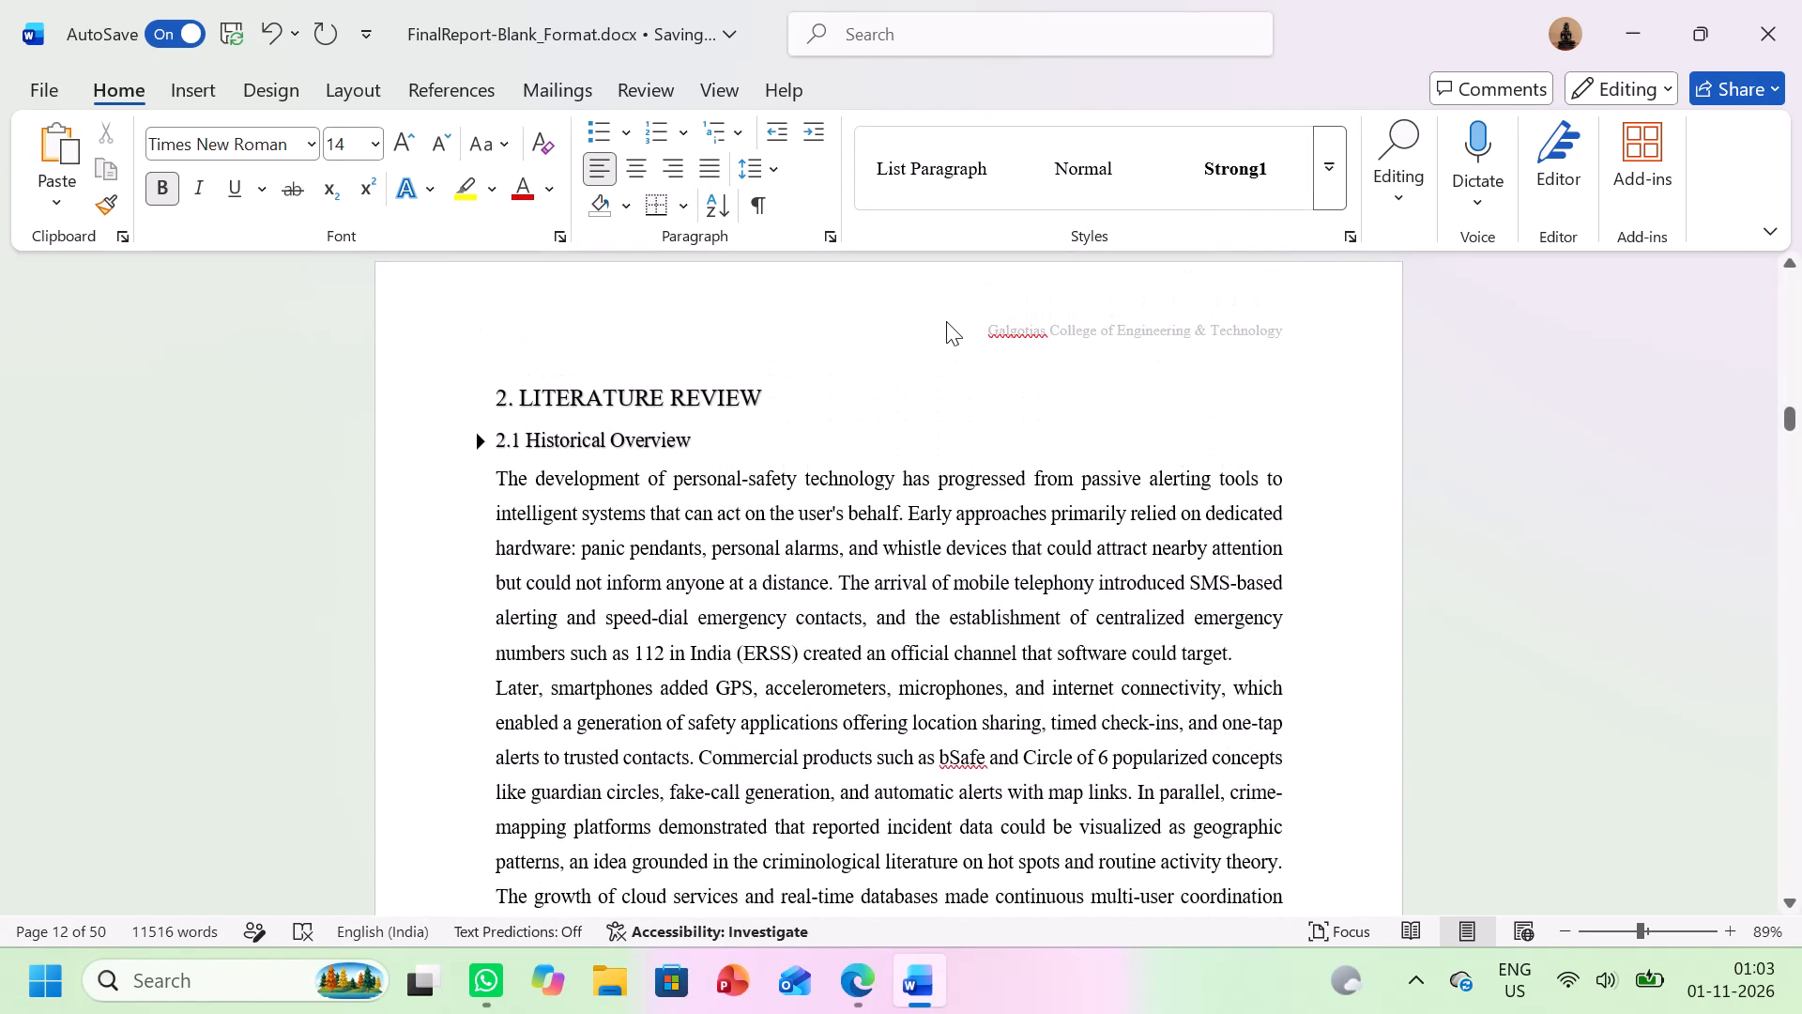
{"action": "scroll", "coordinate": [723, 442], "scroll_direction": "down", "scroll_amount": 1}
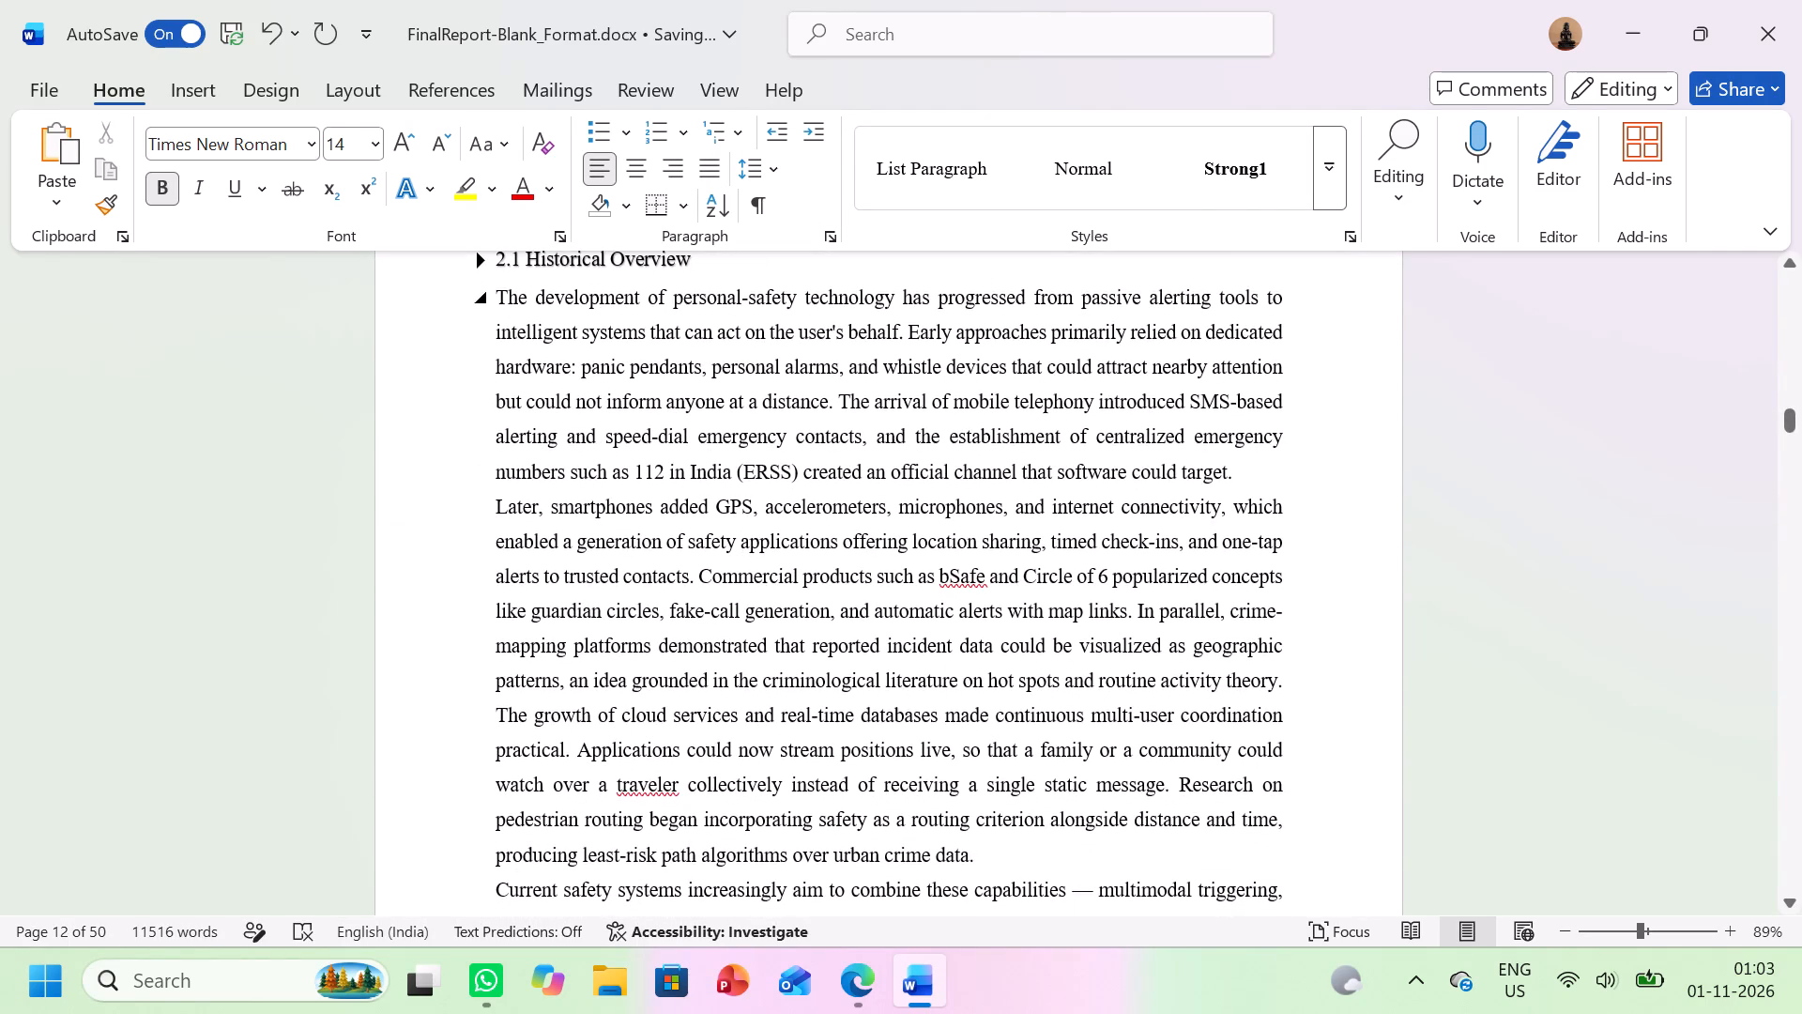
{"action": "left_click", "coordinate": [1240, 467]}
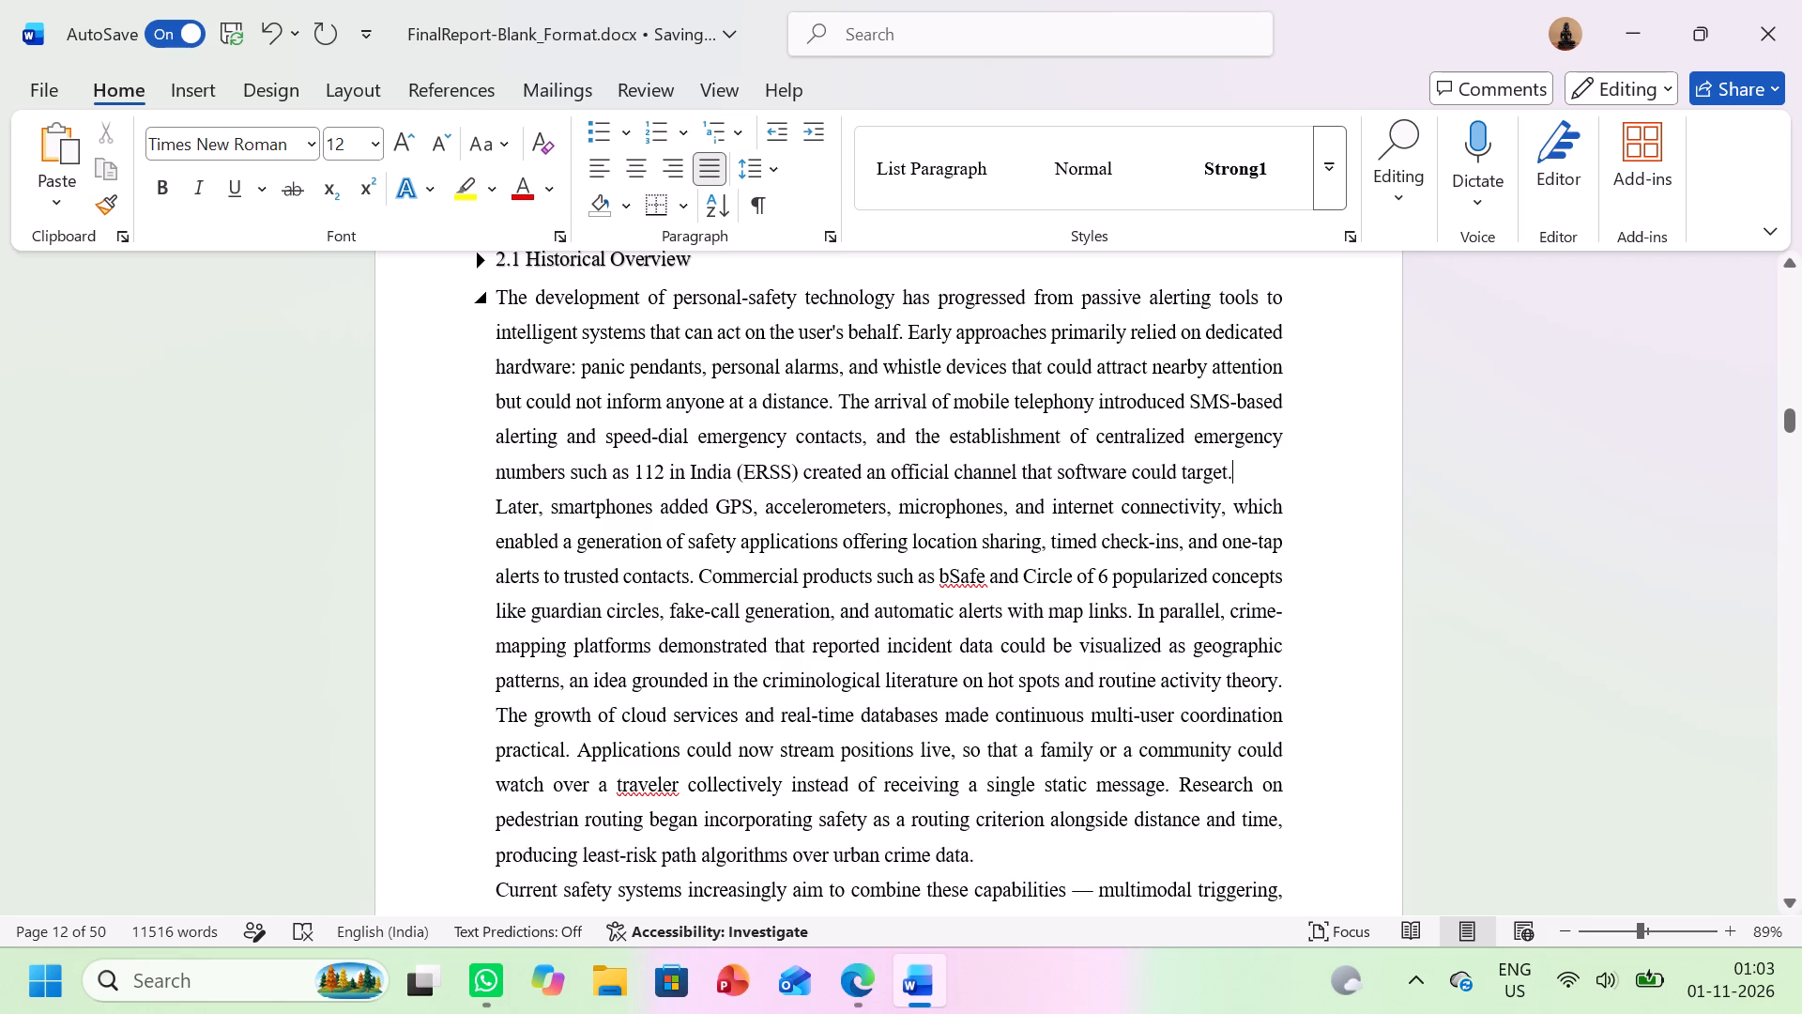
{"action": "key", "text": "Return"}
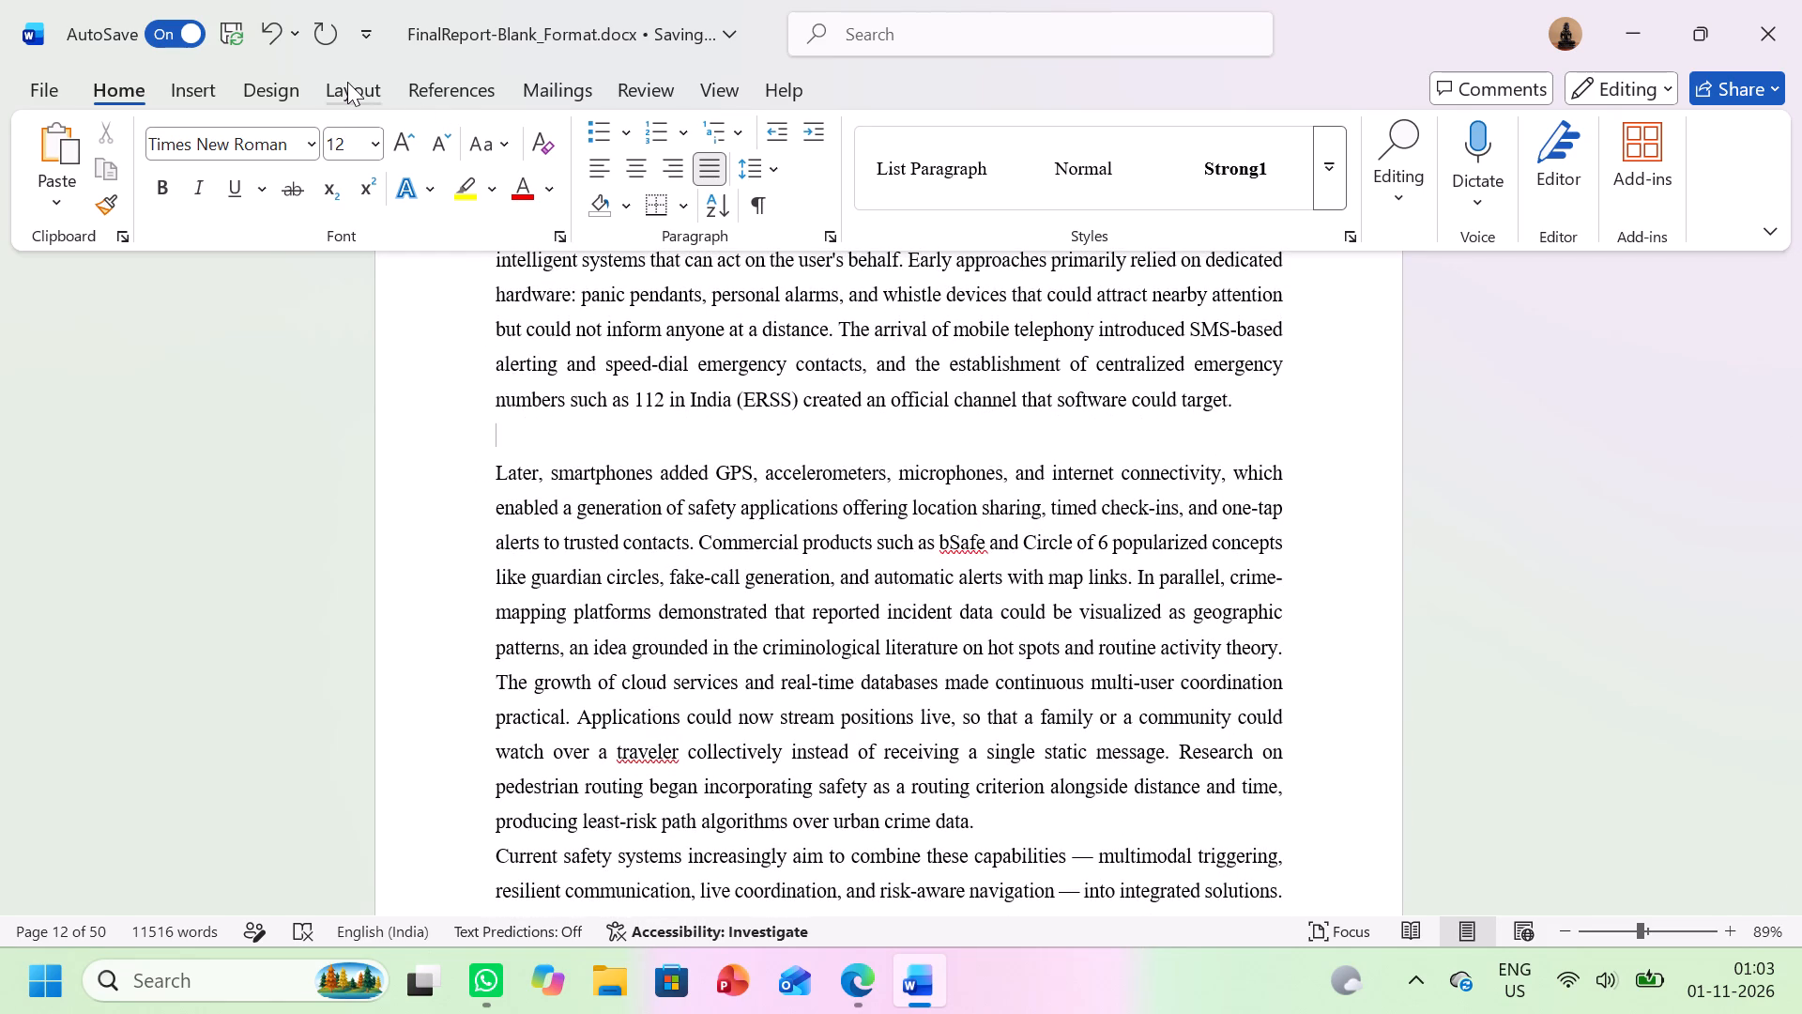
{"action": "left_click", "coordinate": [347, 82]}
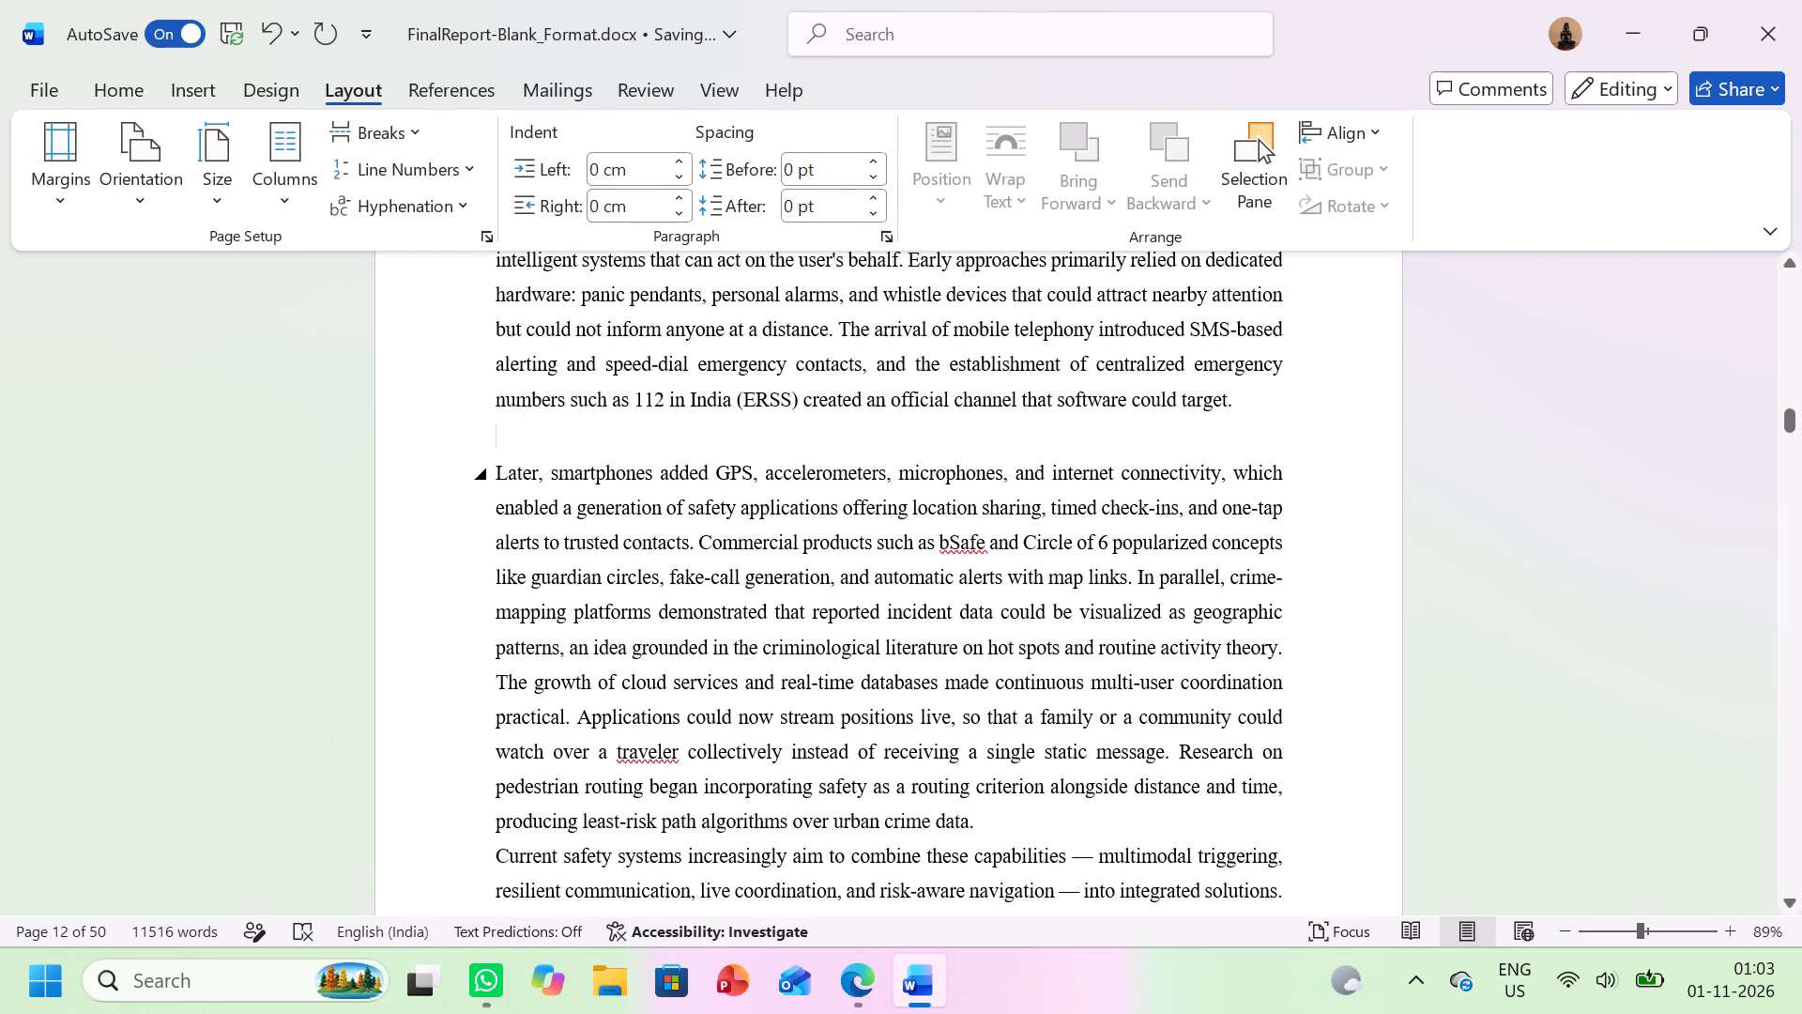
Apply spelling corrections in 2.1 Historical Overview, changing "bSafe" to "safe" and "traveler" to "traveller".
{"action": "scroll", "coordinate": [644, 527], "scroll_direction": "down", "scroll_amount": 1}
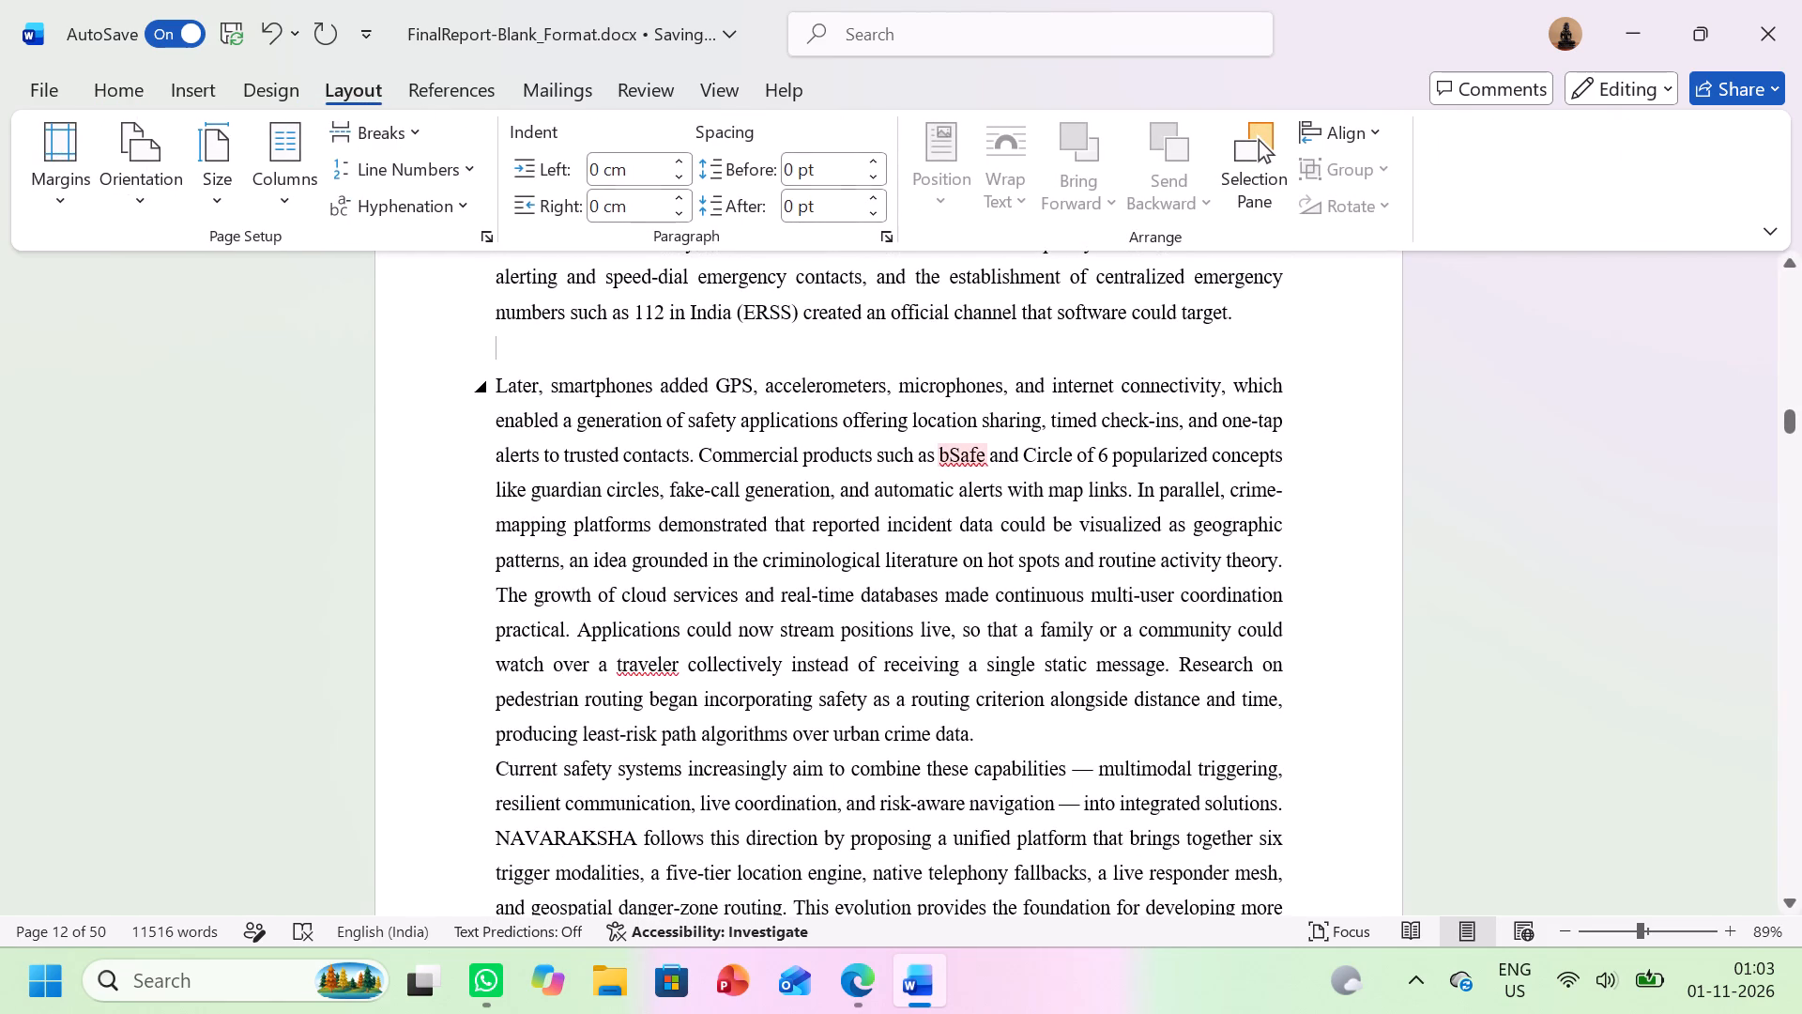
{"action": "left_click", "coordinate": [953, 457]}
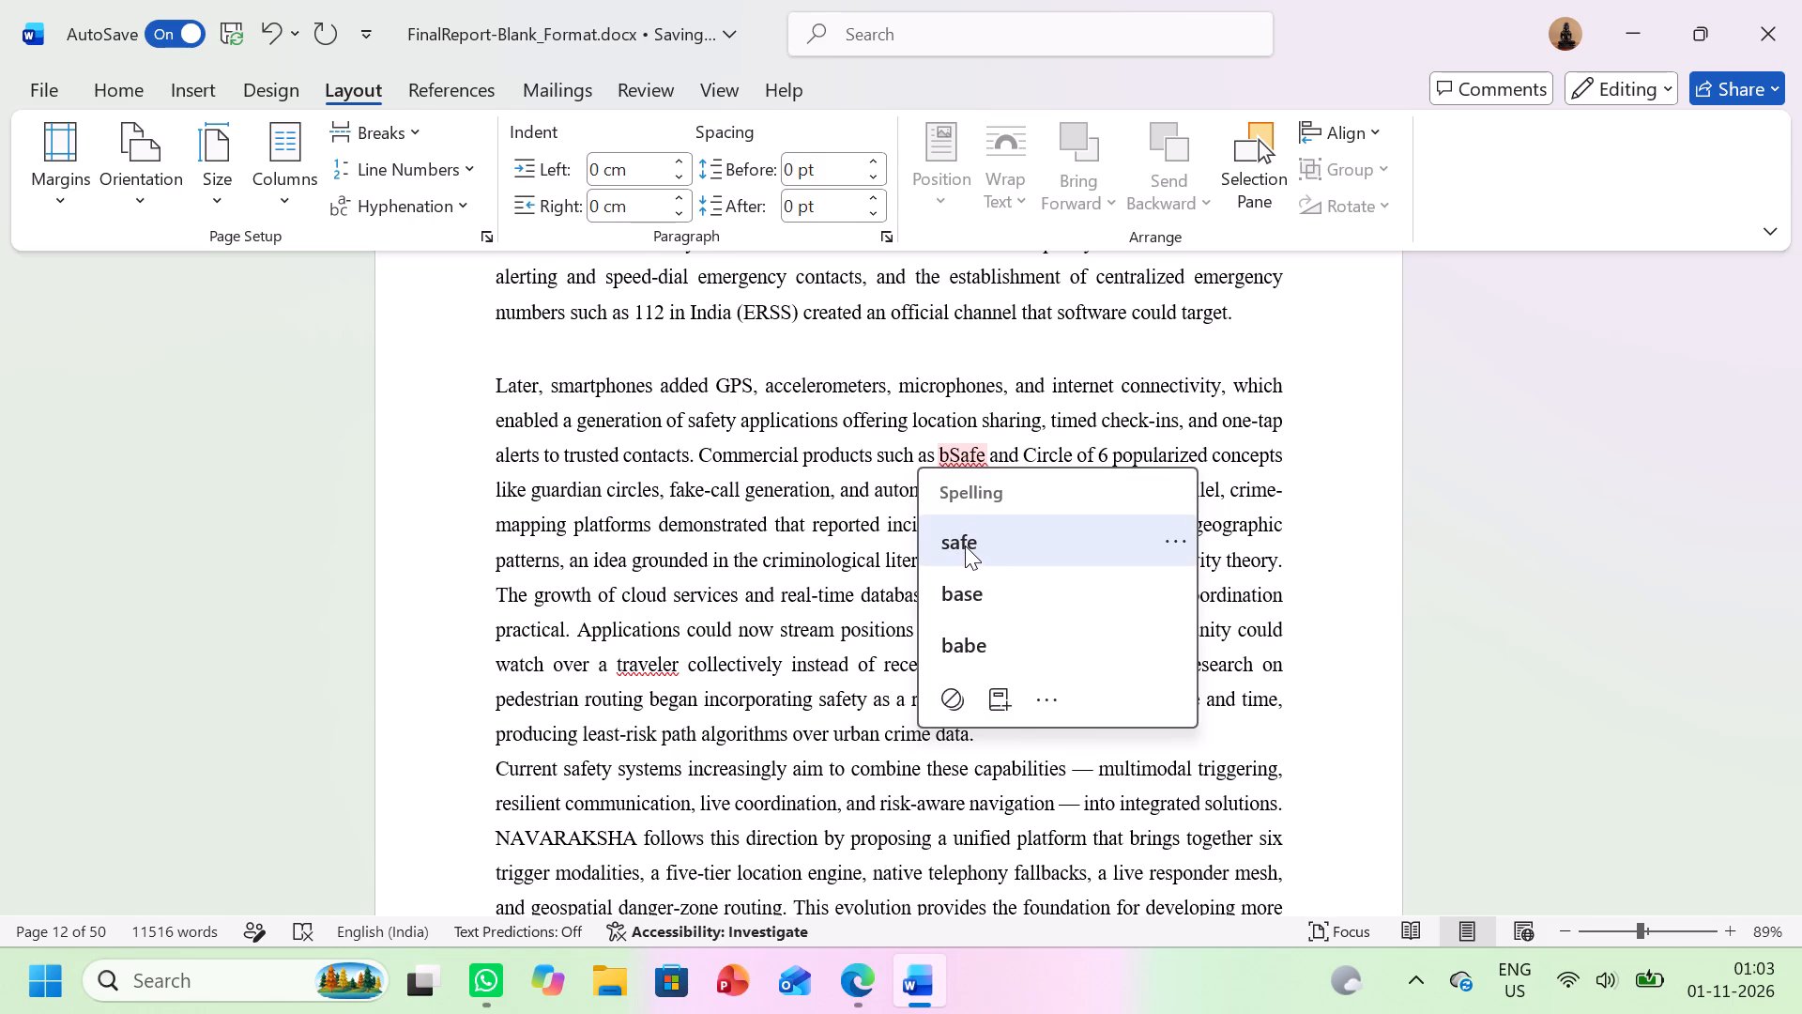
{"action": "left_click", "coordinate": [965, 545]}
{"action": "scroll", "coordinate": [965, 545], "scroll_direction": "down", "scroll_amount": 1}
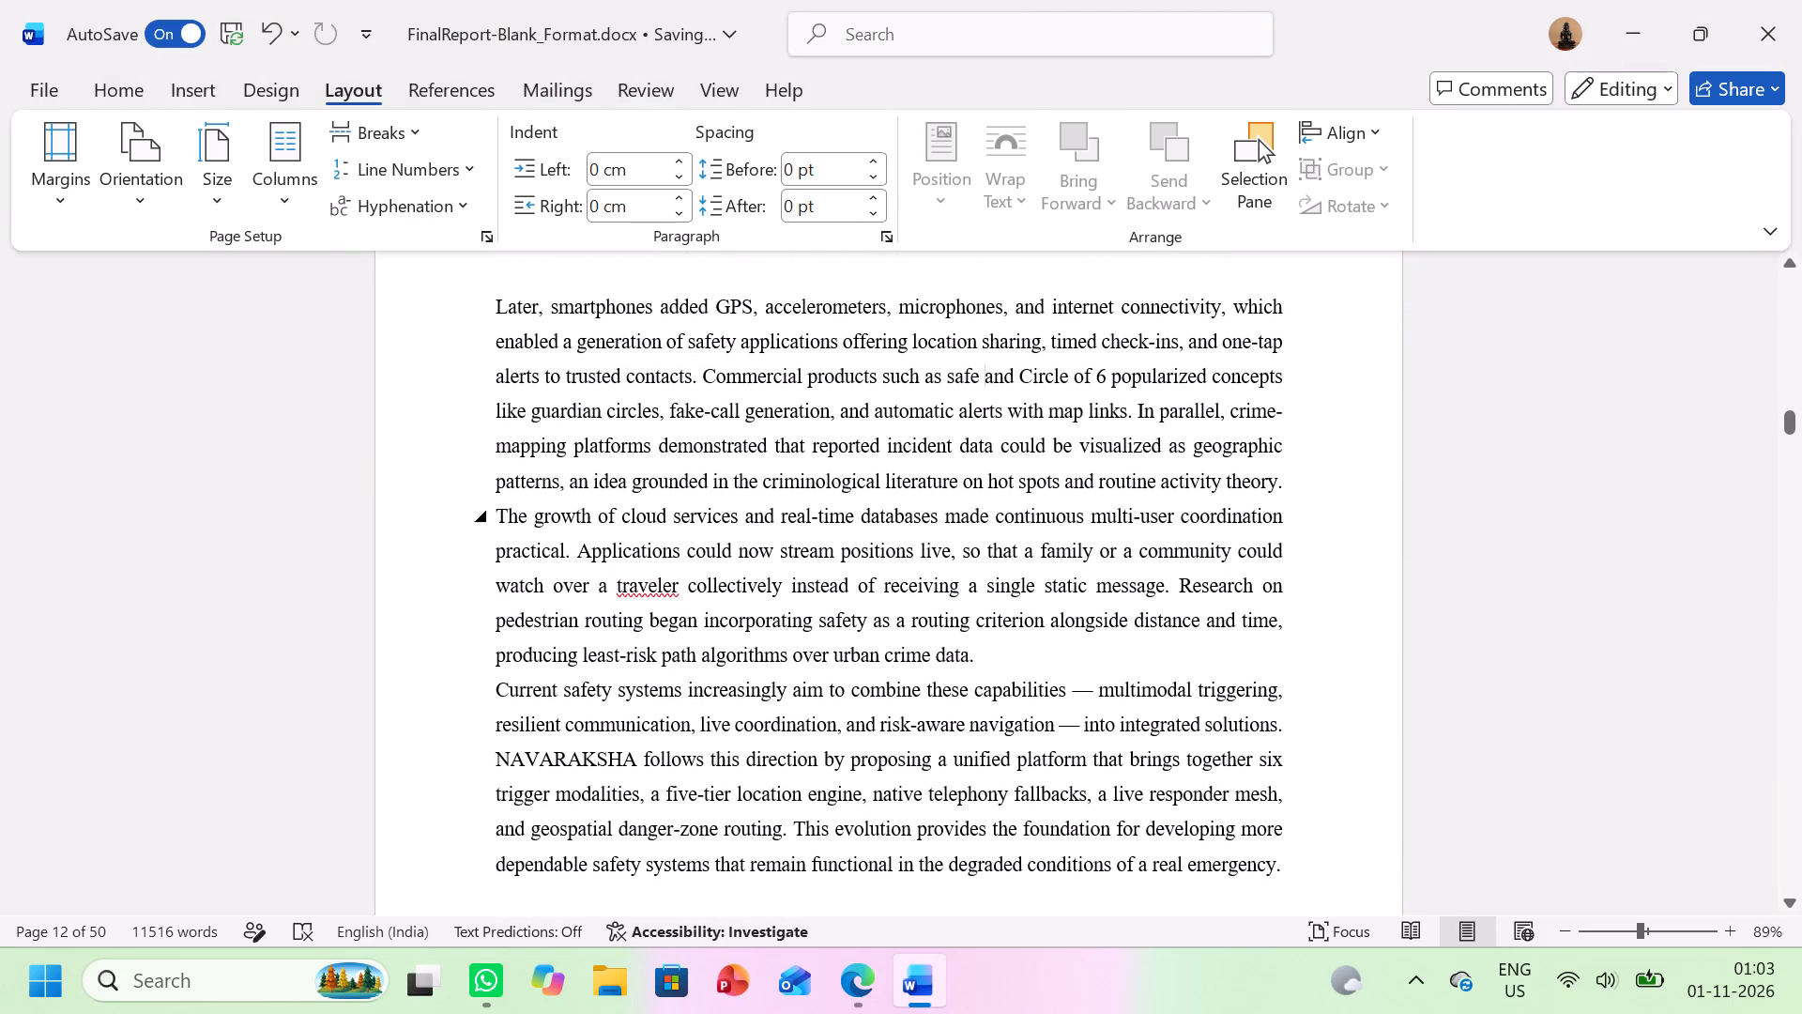
{"action": "left_click", "coordinate": [643, 576]}
{"action": "left_click", "coordinate": [643, 663]}
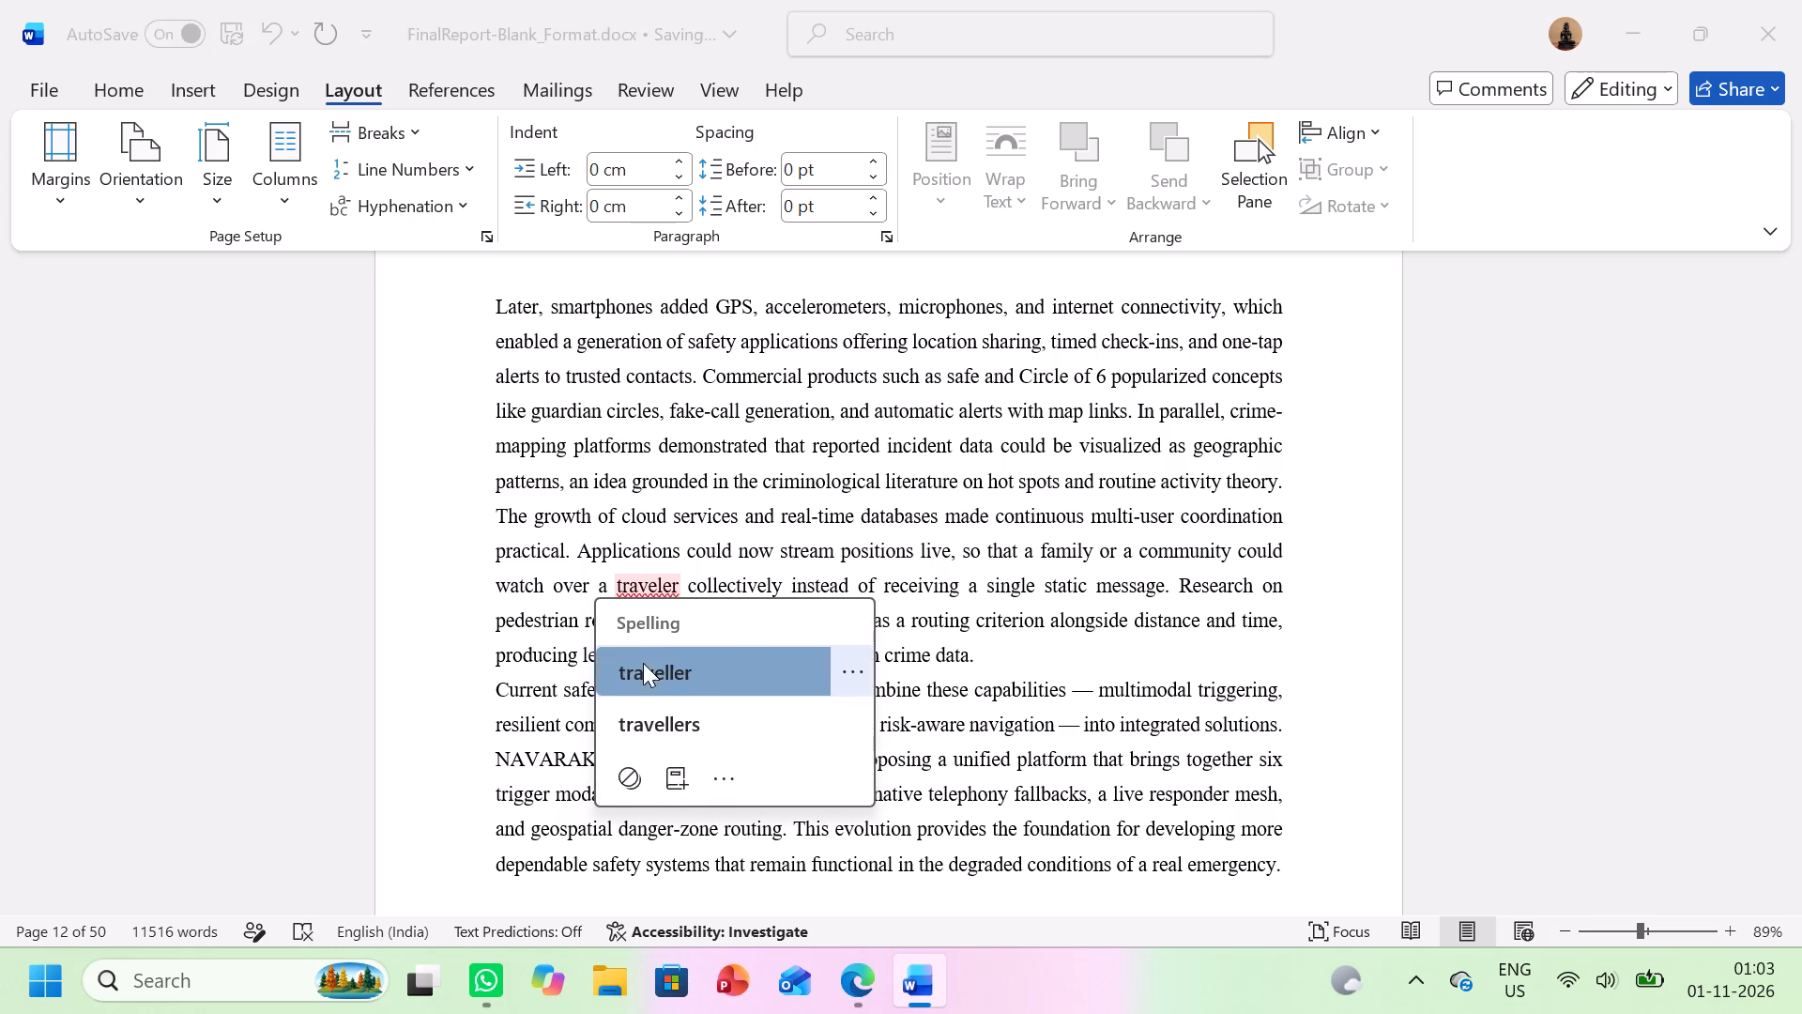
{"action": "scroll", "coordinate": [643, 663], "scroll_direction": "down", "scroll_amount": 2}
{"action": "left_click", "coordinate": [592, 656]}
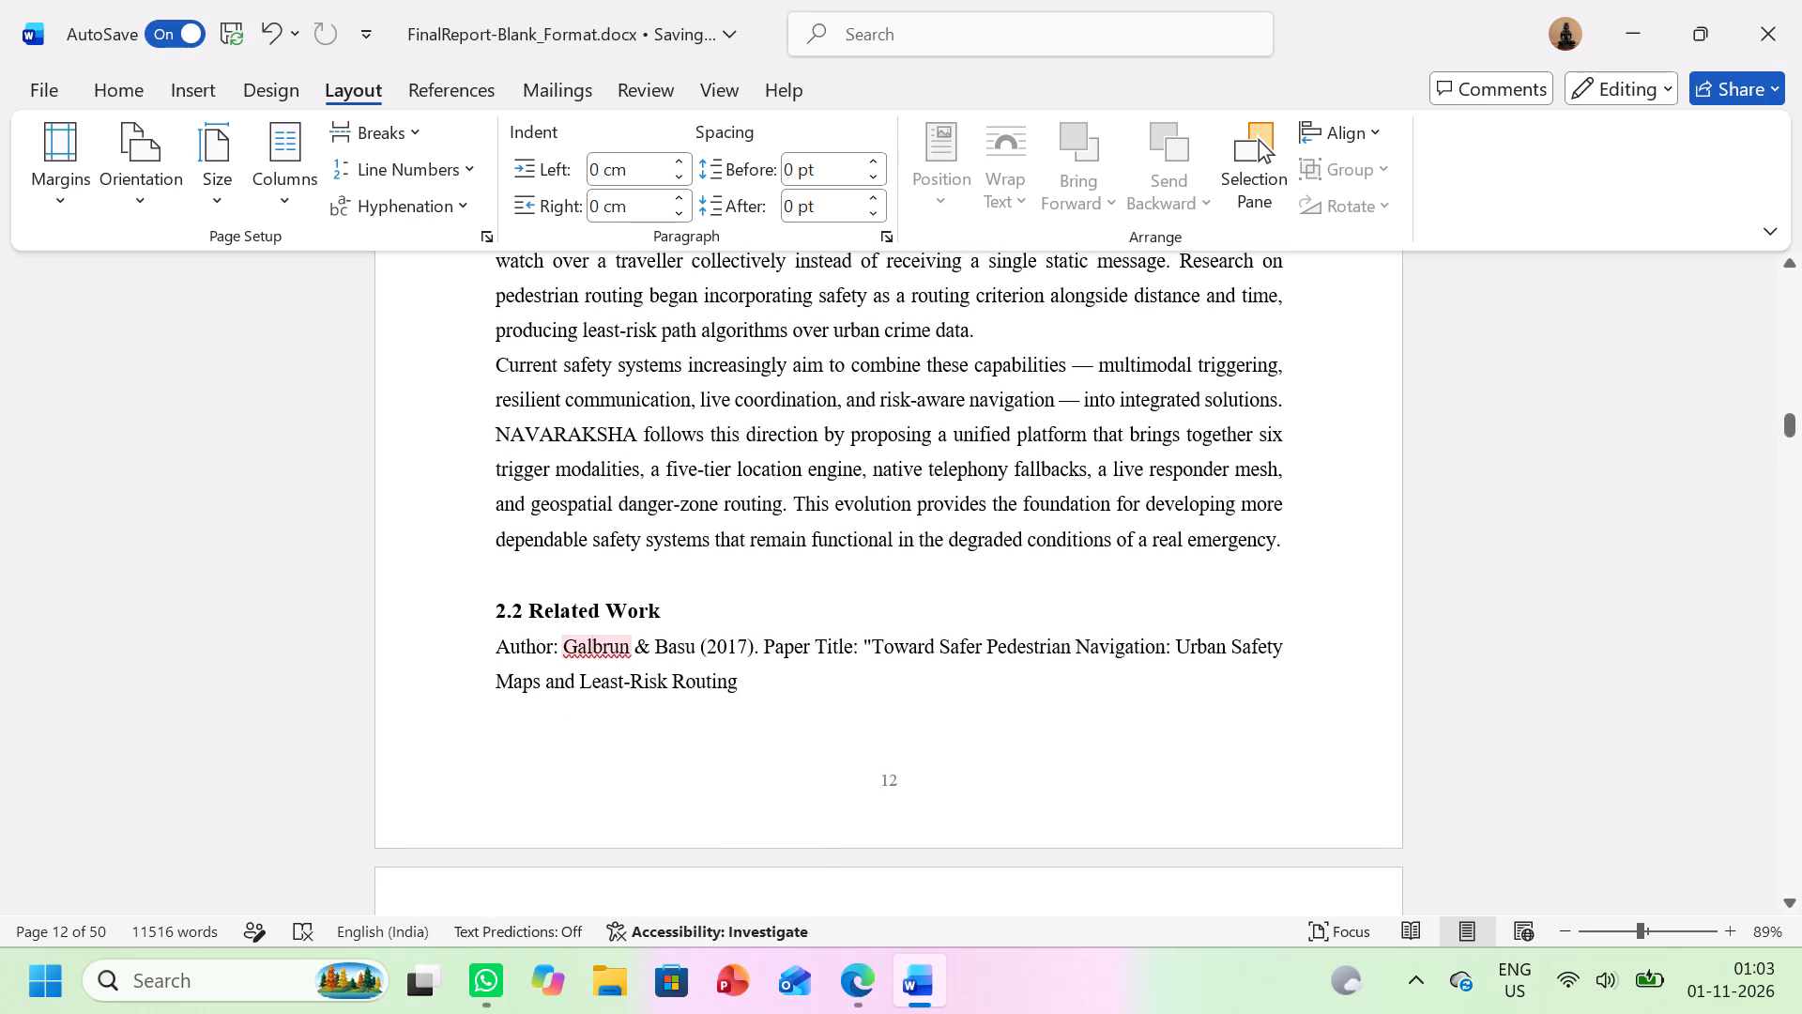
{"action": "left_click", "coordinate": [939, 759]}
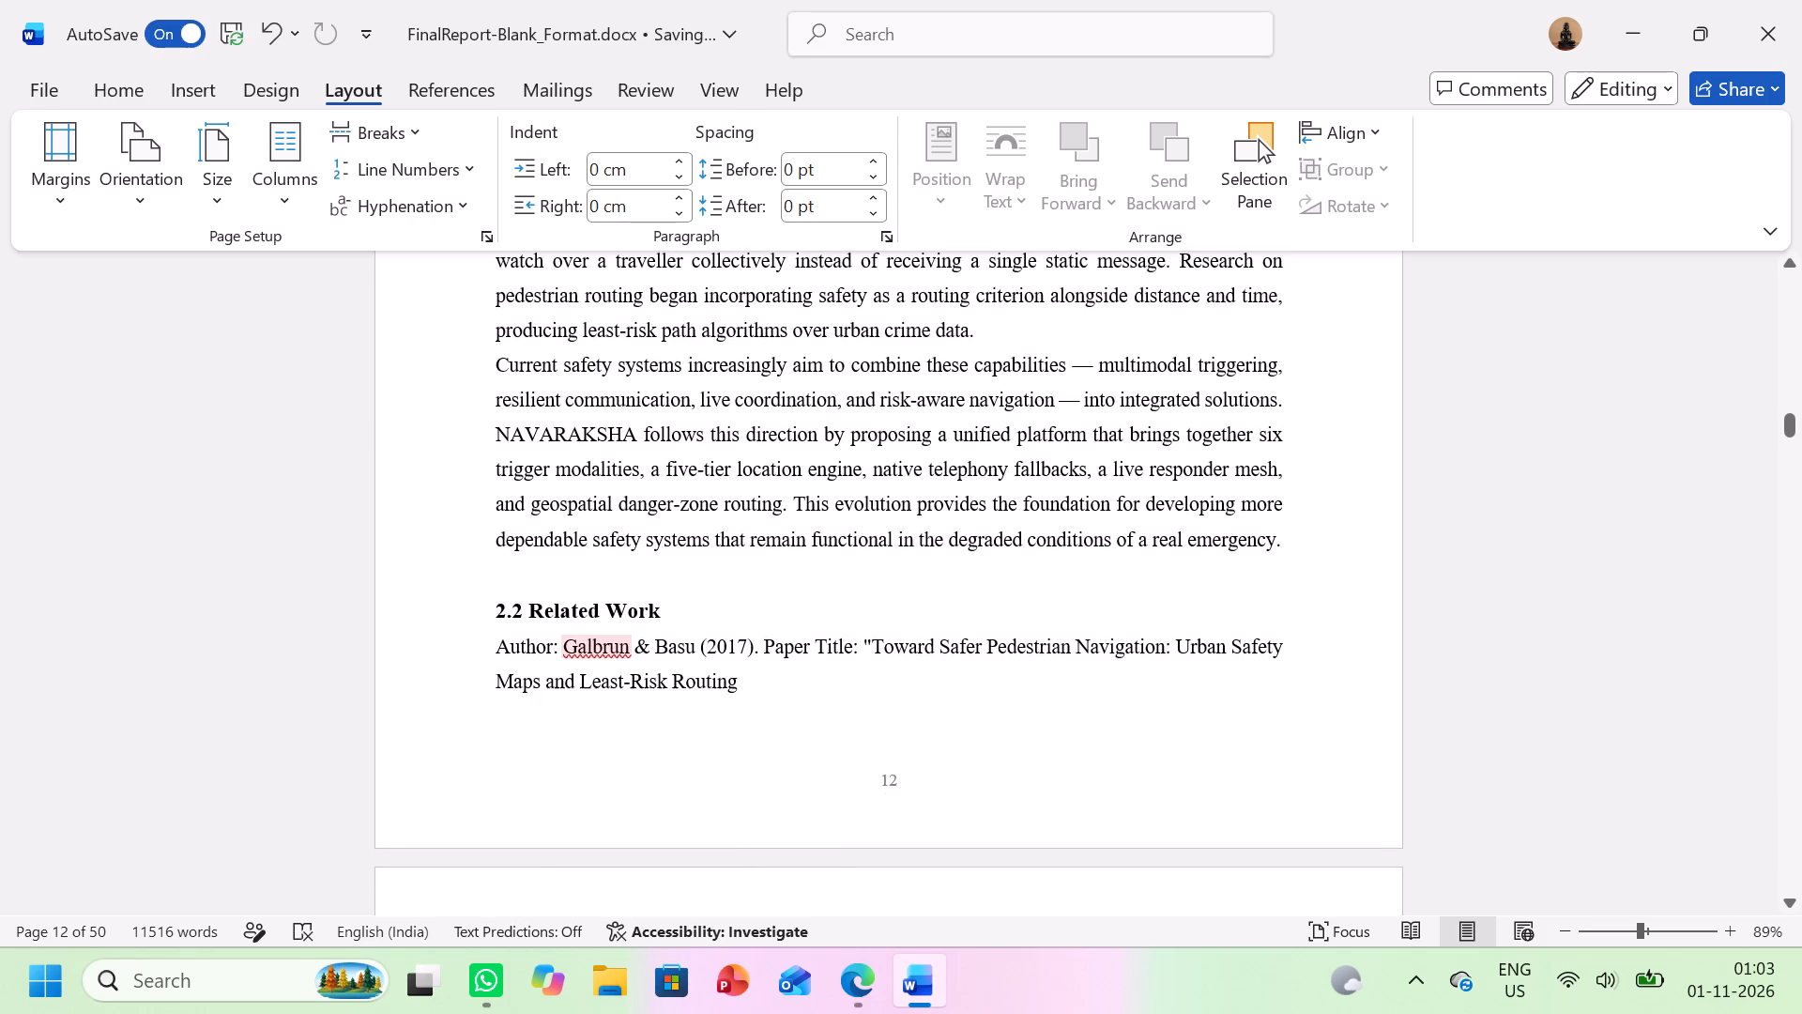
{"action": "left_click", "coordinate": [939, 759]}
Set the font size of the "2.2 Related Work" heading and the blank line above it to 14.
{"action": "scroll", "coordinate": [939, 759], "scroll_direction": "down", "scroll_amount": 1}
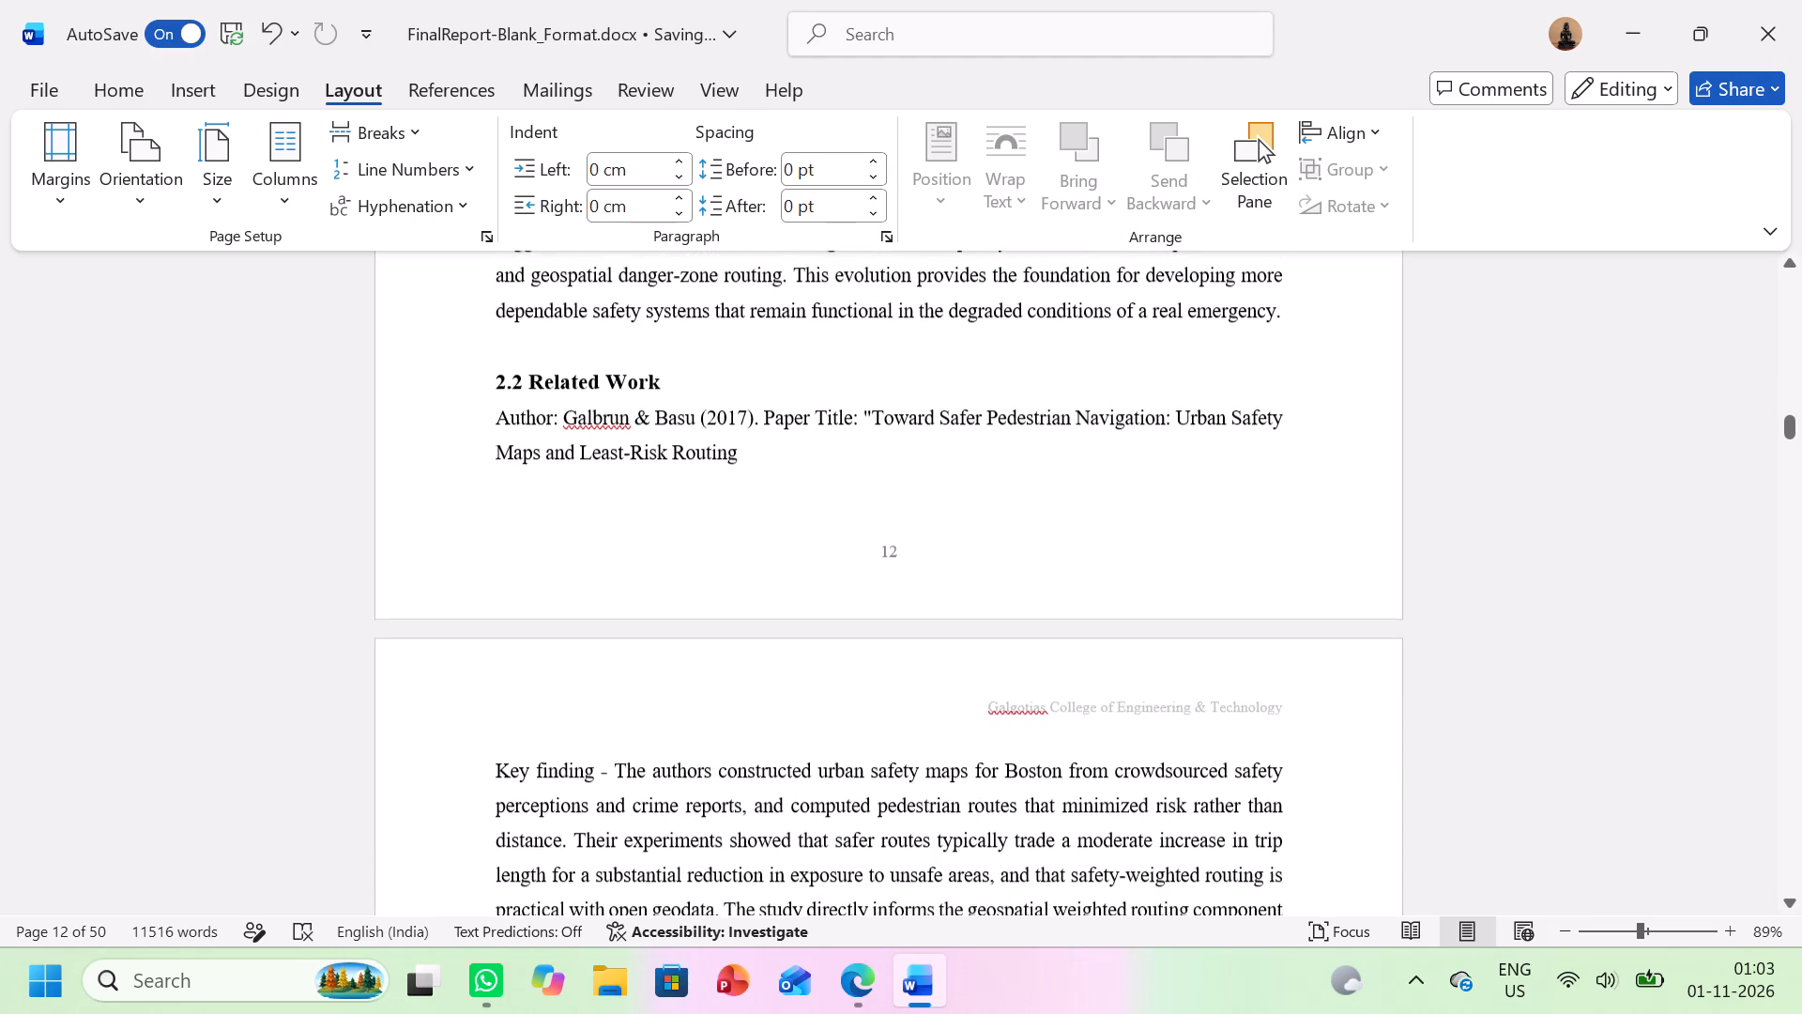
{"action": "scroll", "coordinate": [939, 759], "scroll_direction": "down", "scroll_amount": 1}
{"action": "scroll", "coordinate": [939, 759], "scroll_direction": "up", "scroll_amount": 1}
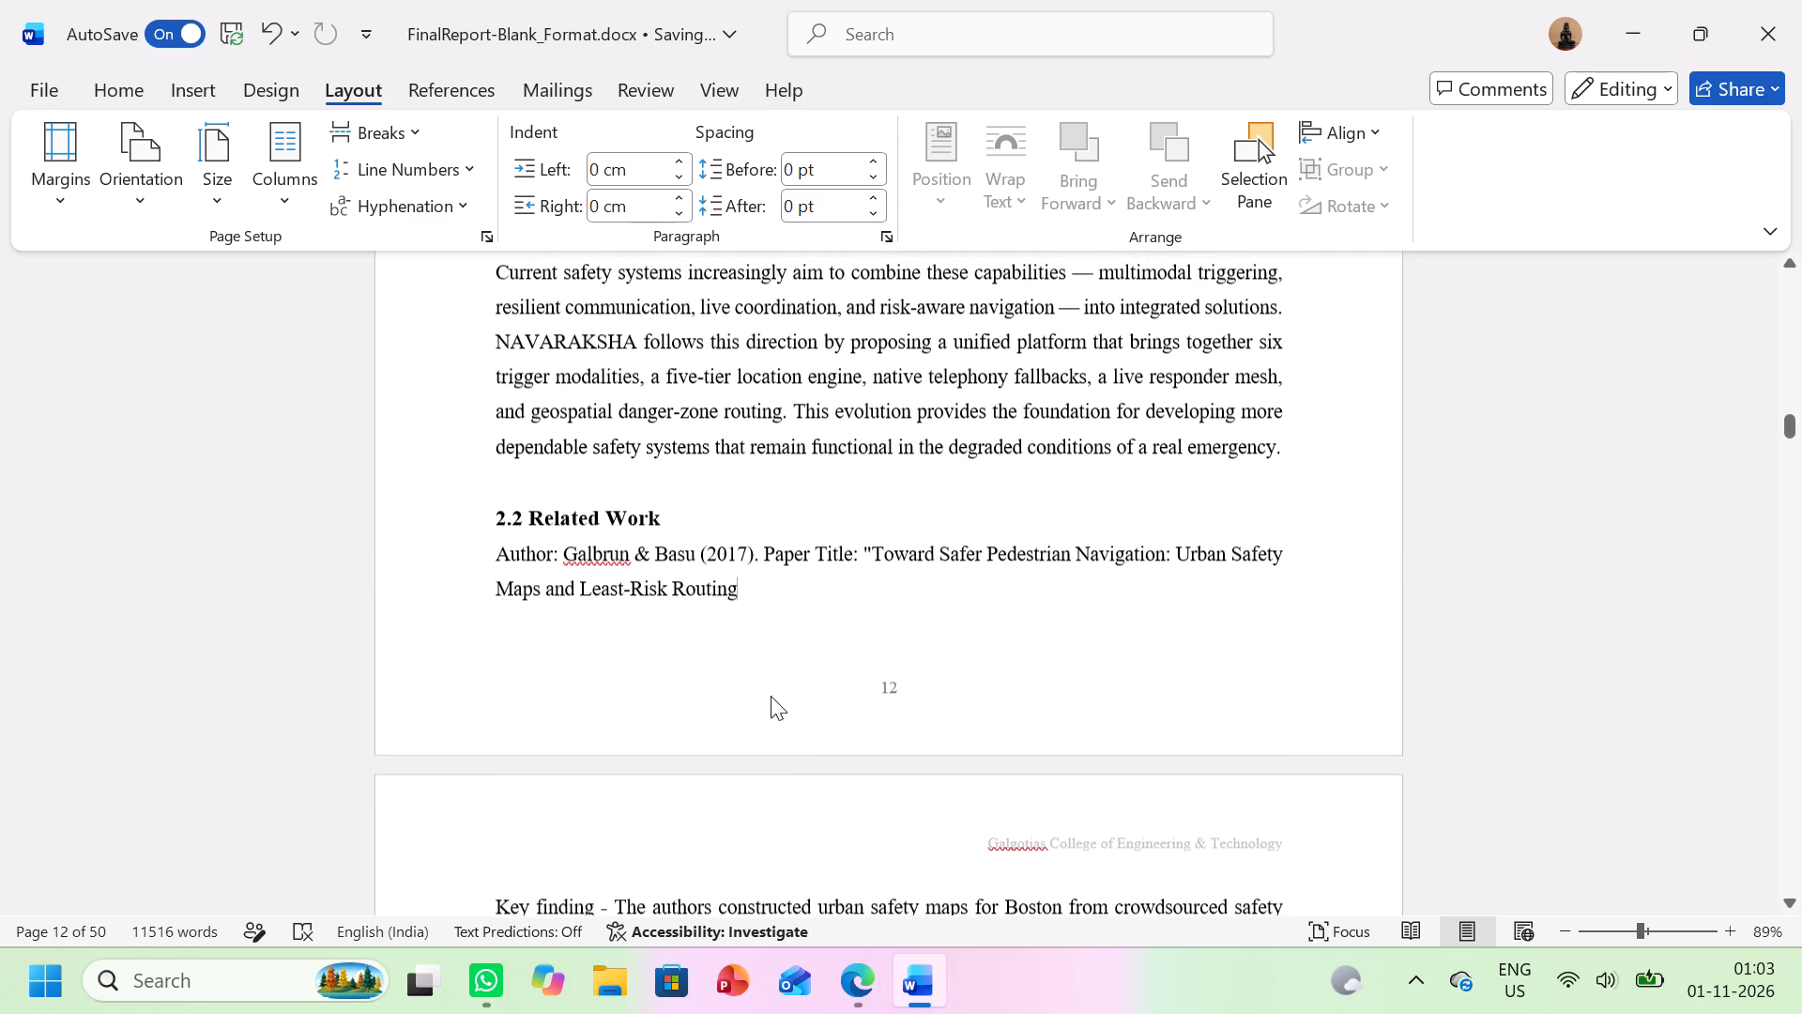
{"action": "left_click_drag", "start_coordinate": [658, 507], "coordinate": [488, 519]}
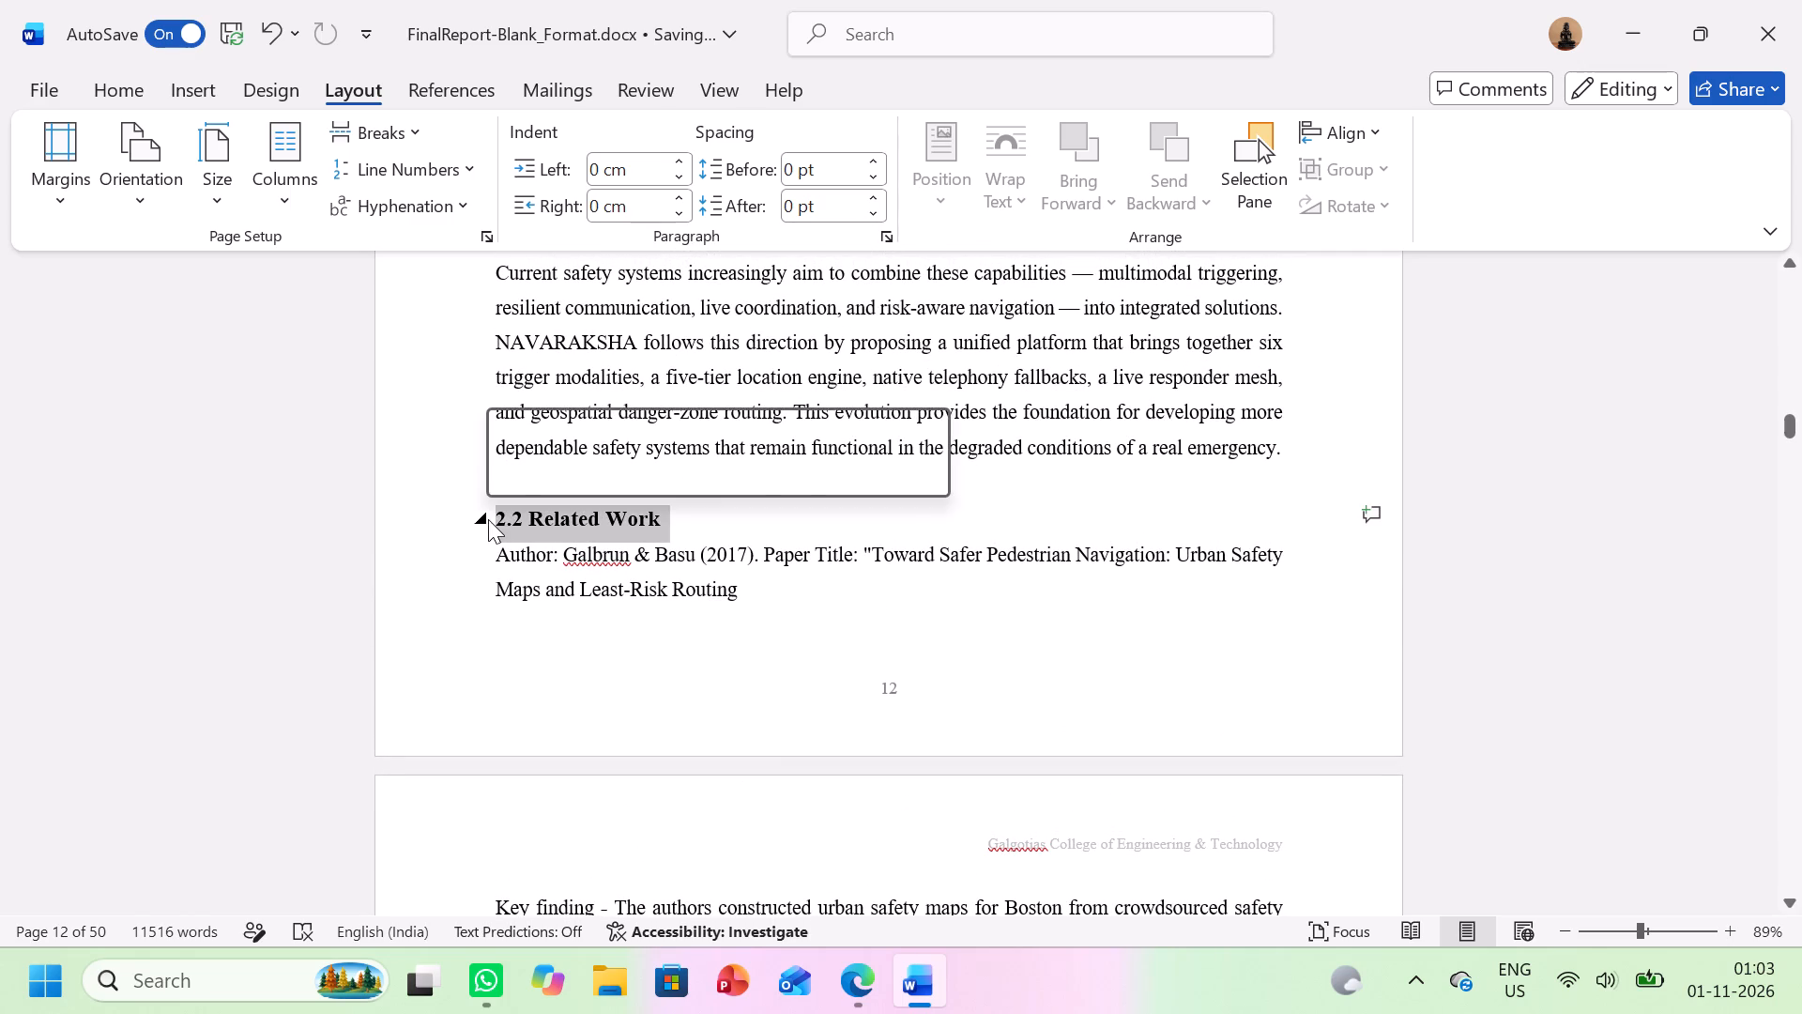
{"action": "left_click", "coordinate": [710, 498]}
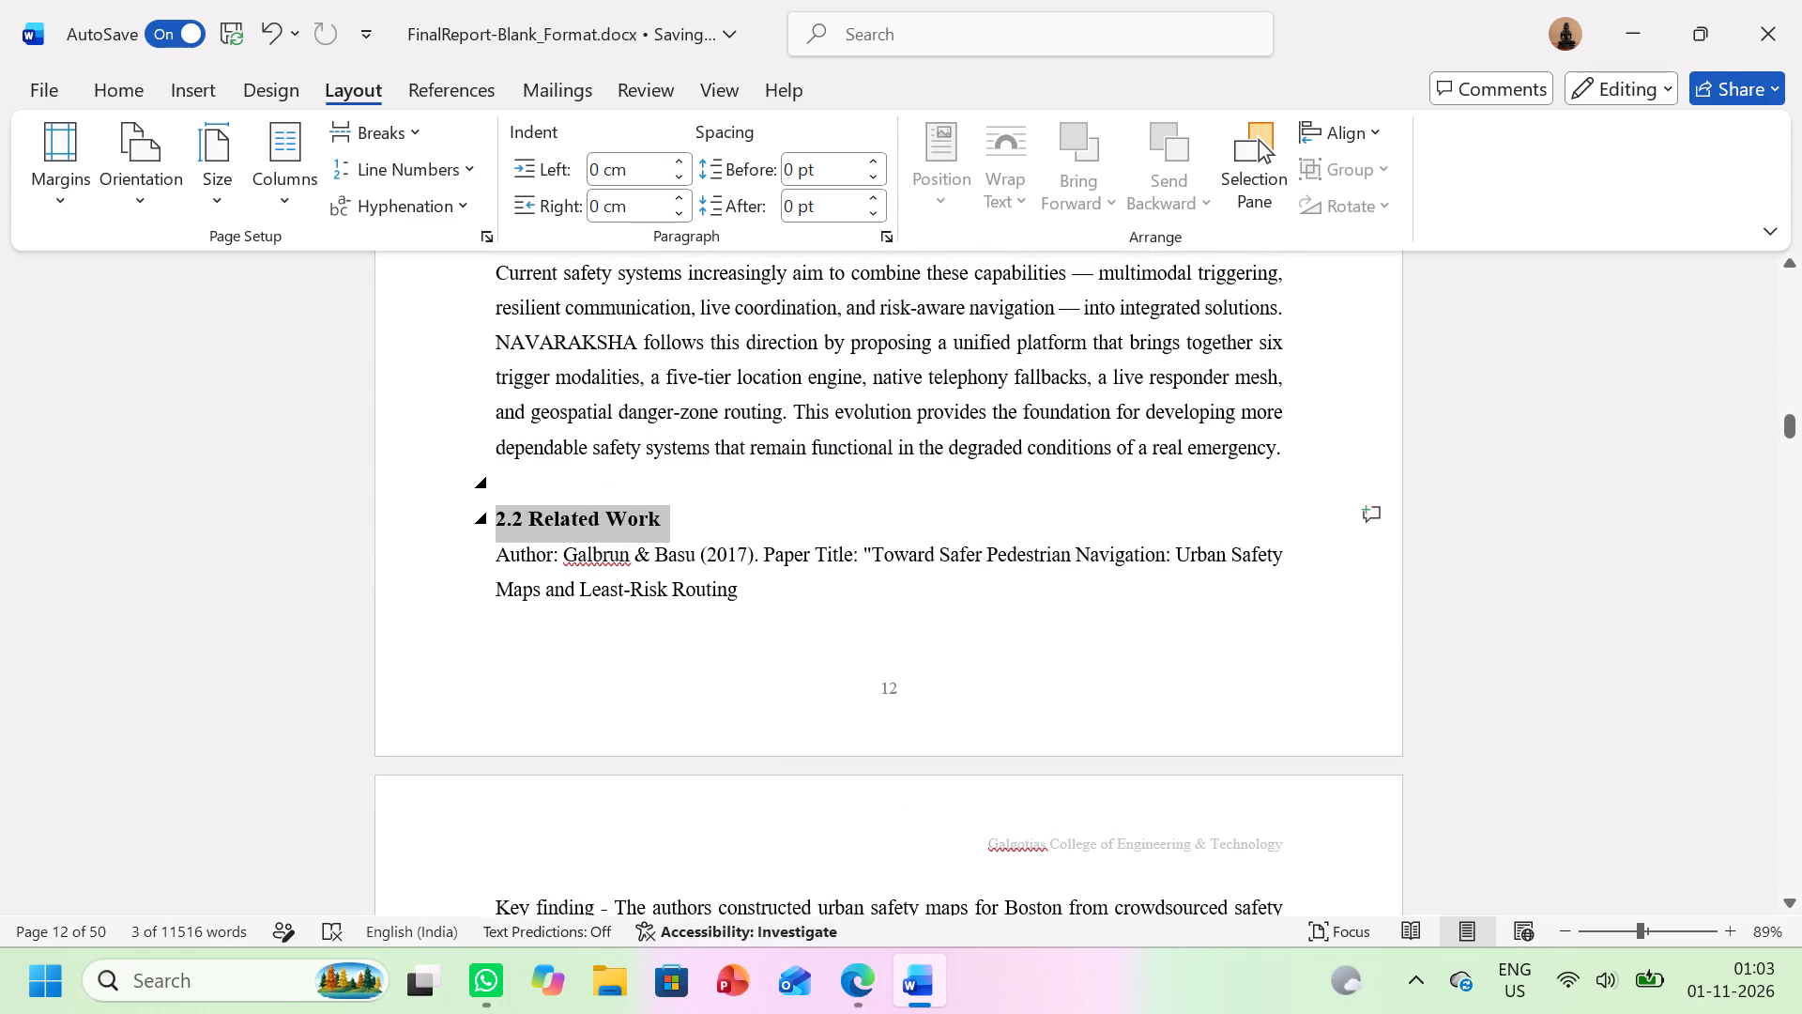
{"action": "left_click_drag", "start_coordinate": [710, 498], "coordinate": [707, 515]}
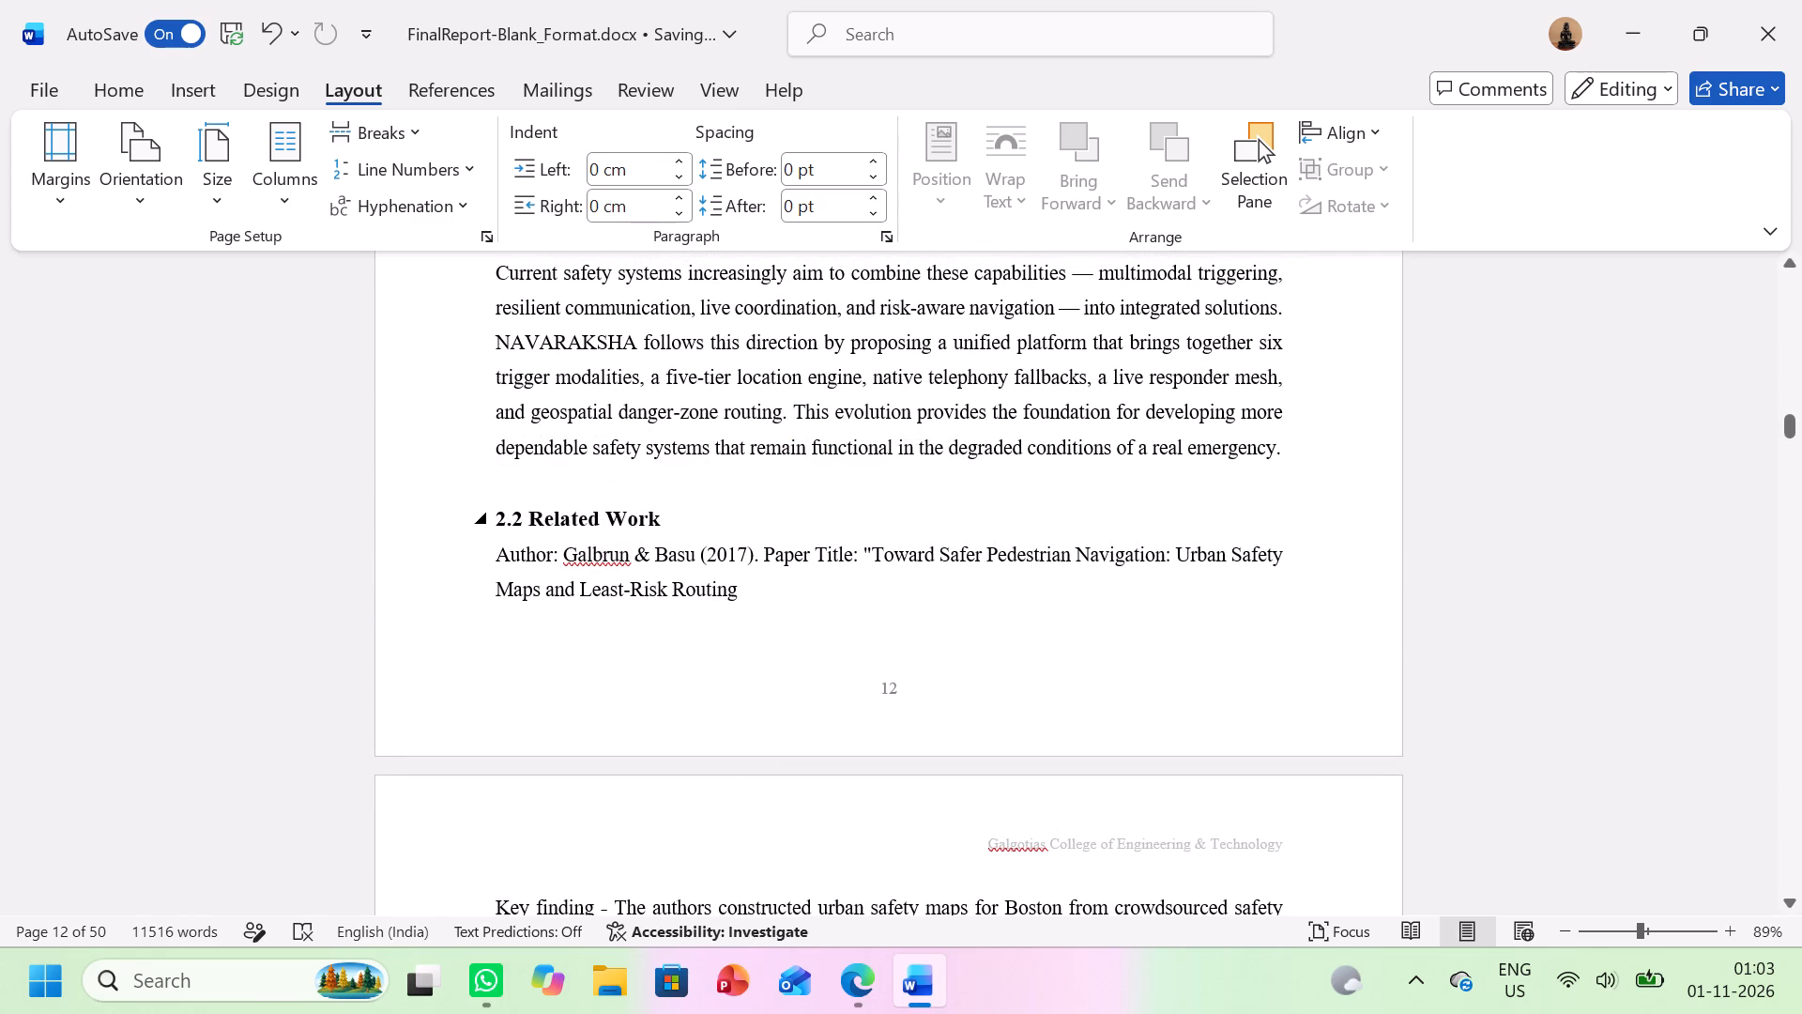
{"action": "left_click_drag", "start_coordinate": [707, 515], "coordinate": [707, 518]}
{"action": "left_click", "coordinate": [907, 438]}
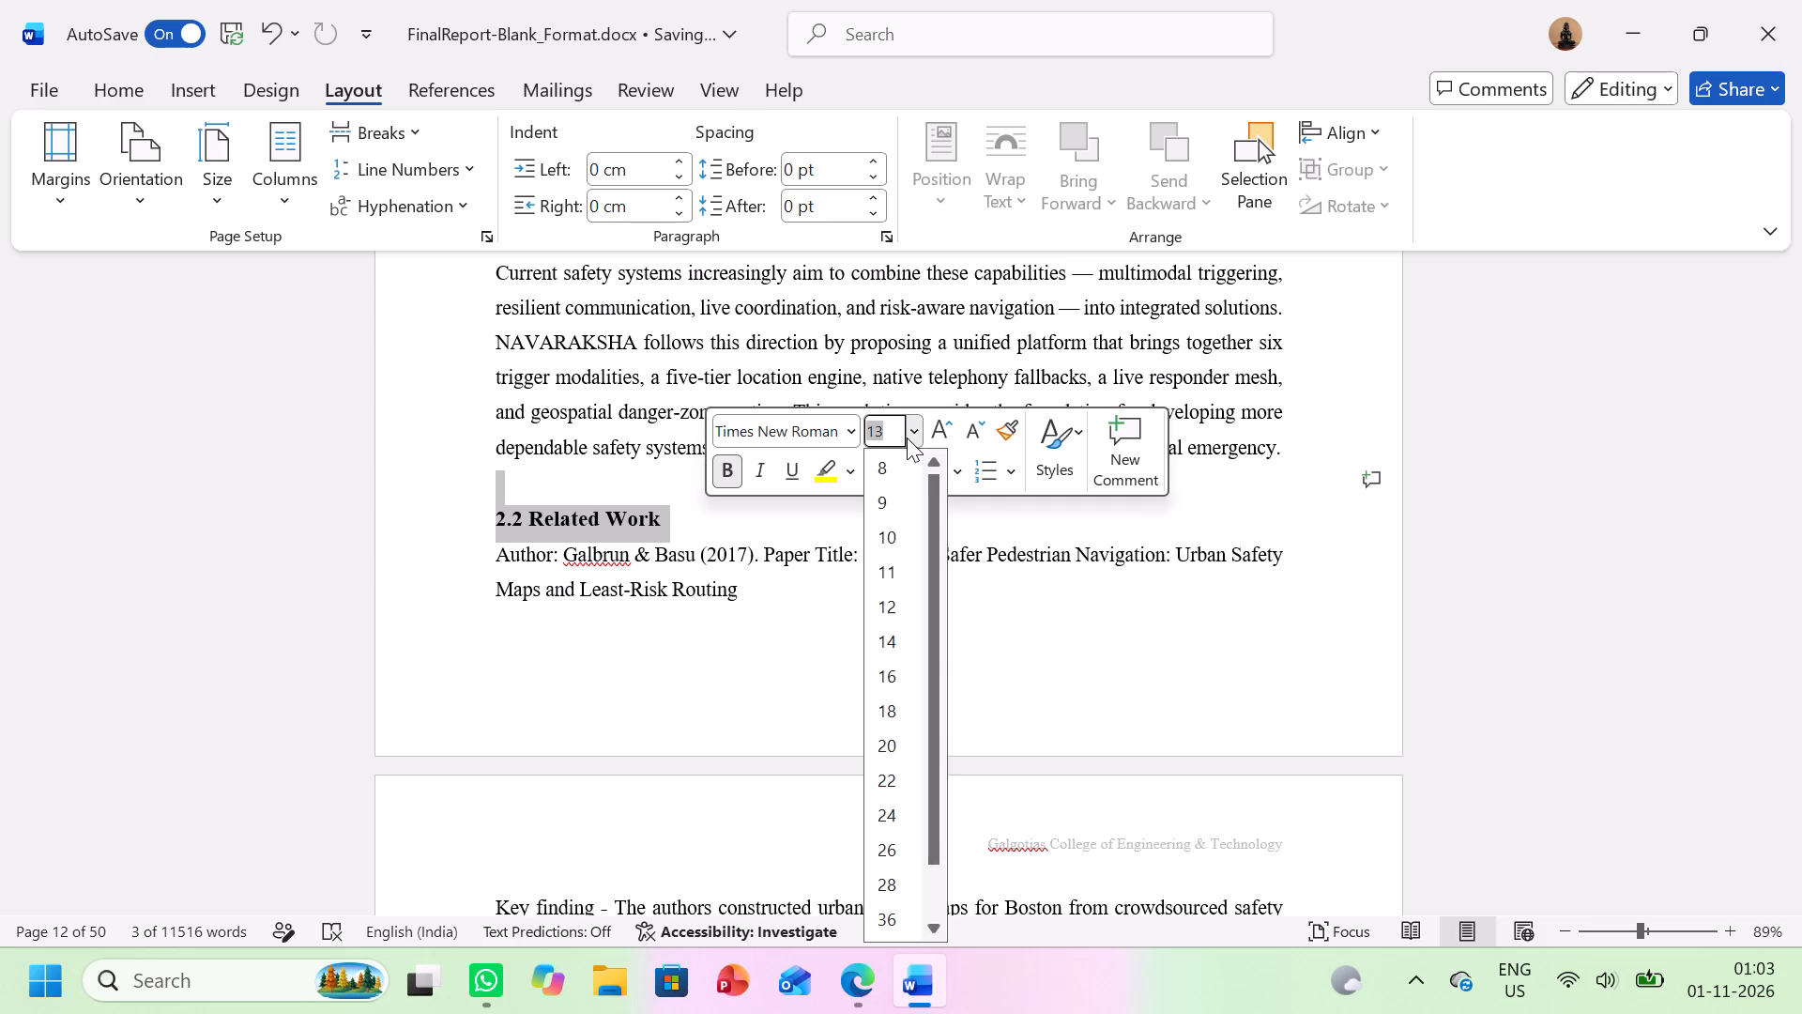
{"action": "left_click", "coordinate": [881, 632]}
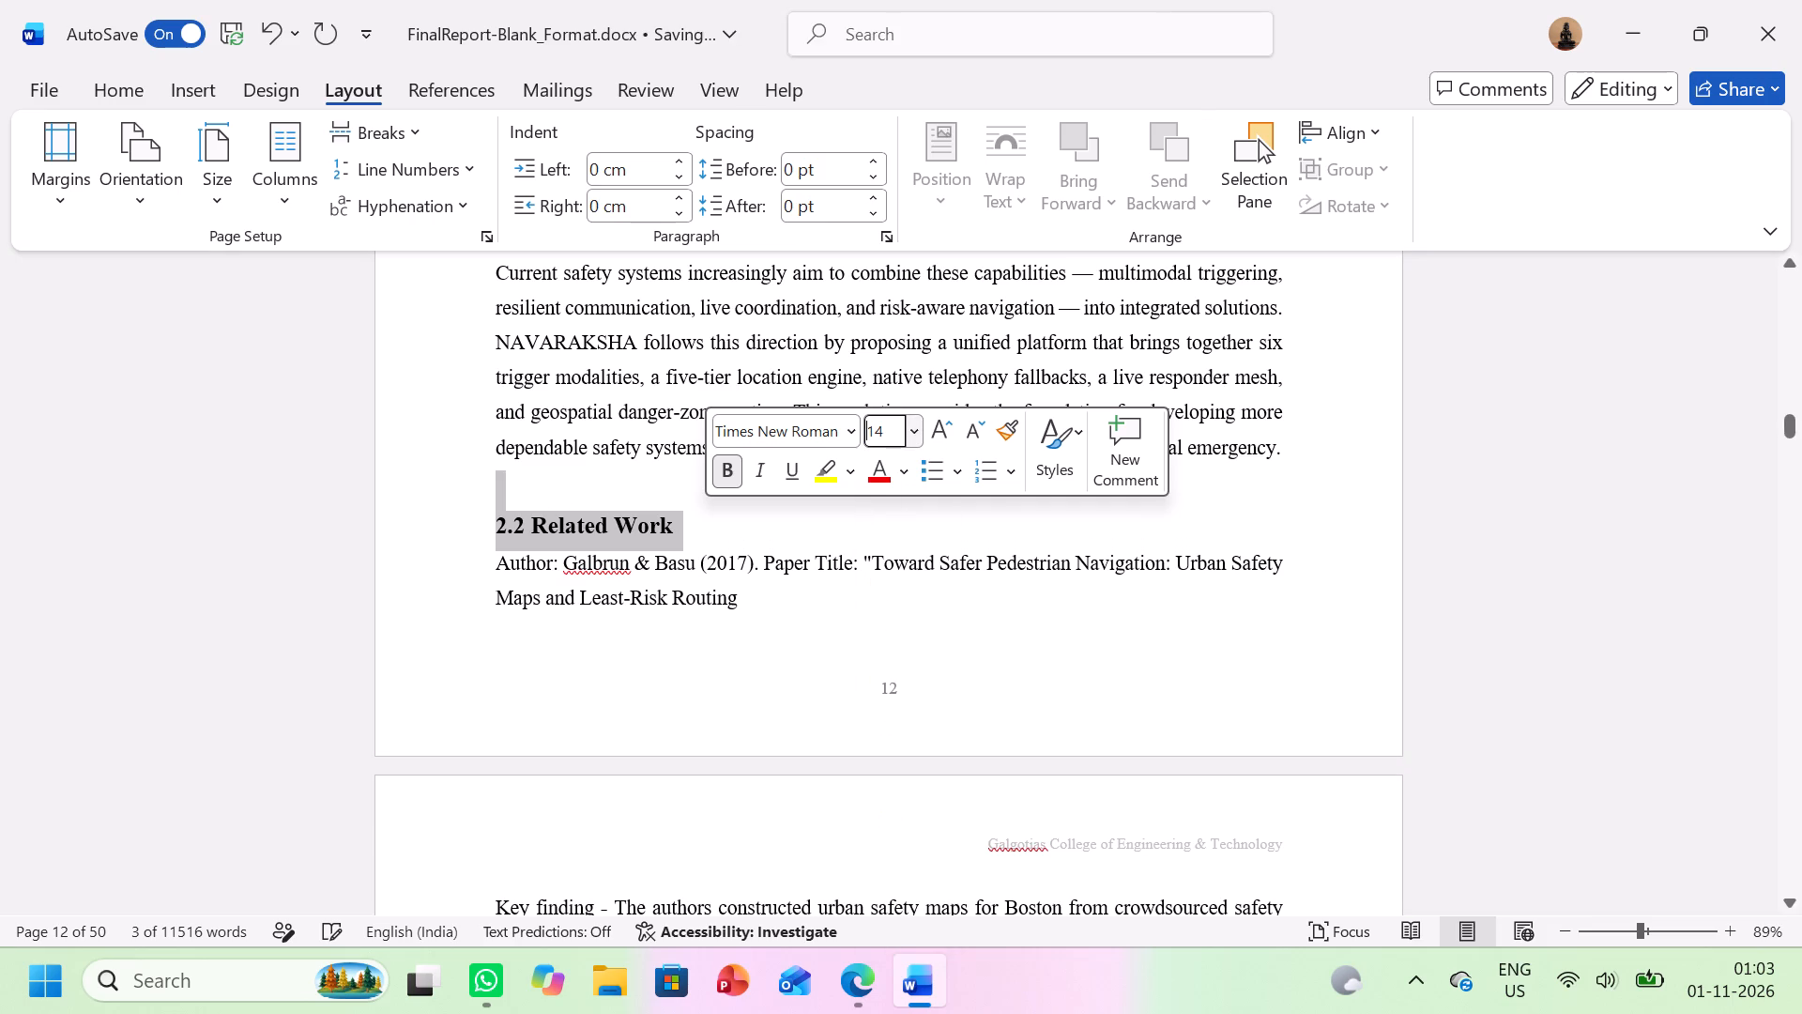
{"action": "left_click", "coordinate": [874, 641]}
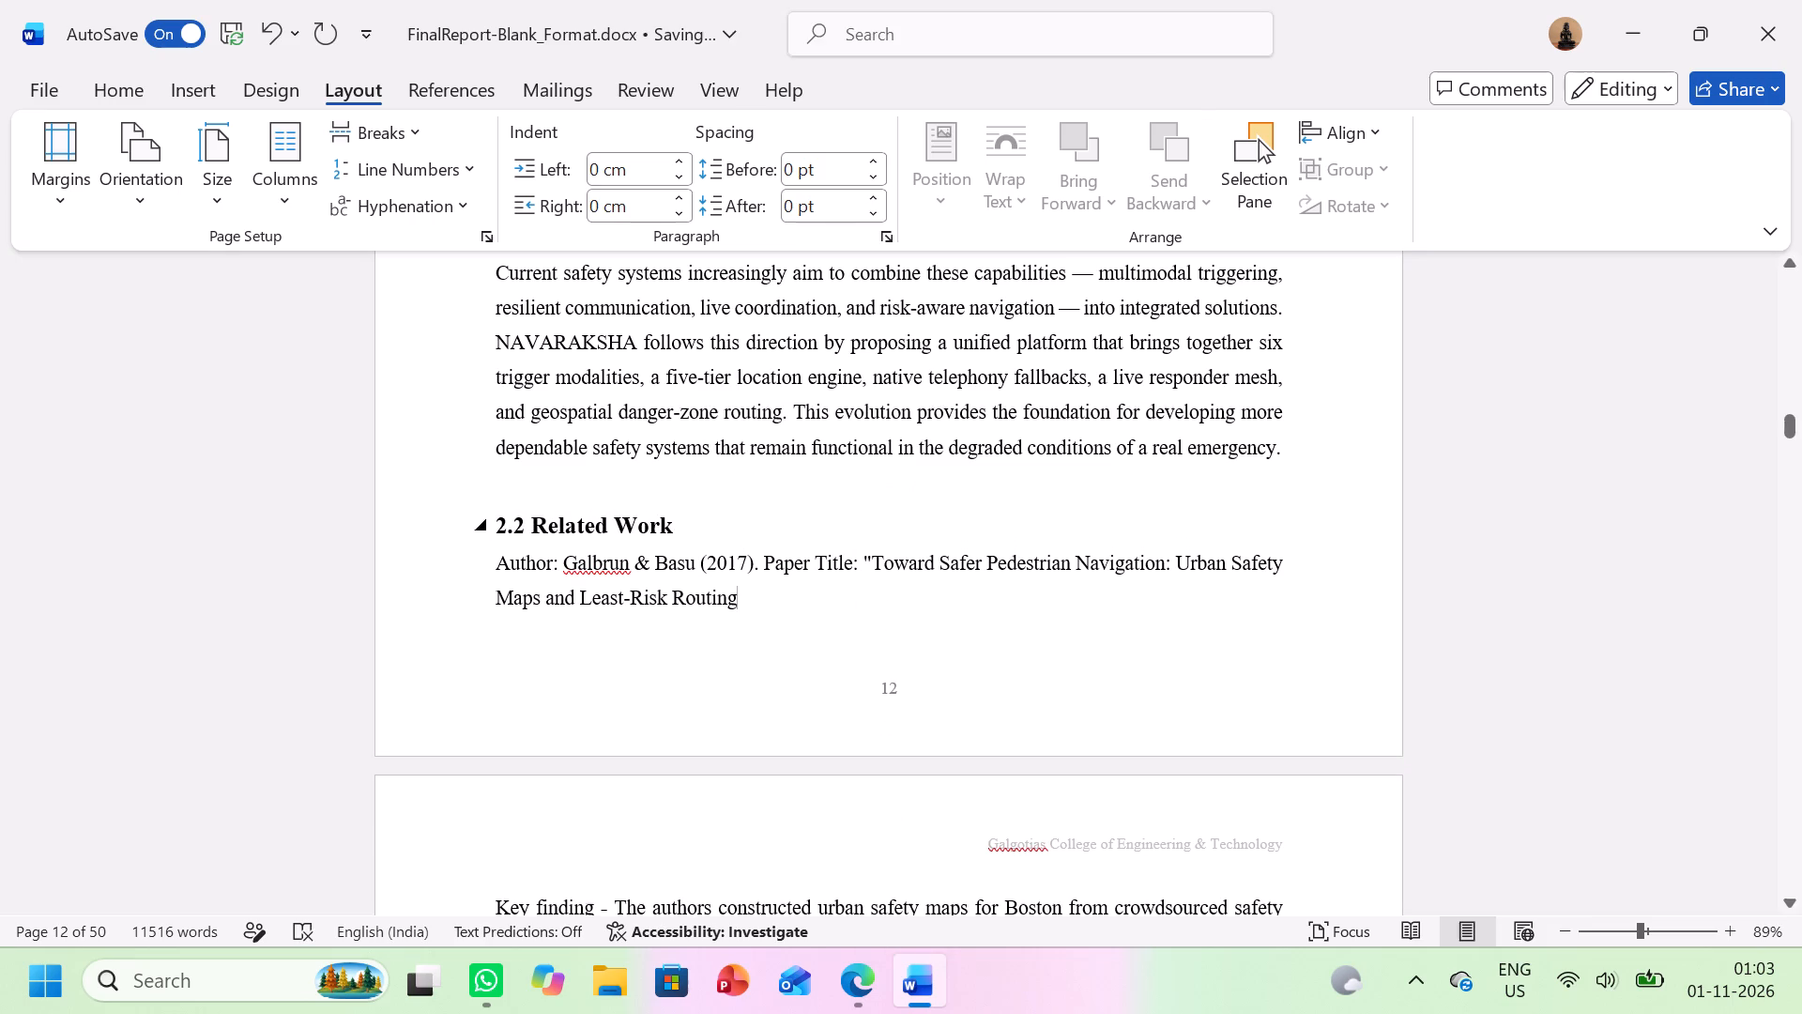
Set the font size of the "2.2 Related Work" heading to 12.
{"action": "left_click_drag", "start_coordinate": [688, 520], "coordinate": [493, 525]}
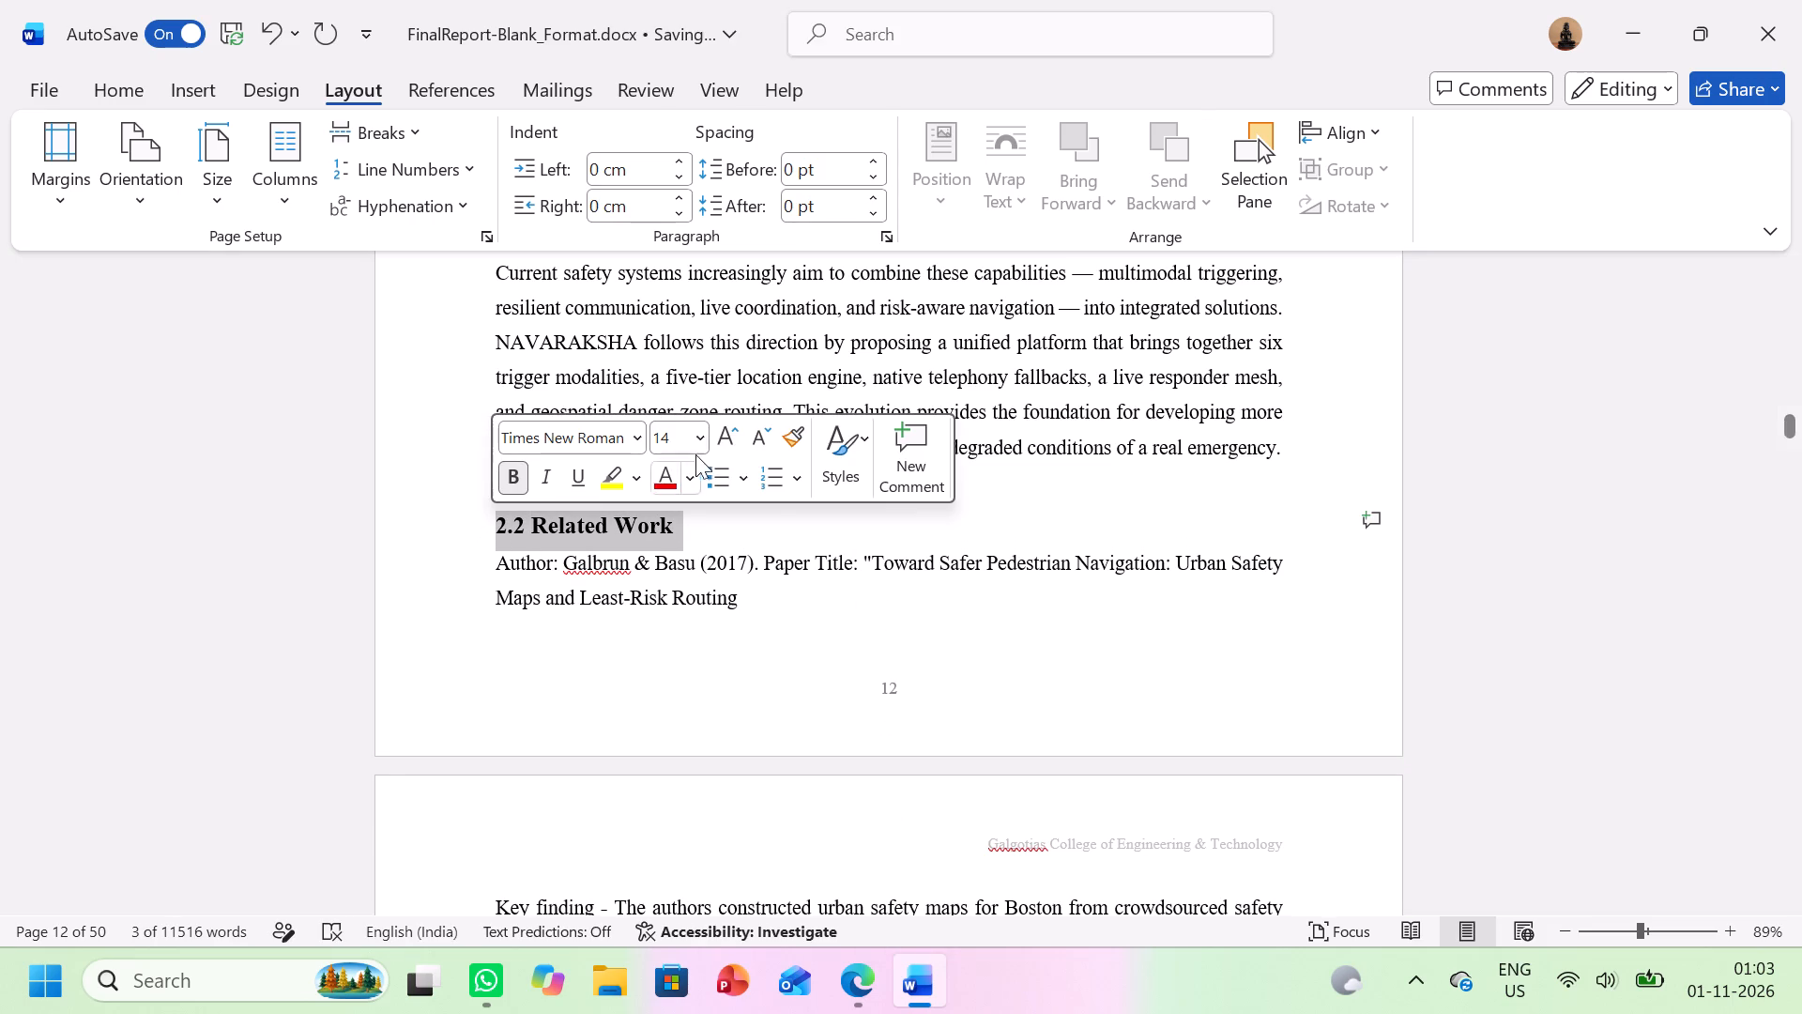
{"action": "left_click", "coordinate": [706, 444]}
{"action": "left_click", "coordinate": [683, 595]}
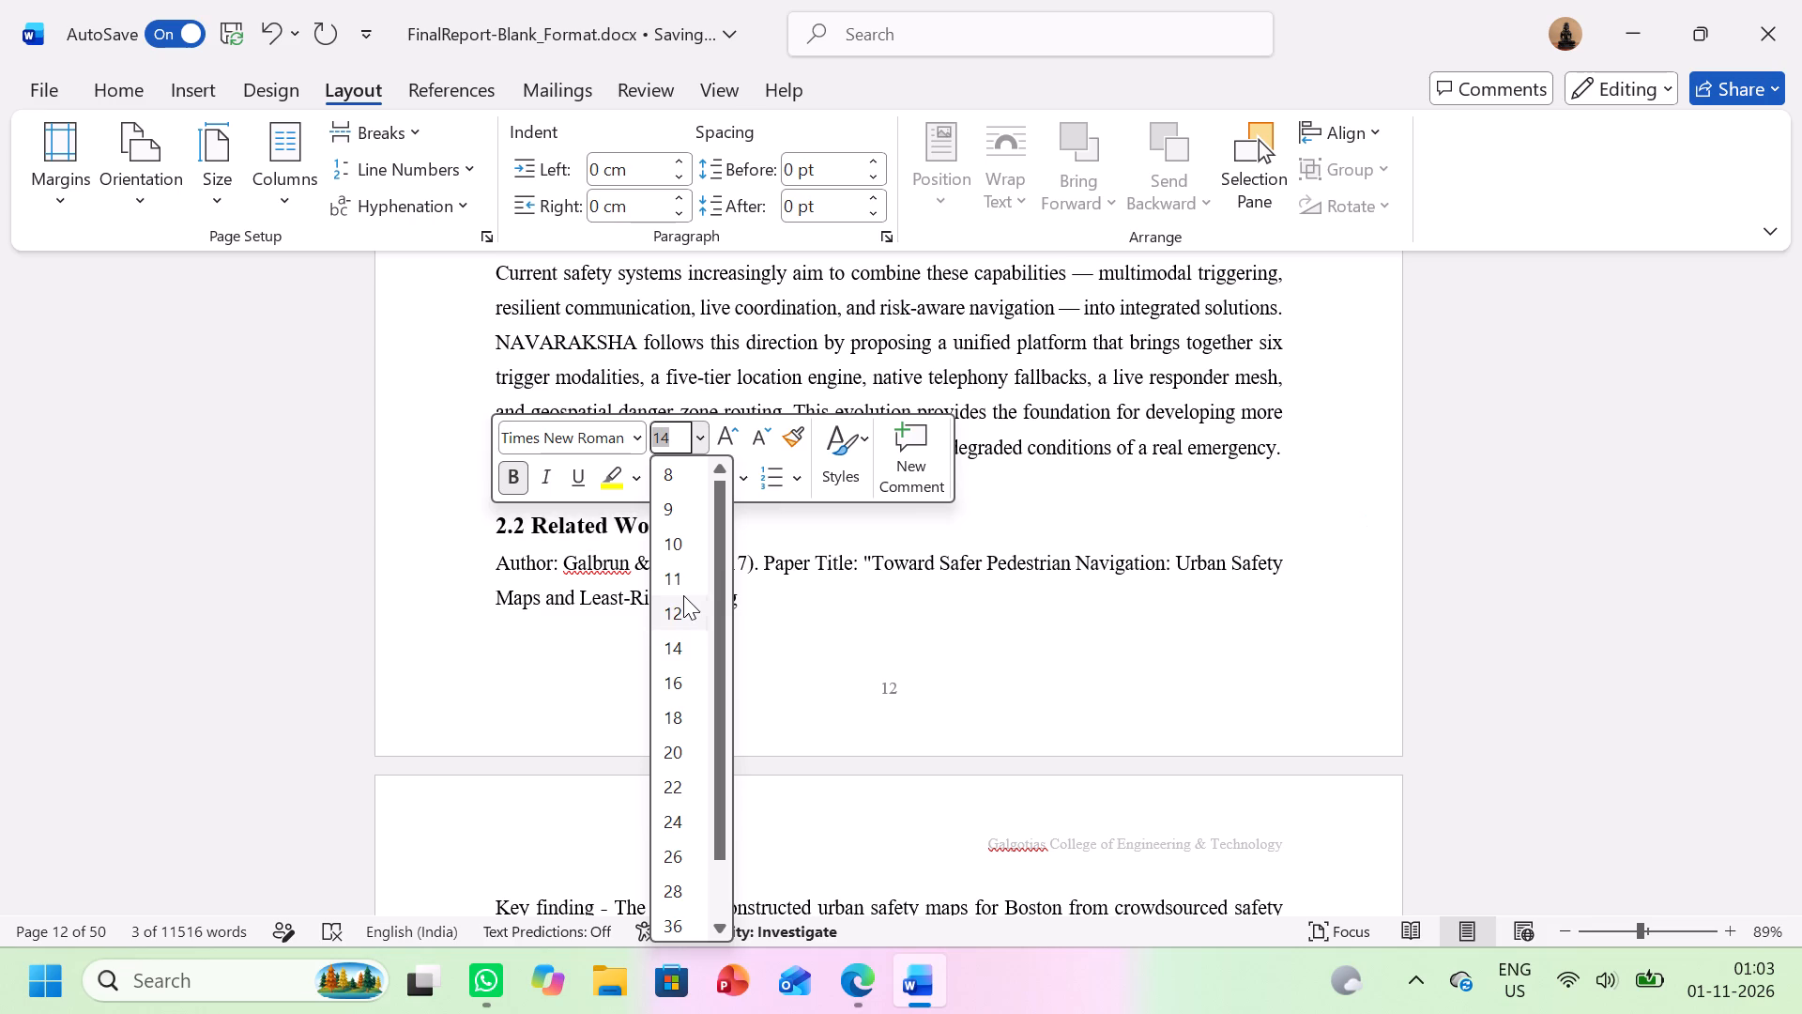
{"action": "left_click", "coordinate": [775, 650]}
{"action": "scroll", "coordinate": [775, 650], "scroll_direction": "up", "scroll_amount": 2}
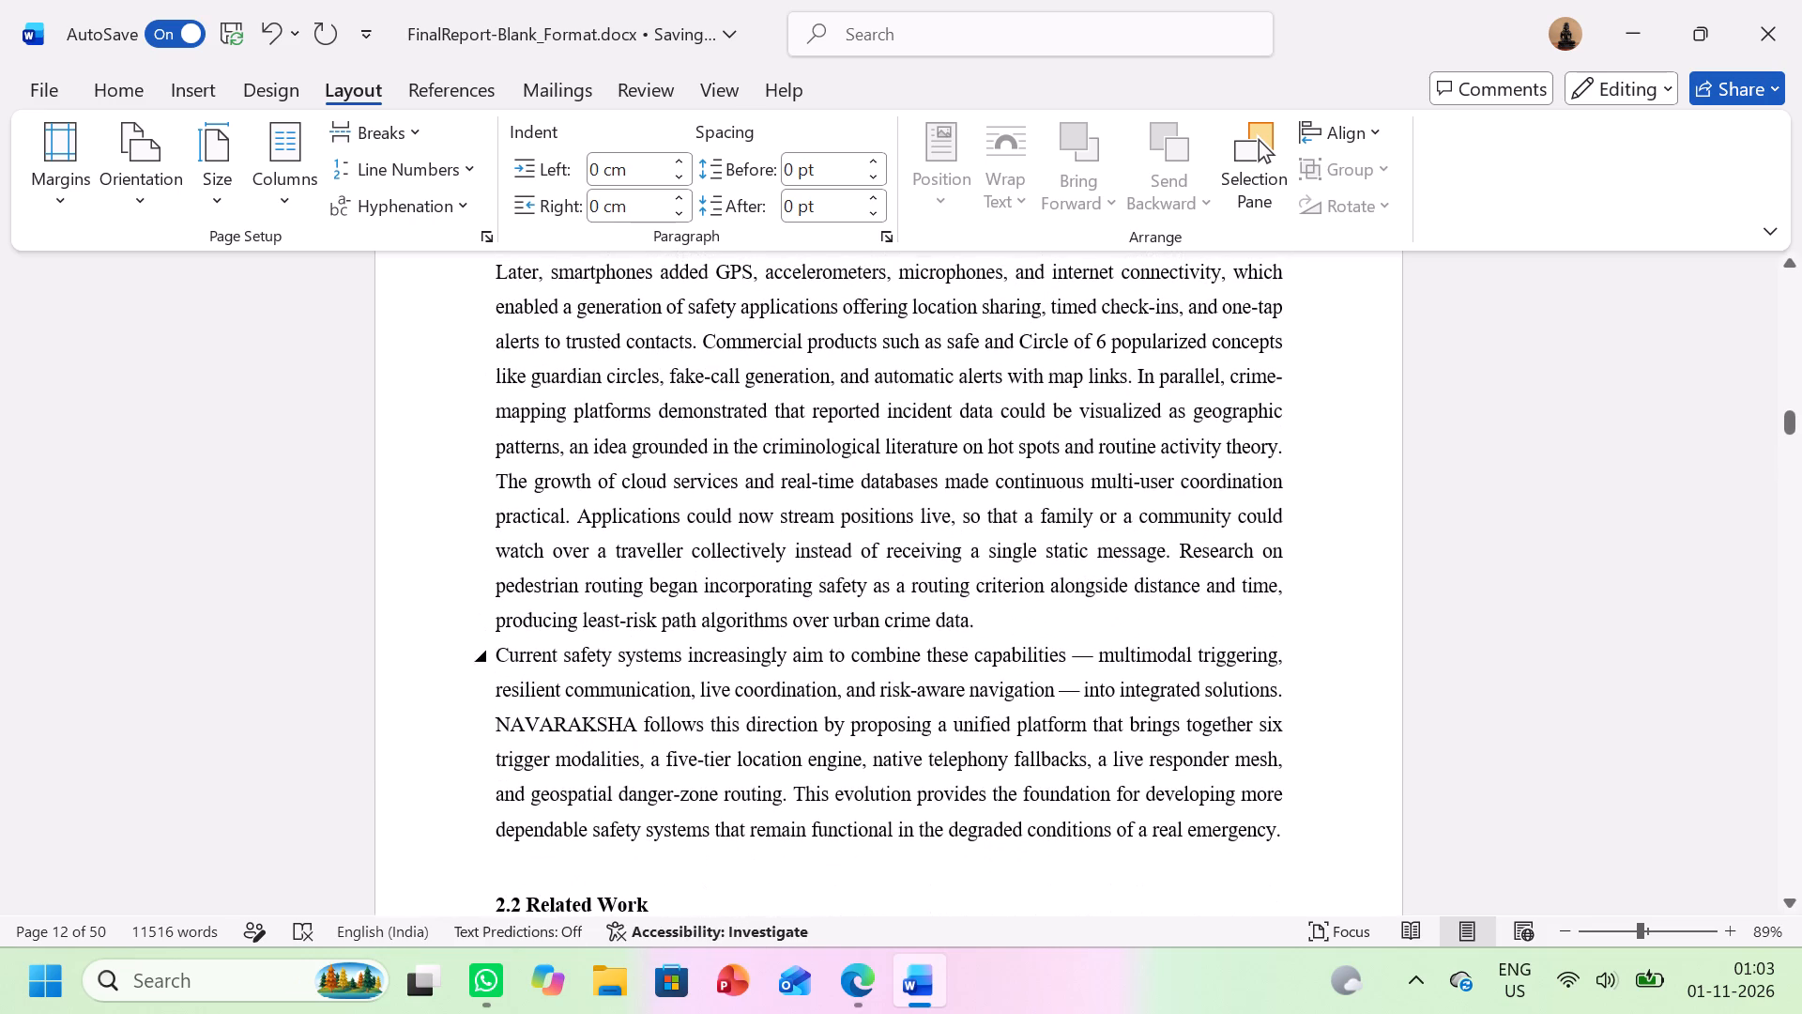
Insert a blank line above the "2.3 Problem Statement" heading, after the paragraph ending "dispatching an alert without coordinates".
{"action": "left_click_drag", "start_coordinate": [590, 577], "coordinate": [756, 641]}
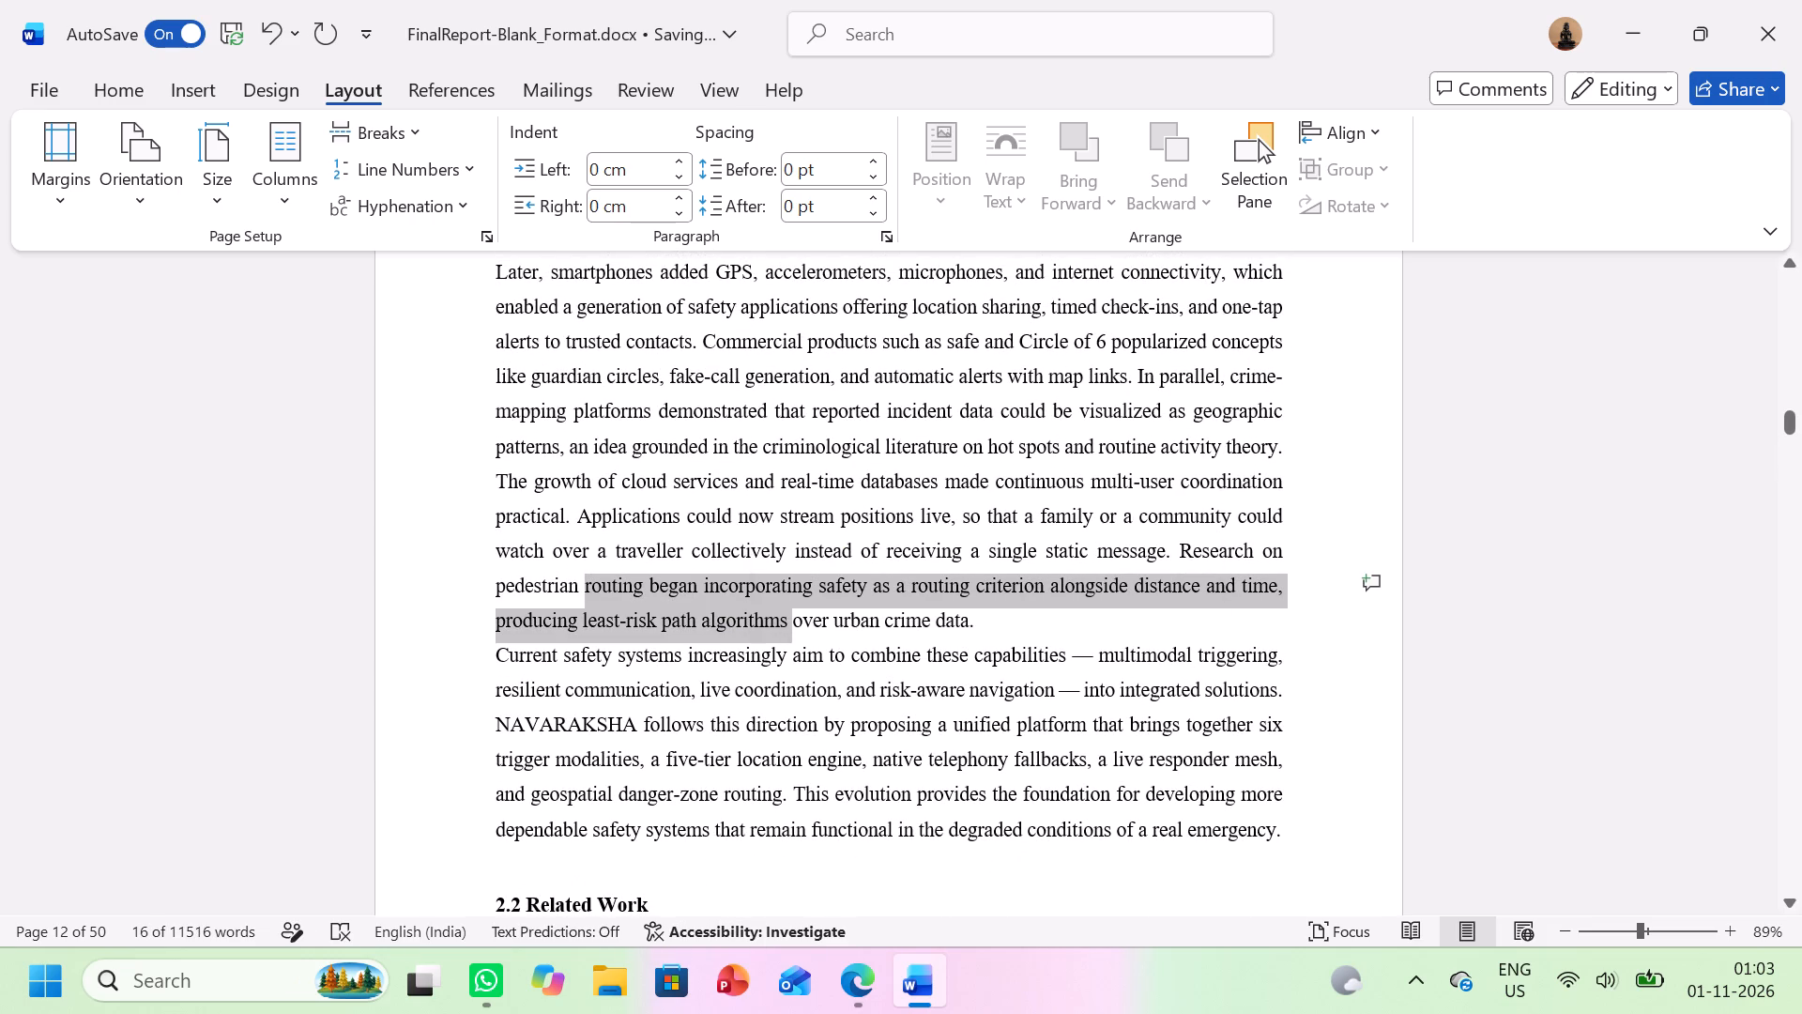
{"action": "left_click", "coordinate": [465, 648]}
{"action": "scroll", "coordinate": [465, 648], "scroll_direction": "down", "scroll_amount": 2}
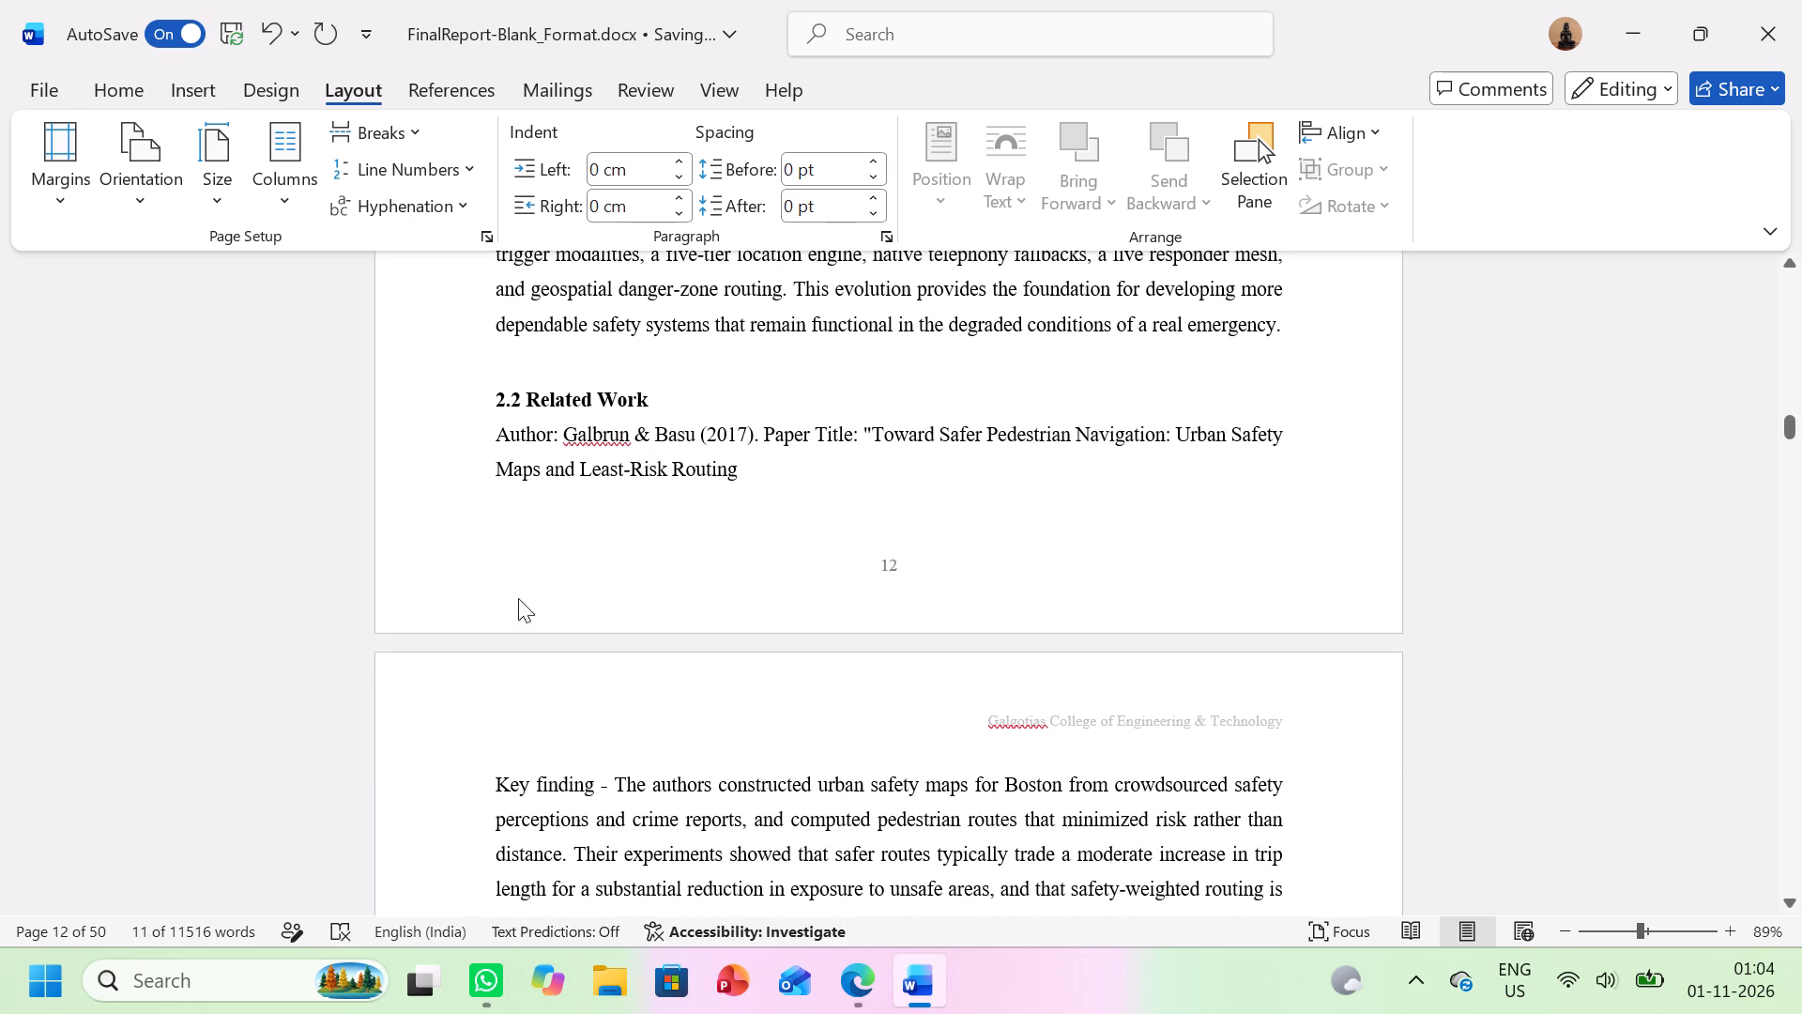
{"action": "left_click", "coordinate": [558, 557]}
{"action": "scroll", "coordinate": [558, 557], "scroll_direction": "down", "scroll_amount": 1}
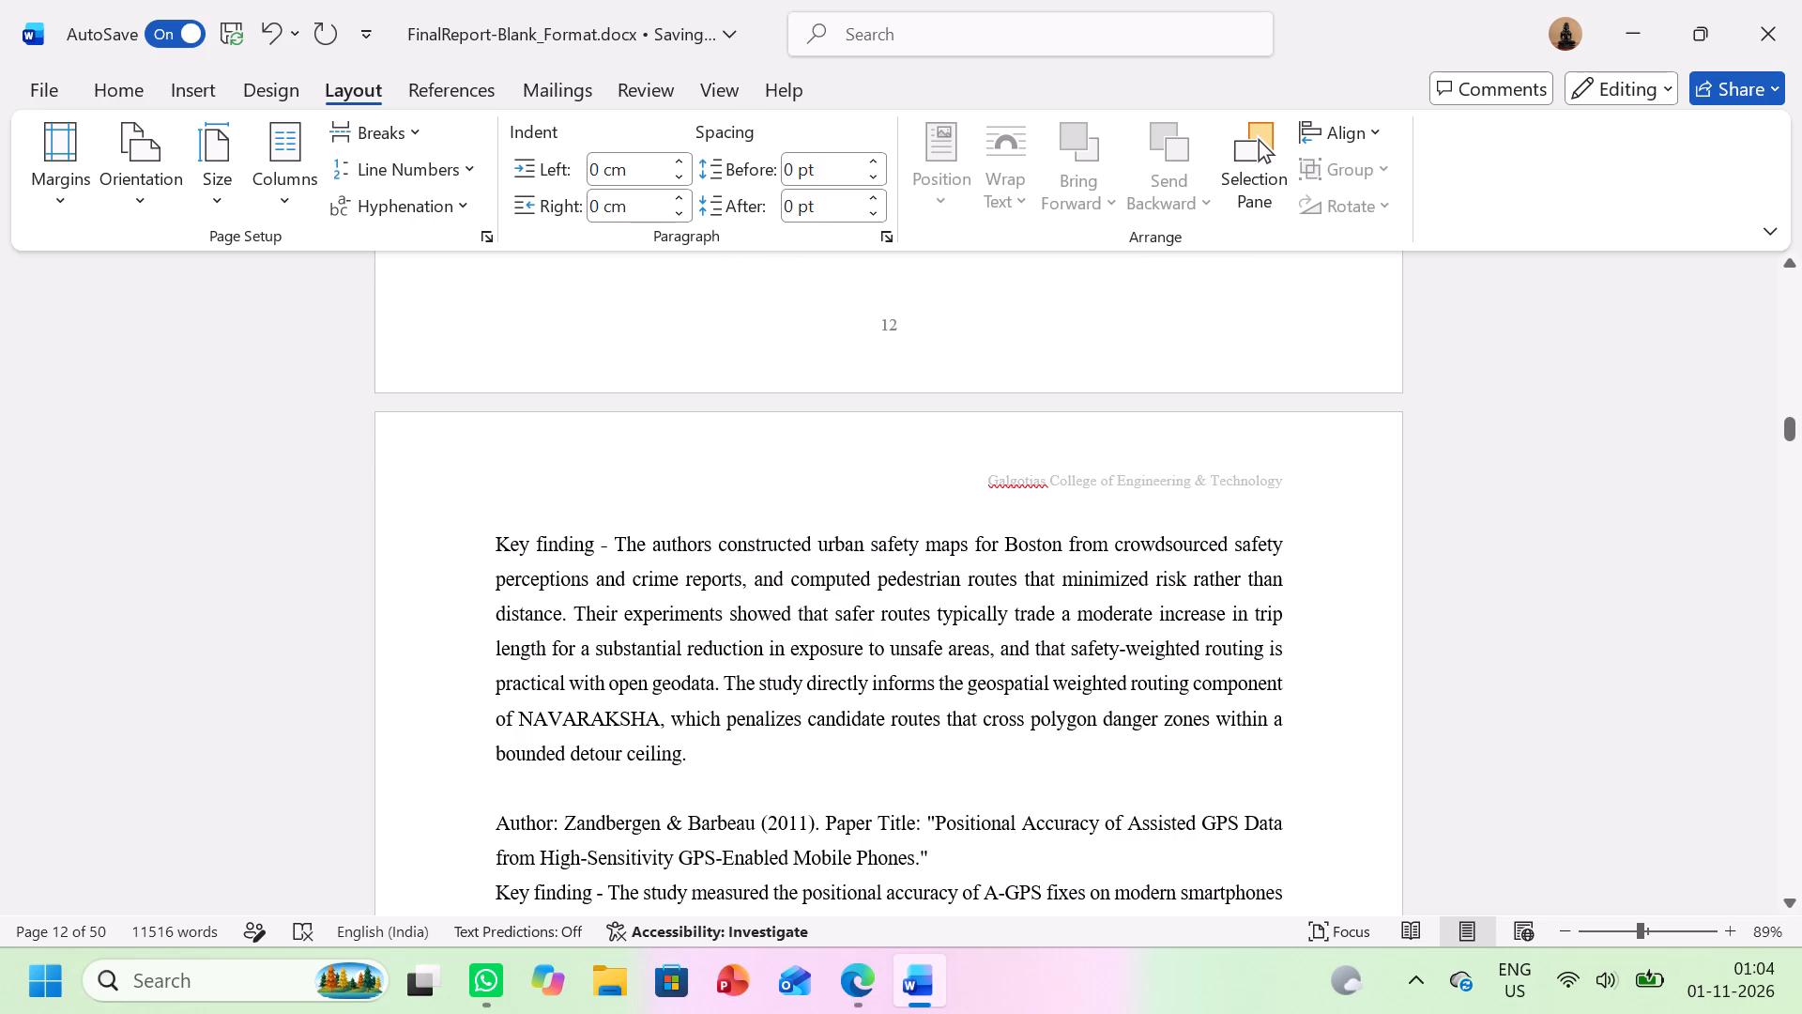
{"action": "scroll", "coordinate": [588, 537], "scroll_direction": "down", "scroll_amount": 1}
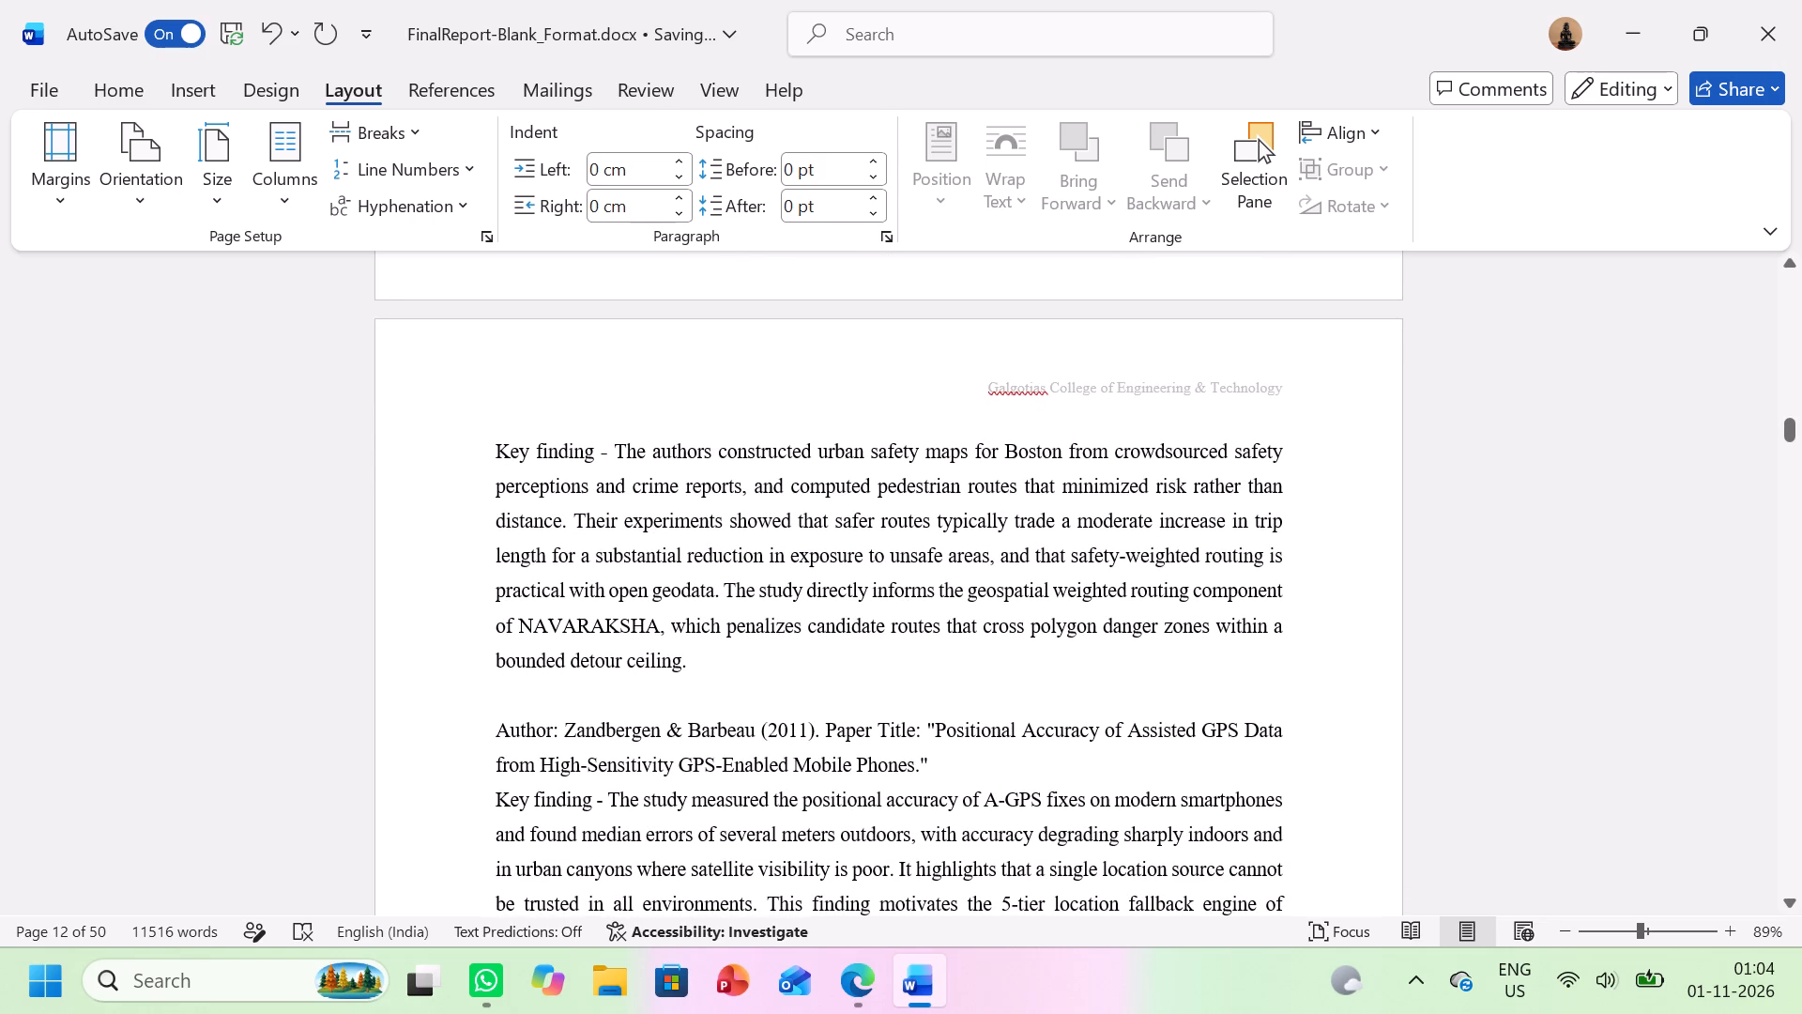
{"action": "left_click_drag", "start_coordinate": [503, 452], "coordinate": [730, 610]}
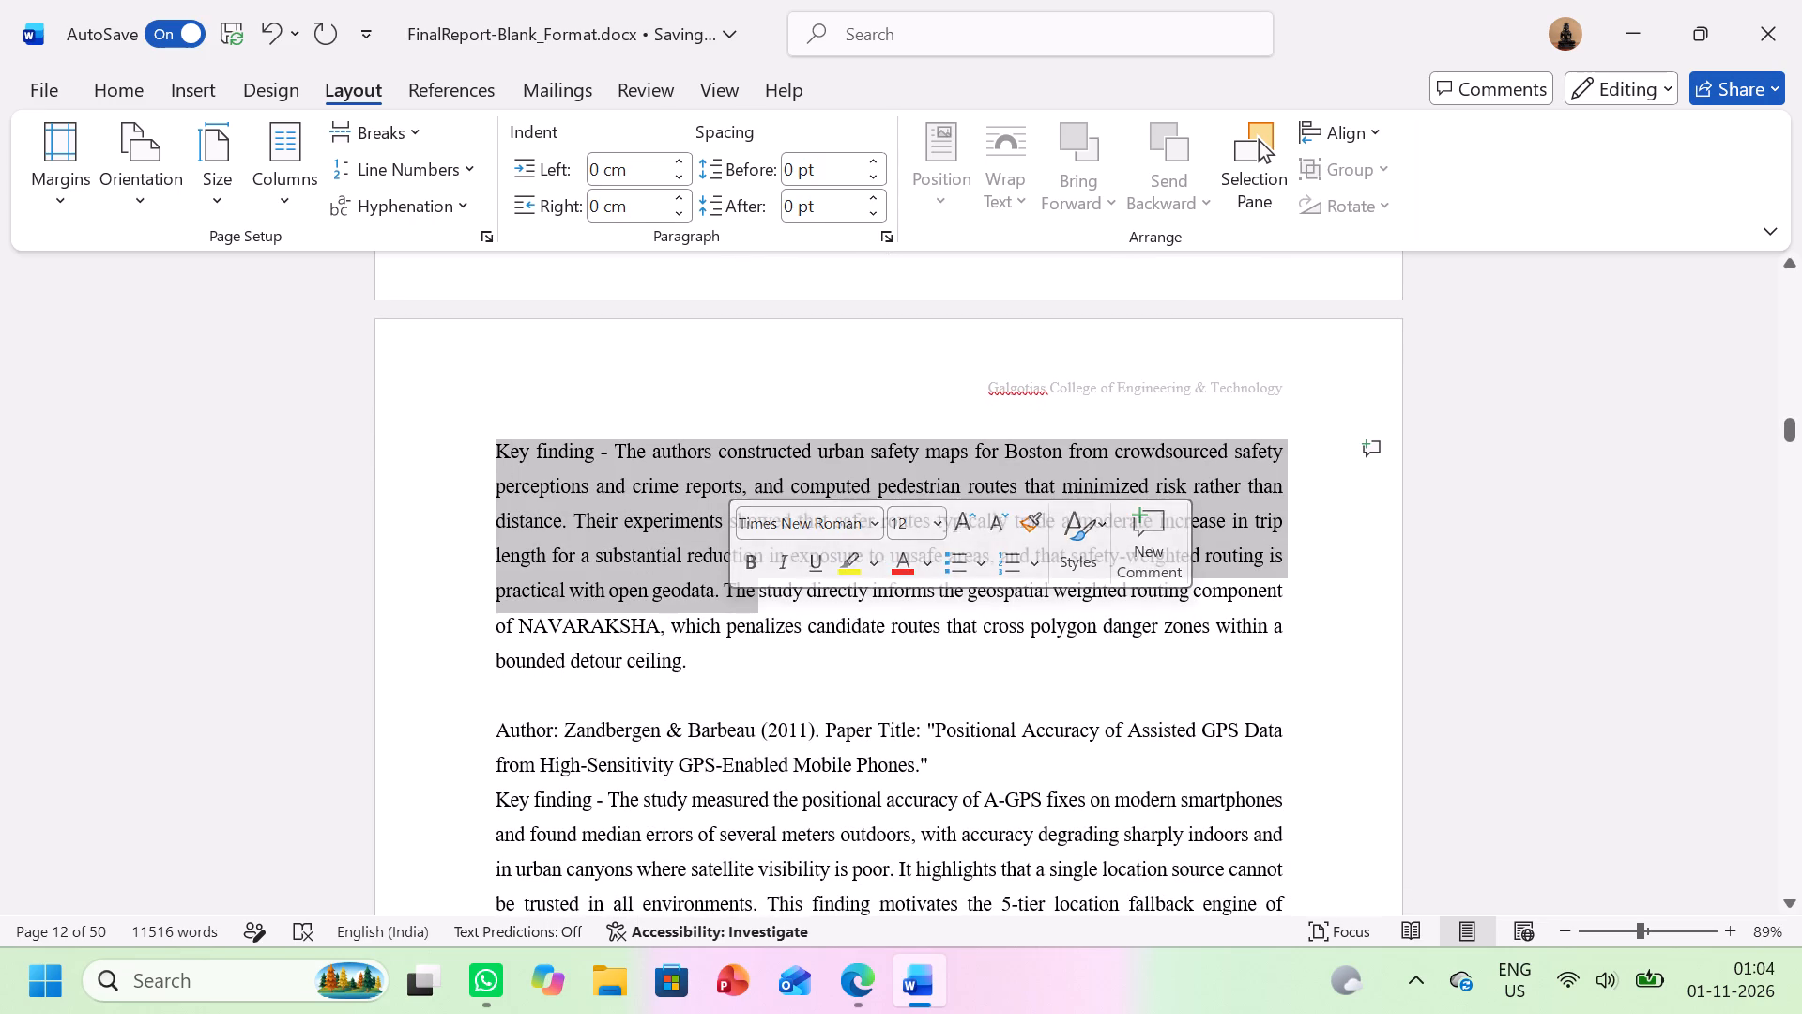
{"action": "left_click", "coordinate": [730, 636]}
{"action": "scroll", "coordinate": [730, 636], "scroll_direction": "down", "scroll_amount": 2}
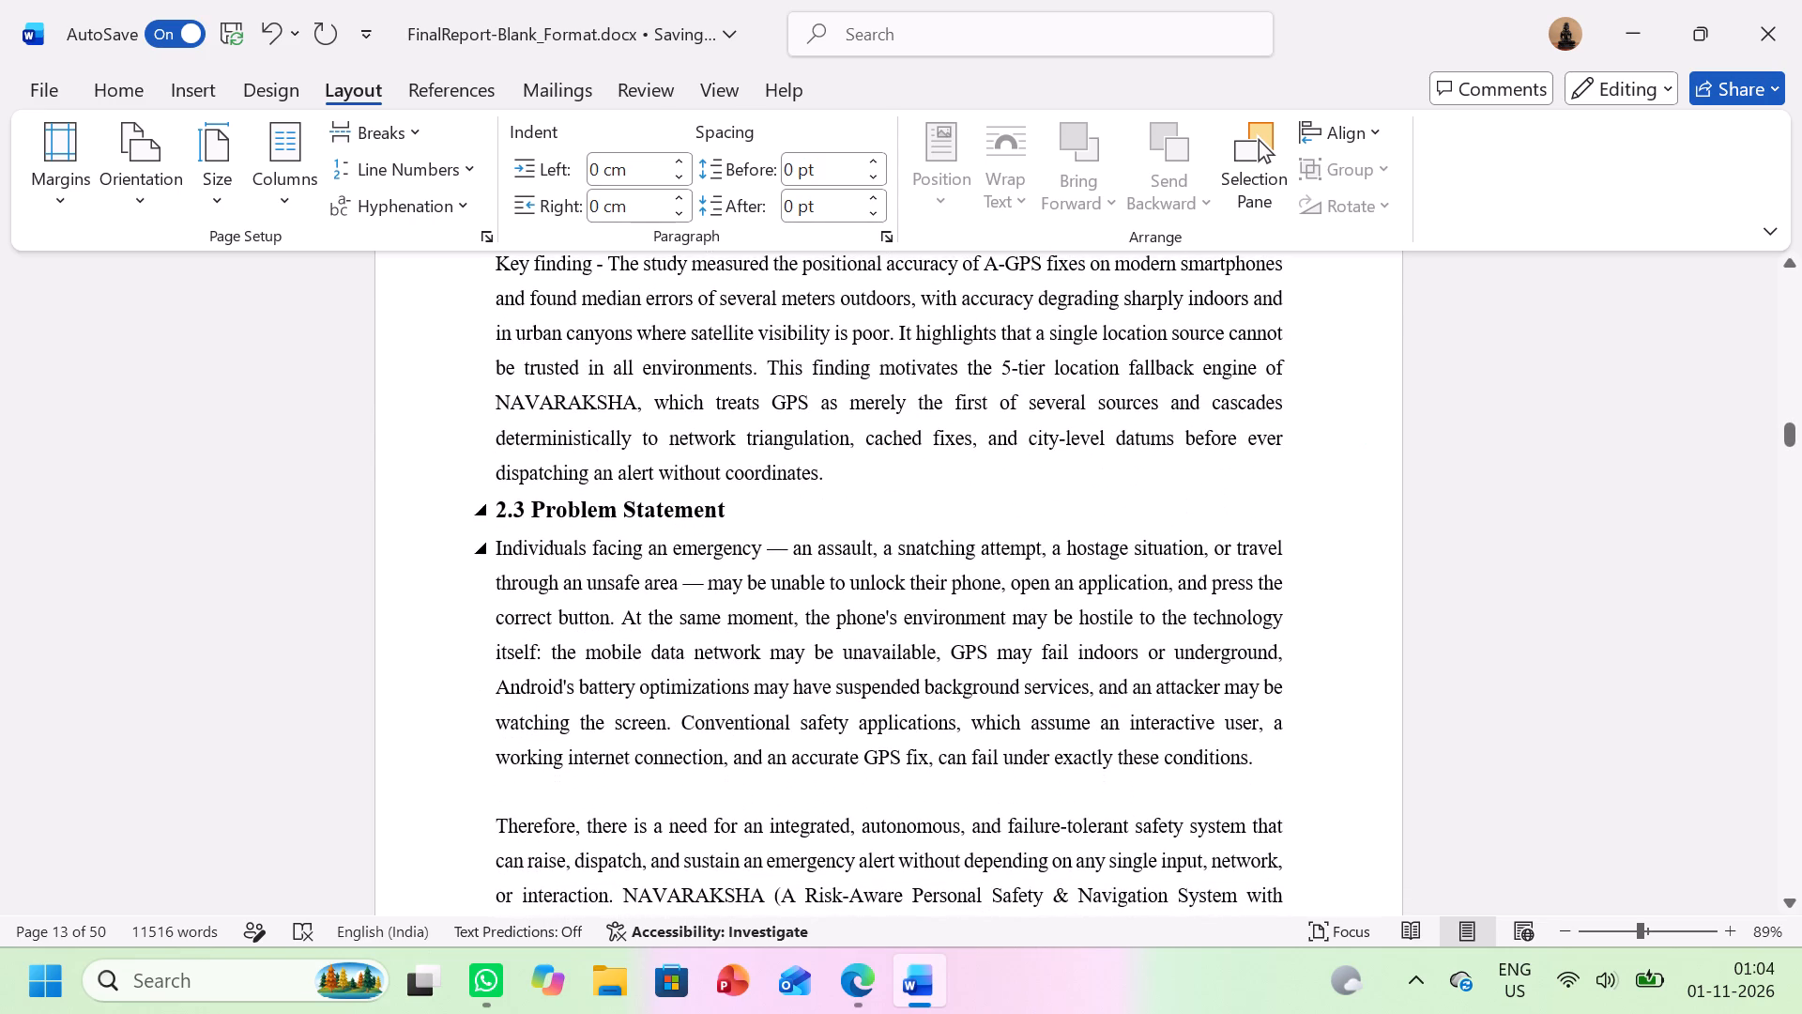
{"action": "left_click", "coordinate": [844, 468]}
{"action": "key", "text": "Return"}
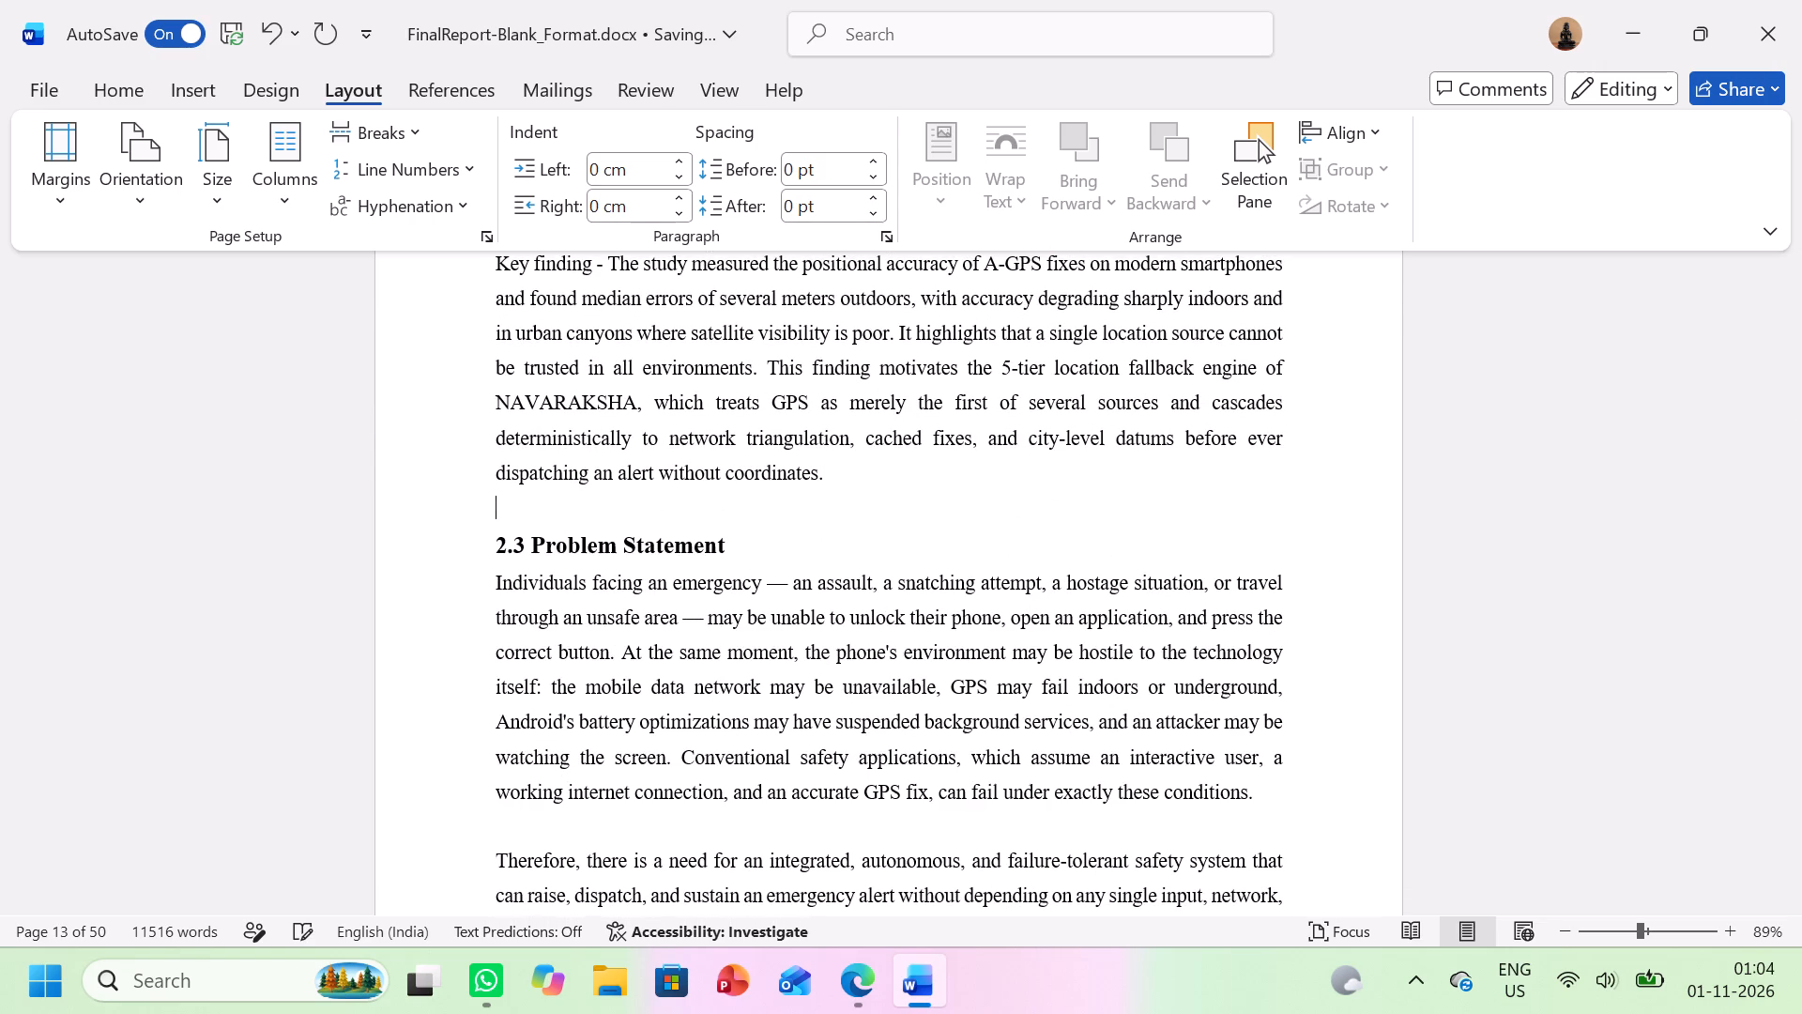
Set the font size of the "2.3.1 Statement" heading and the blank line above it to 12.
{"action": "scroll", "coordinate": [844, 468], "scroll_direction": "down", "scroll_amount": 2}
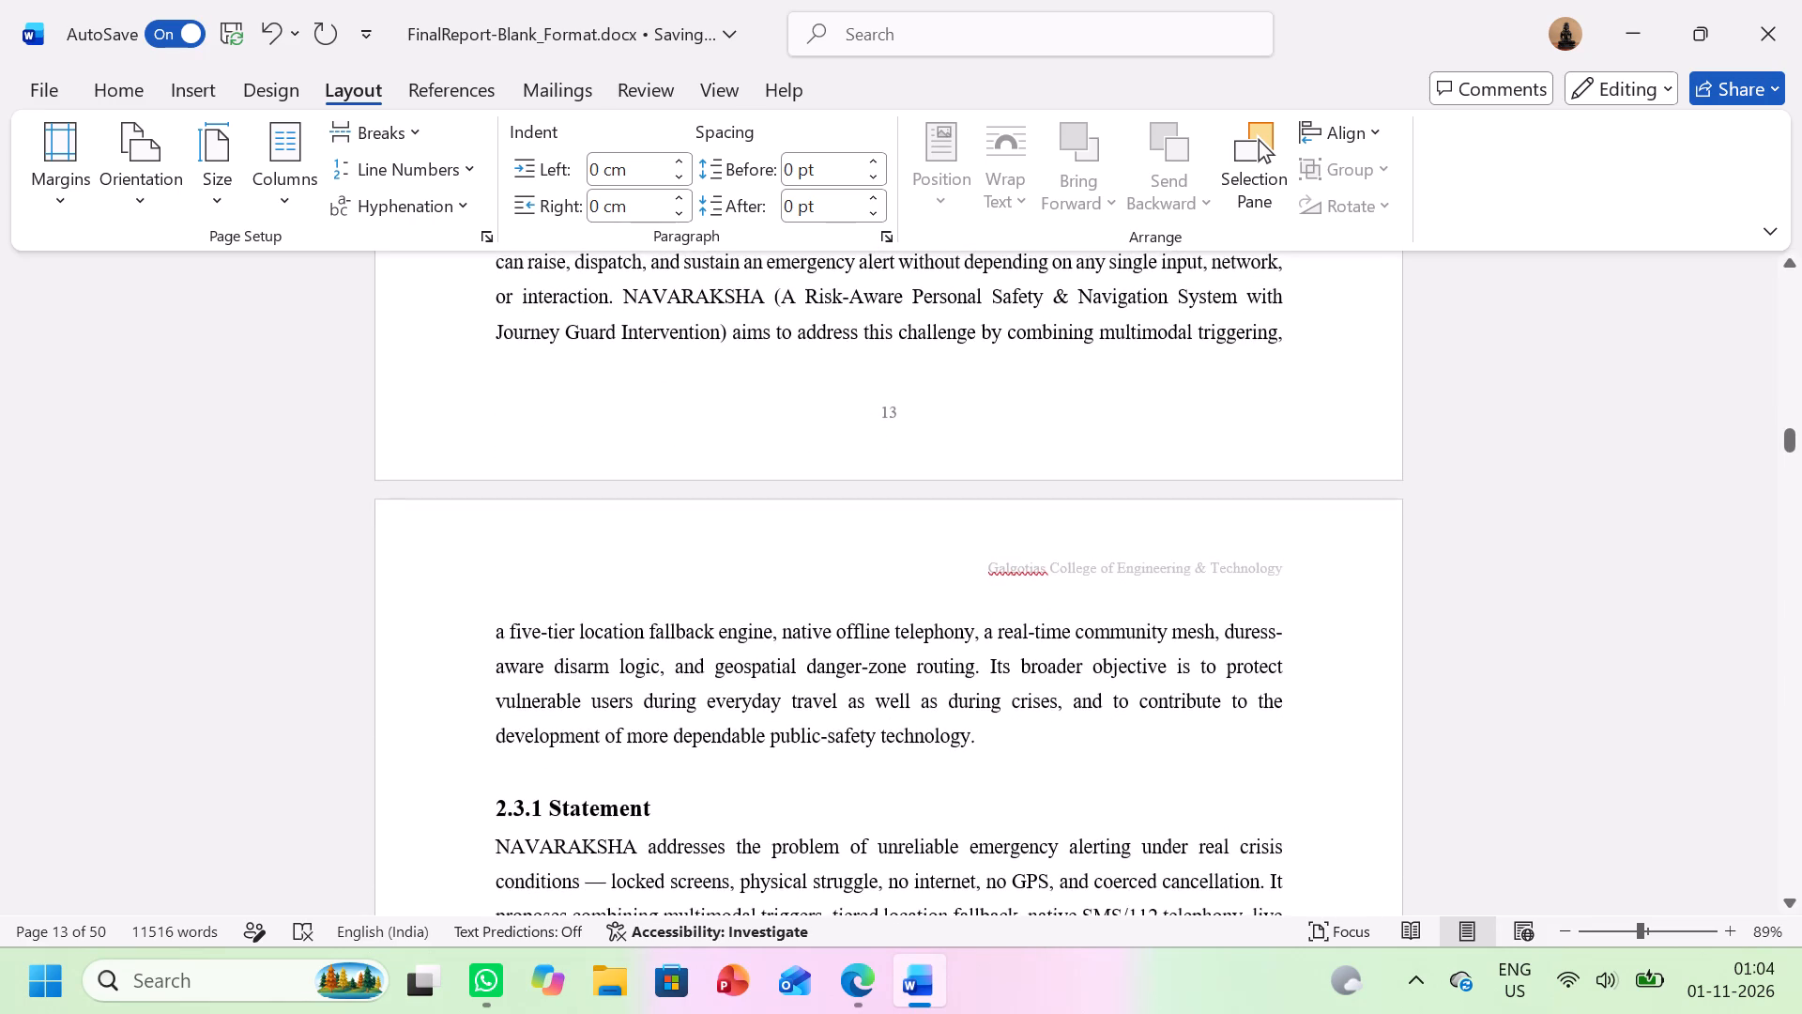
{"action": "scroll", "coordinate": [844, 468], "scroll_direction": "down", "scroll_amount": 1}
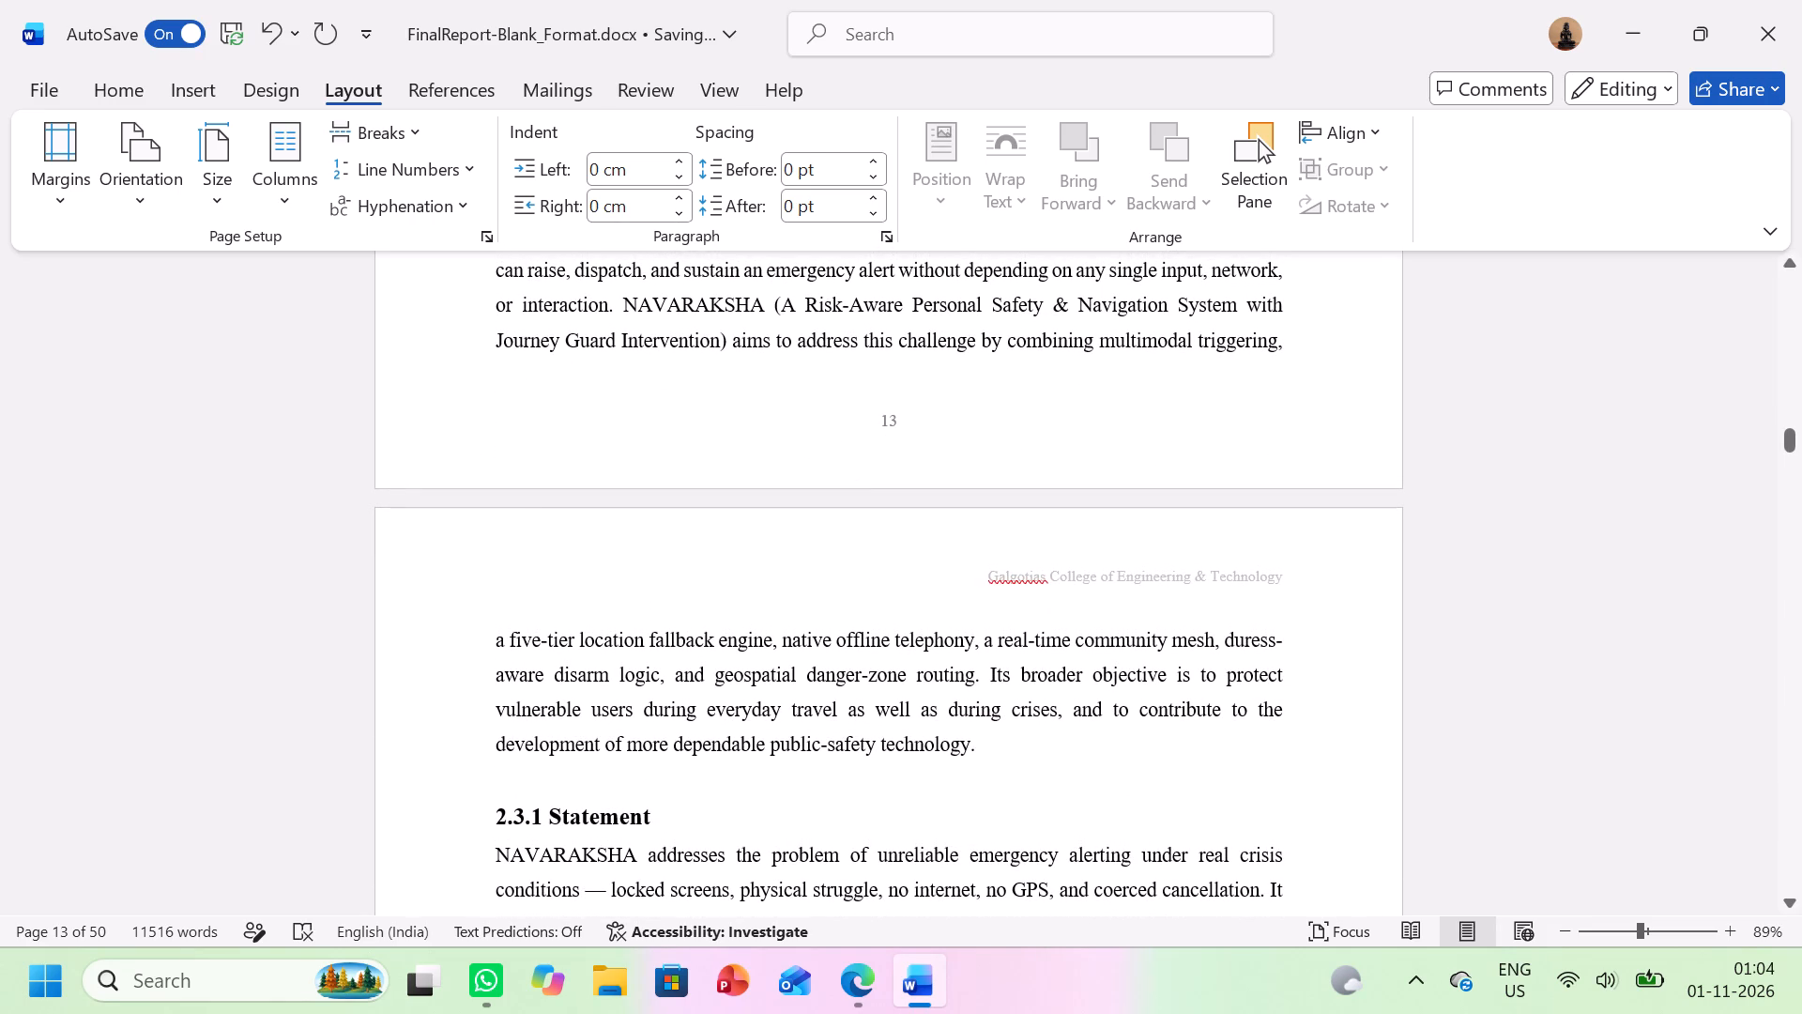
{"action": "scroll", "coordinate": [903, 396], "scroll_direction": "down", "scroll_amount": 1}
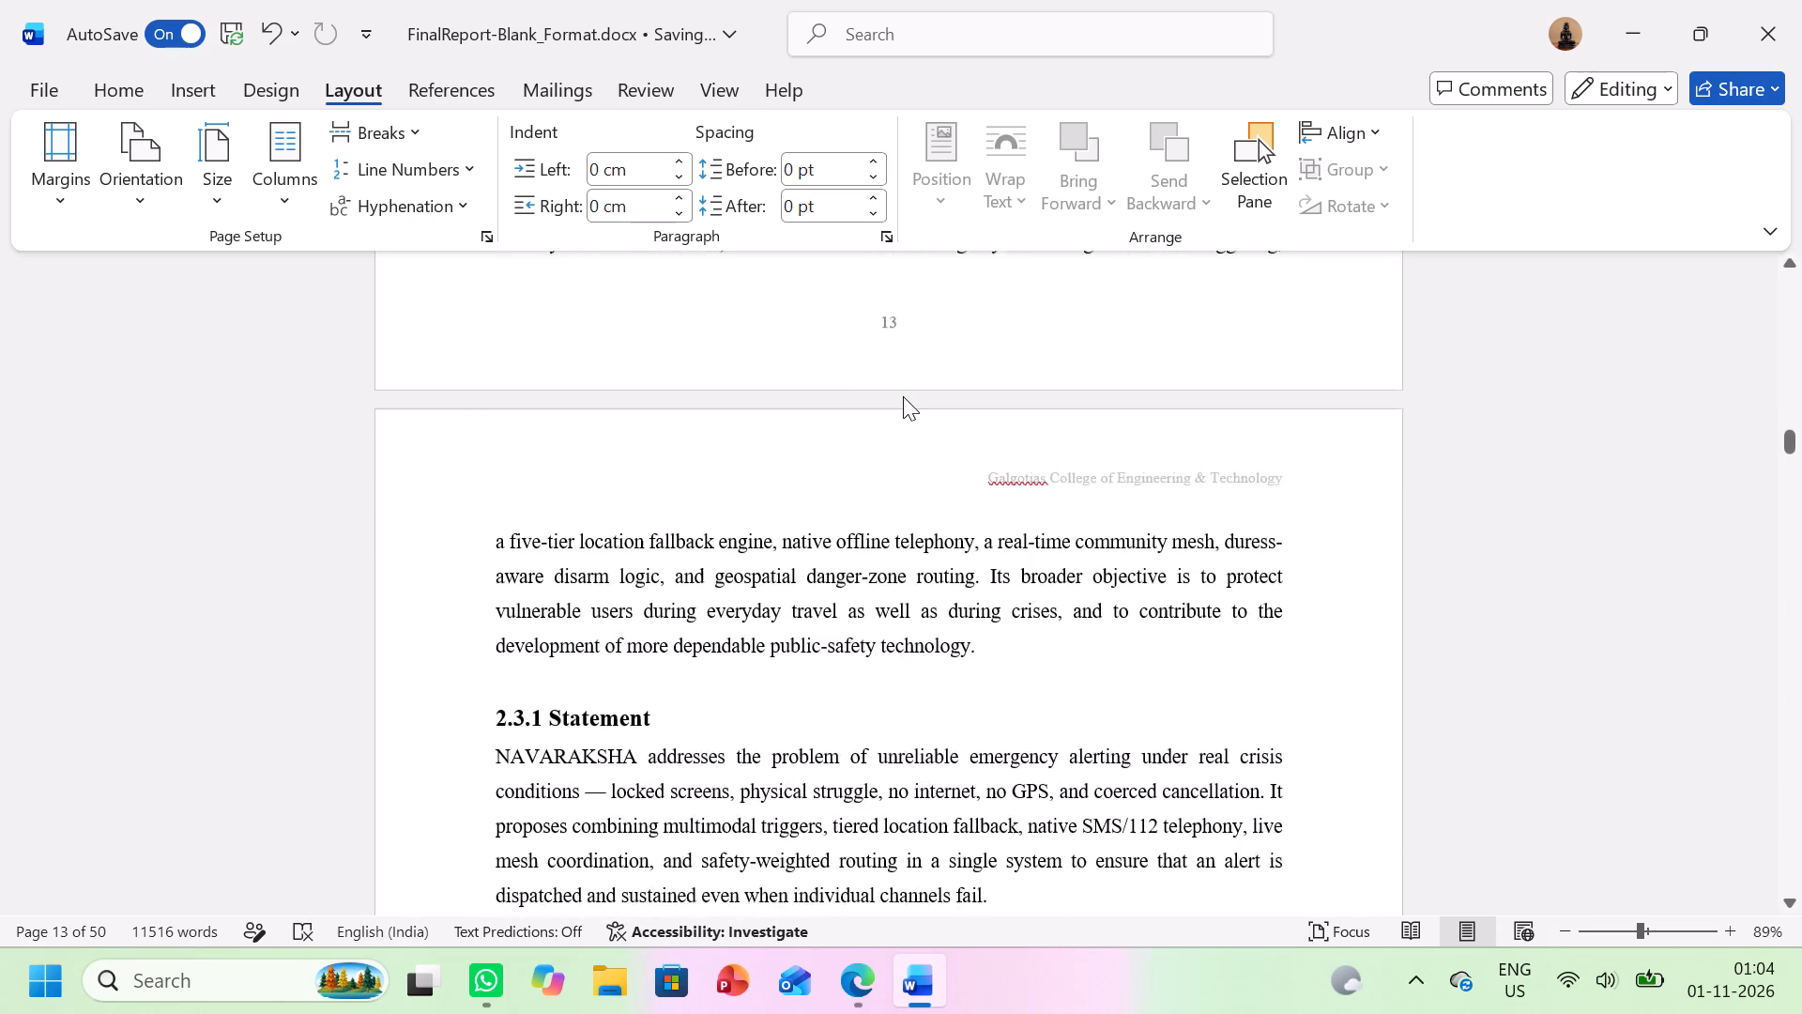
{"action": "scroll", "coordinate": [903, 396], "scroll_direction": "down", "scroll_amount": 3}
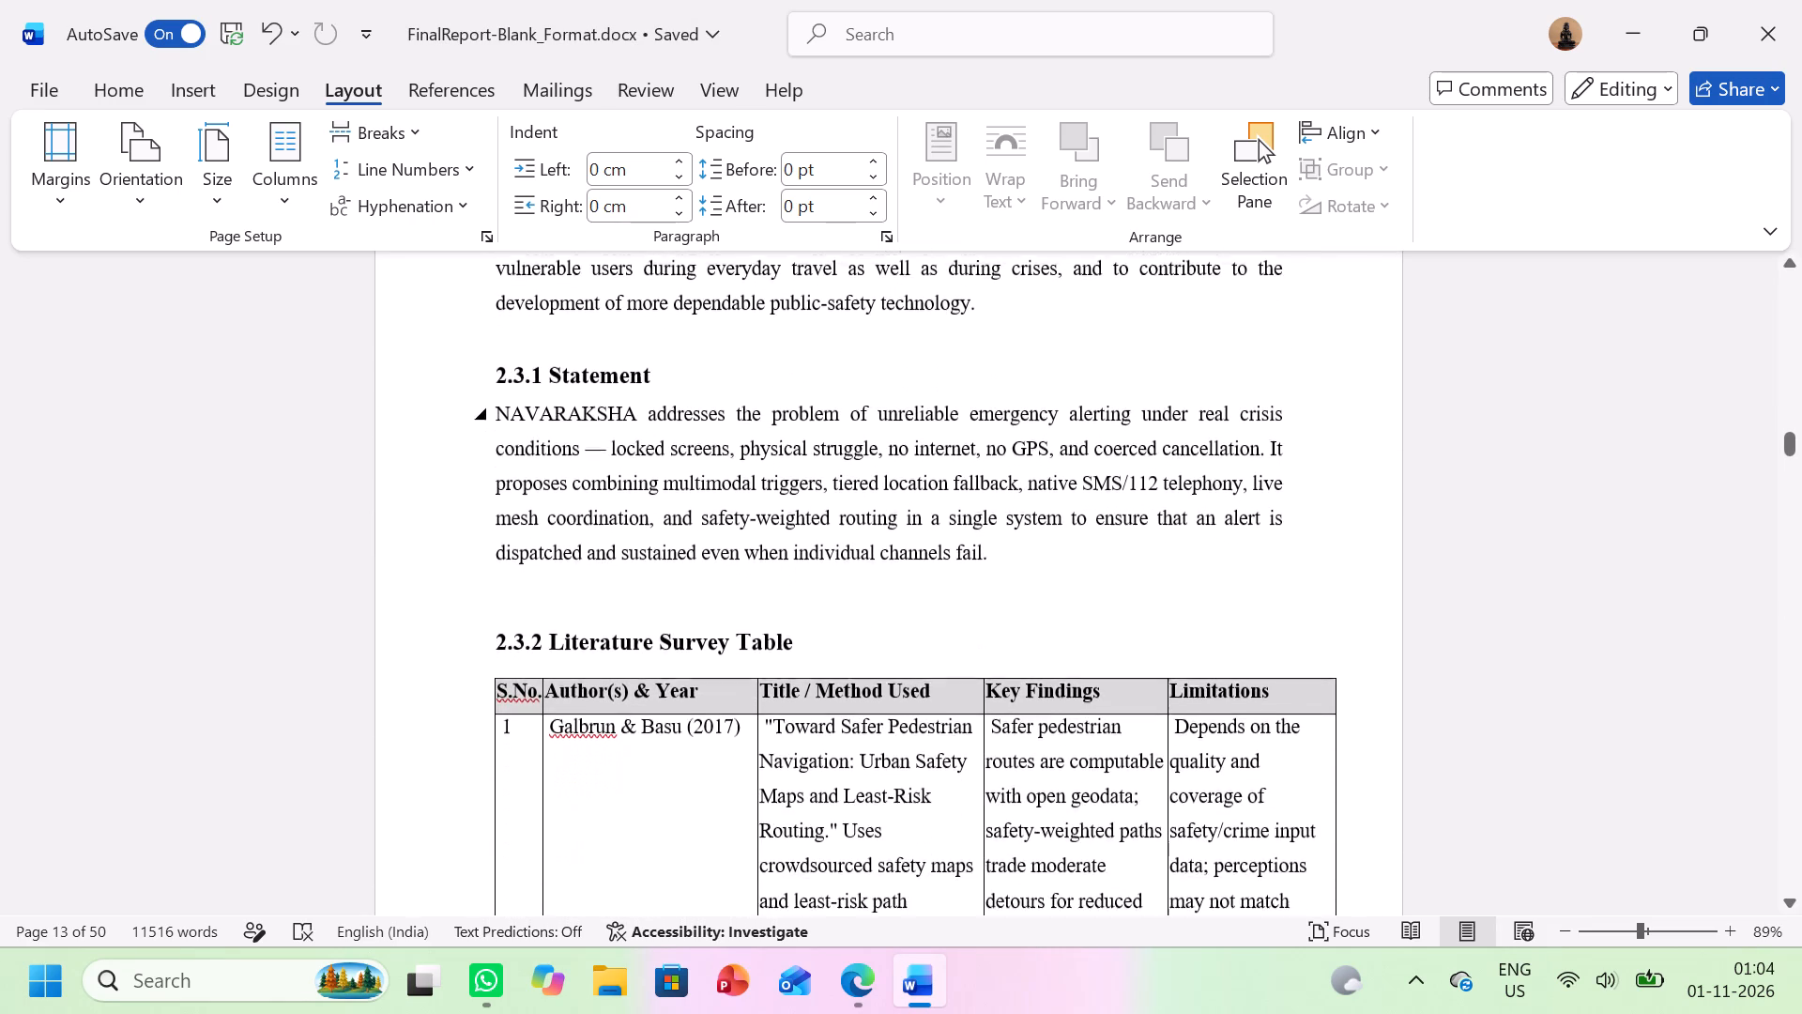
{"action": "scroll", "coordinate": [903, 396], "scroll_direction": "down", "scroll_amount": 1}
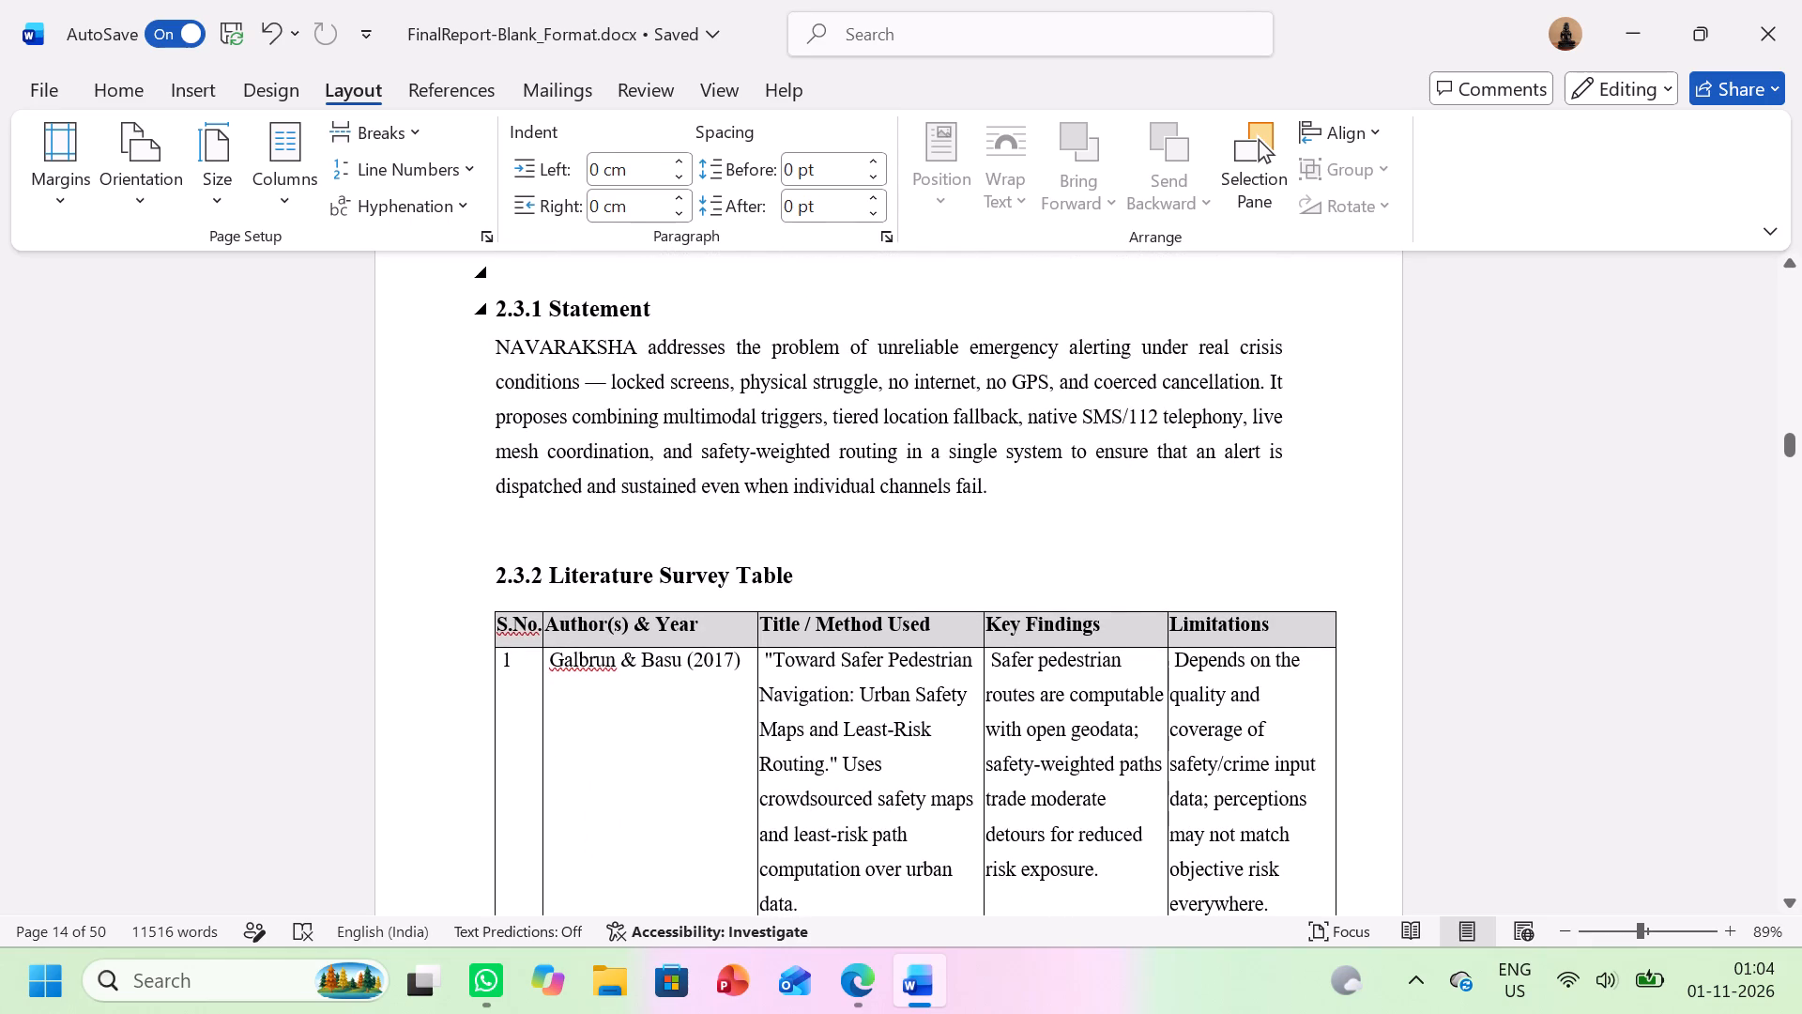
{"action": "left_click_drag", "start_coordinate": [502, 292], "coordinate": [679, 303]}
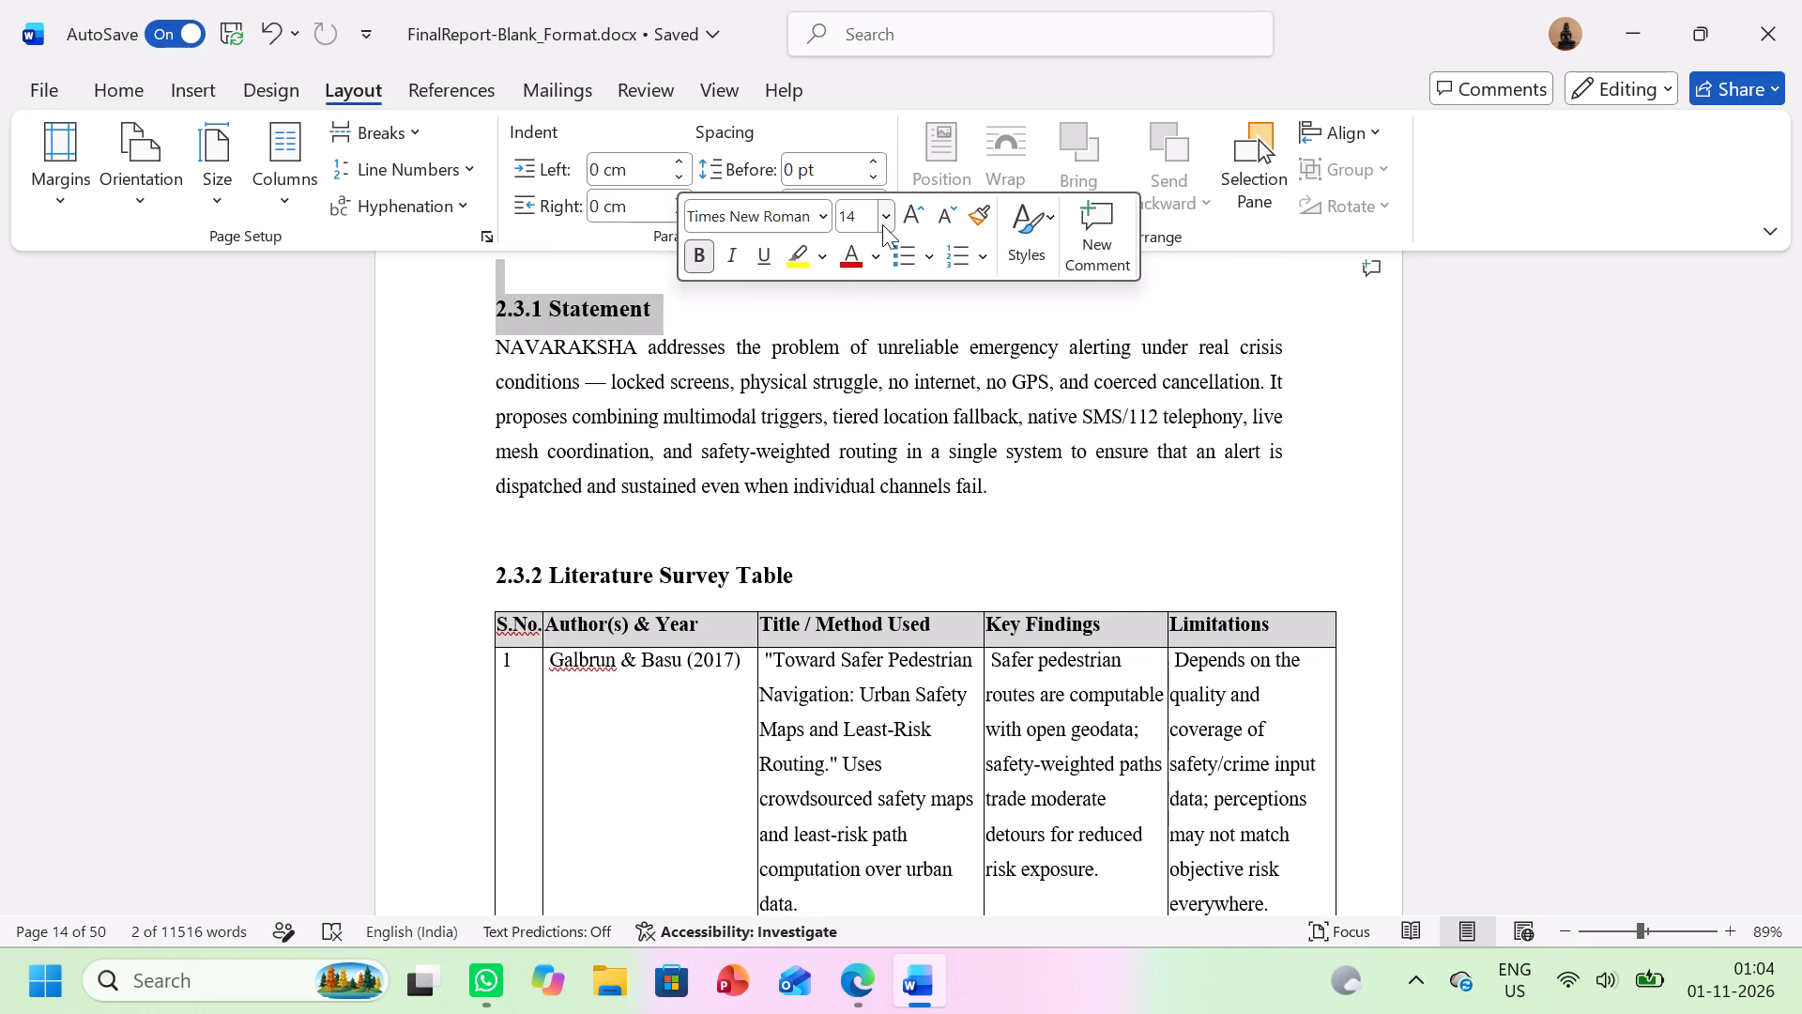
{"action": "left_click", "coordinate": [883, 223]}
{"action": "left_click", "coordinate": [839, 400]}
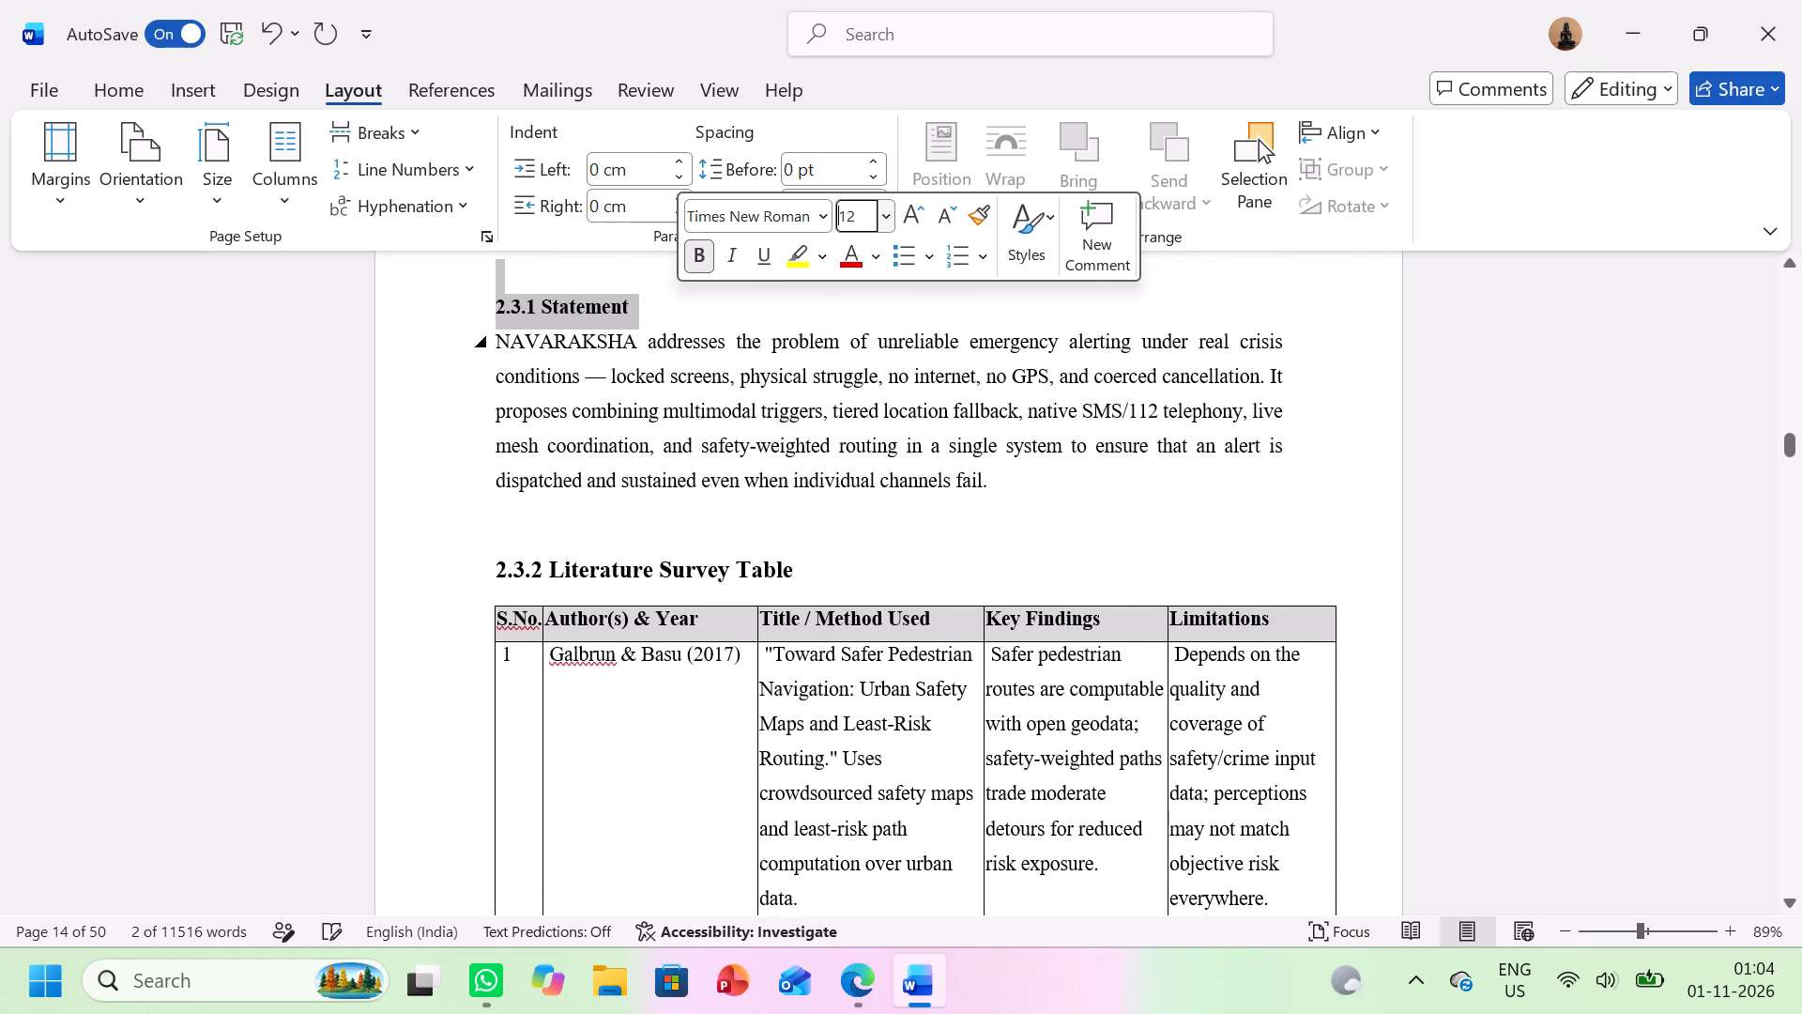
{"action": "left_click", "coordinate": [778, 533]}
Check the formatting of the "2.3 Problem Statement" and "2.3.2 Literature Survey Table" headings against the "2.3.1 Statement" heading.
{"action": "scroll", "coordinate": [778, 533], "scroll_direction": "up", "scroll_amount": 1}
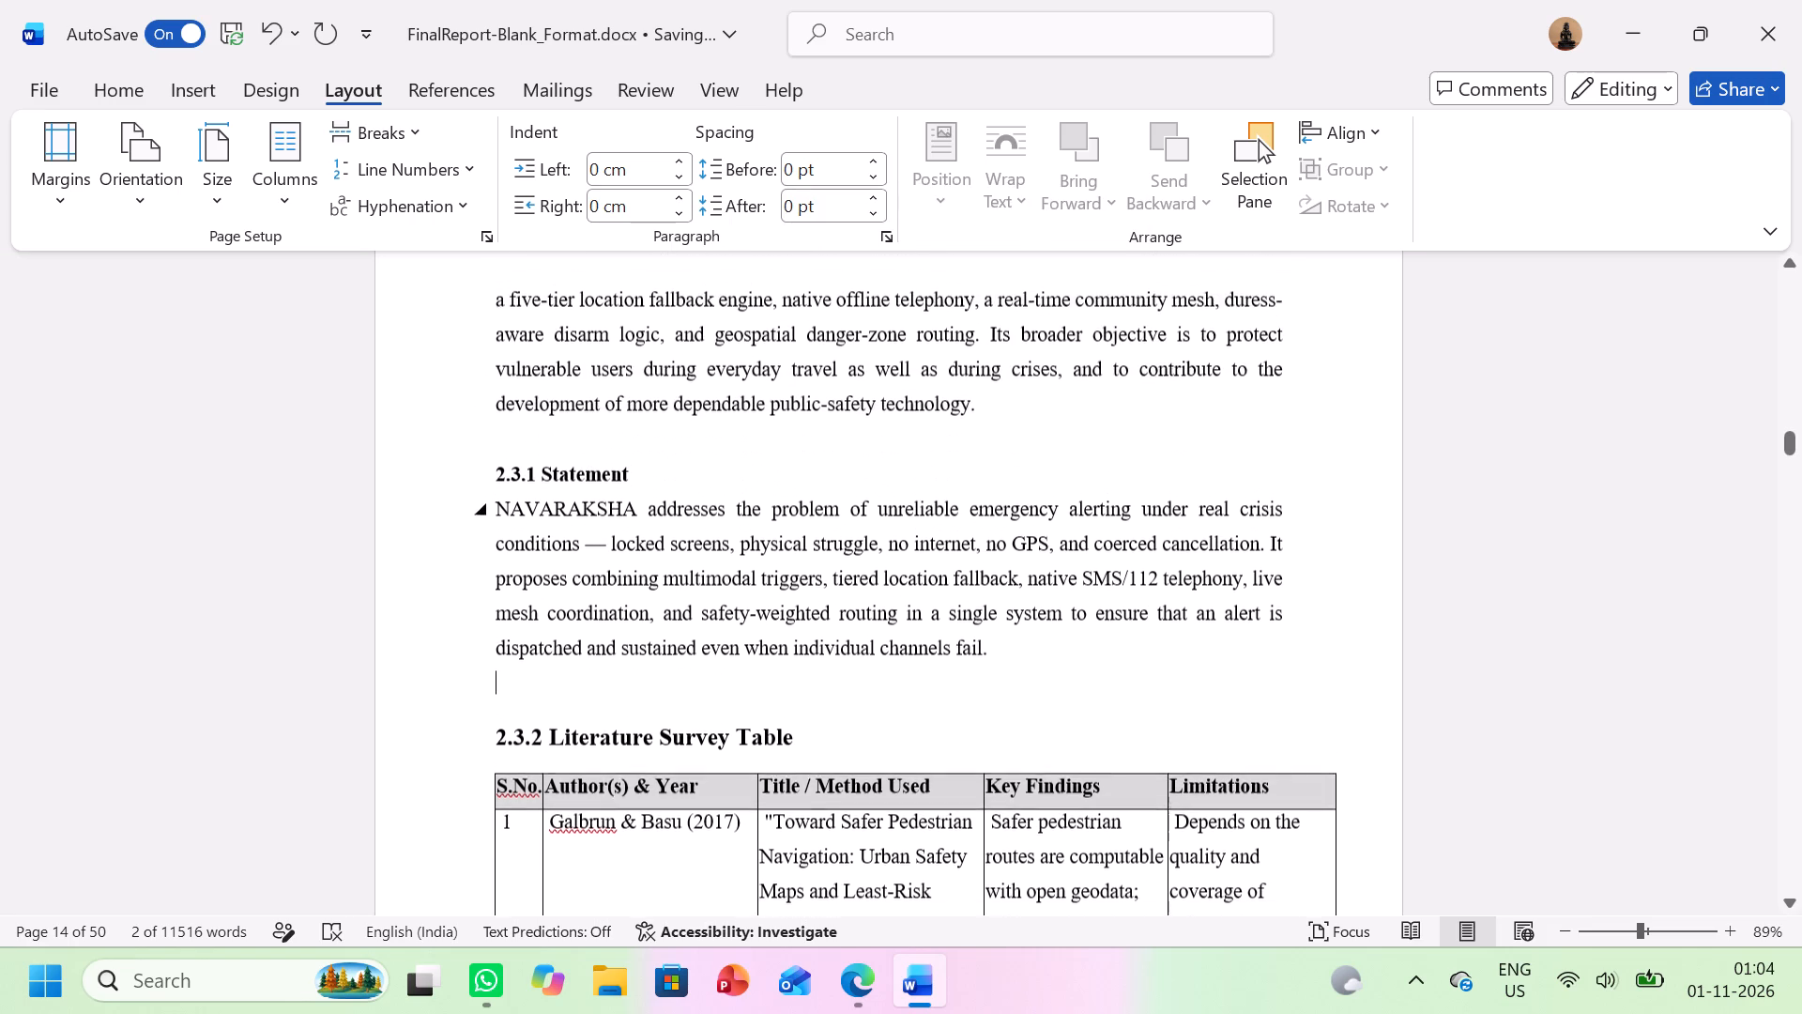
{"action": "scroll", "coordinate": [778, 533], "scroll_direction": "up", "scroll_amount": 5}
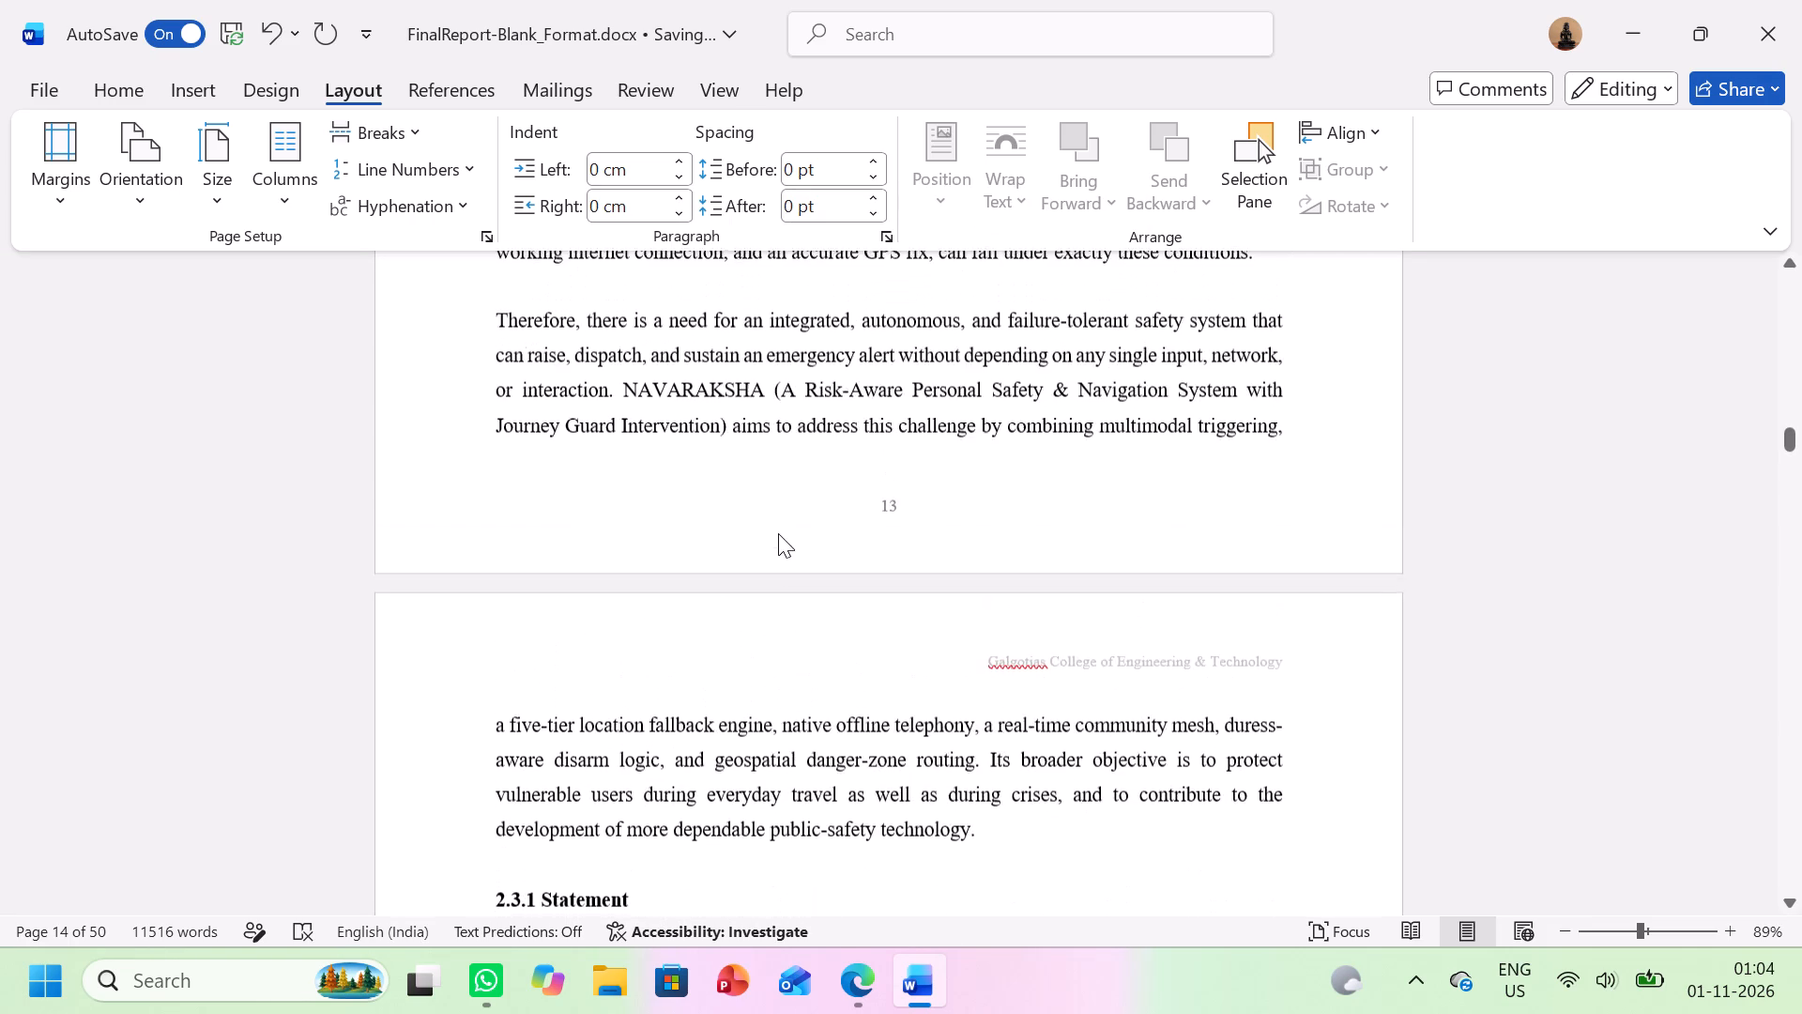
{"action": "scroll", "coordinate": [778, 533], "scroll_direction": "up", "scroll_amount": 2}
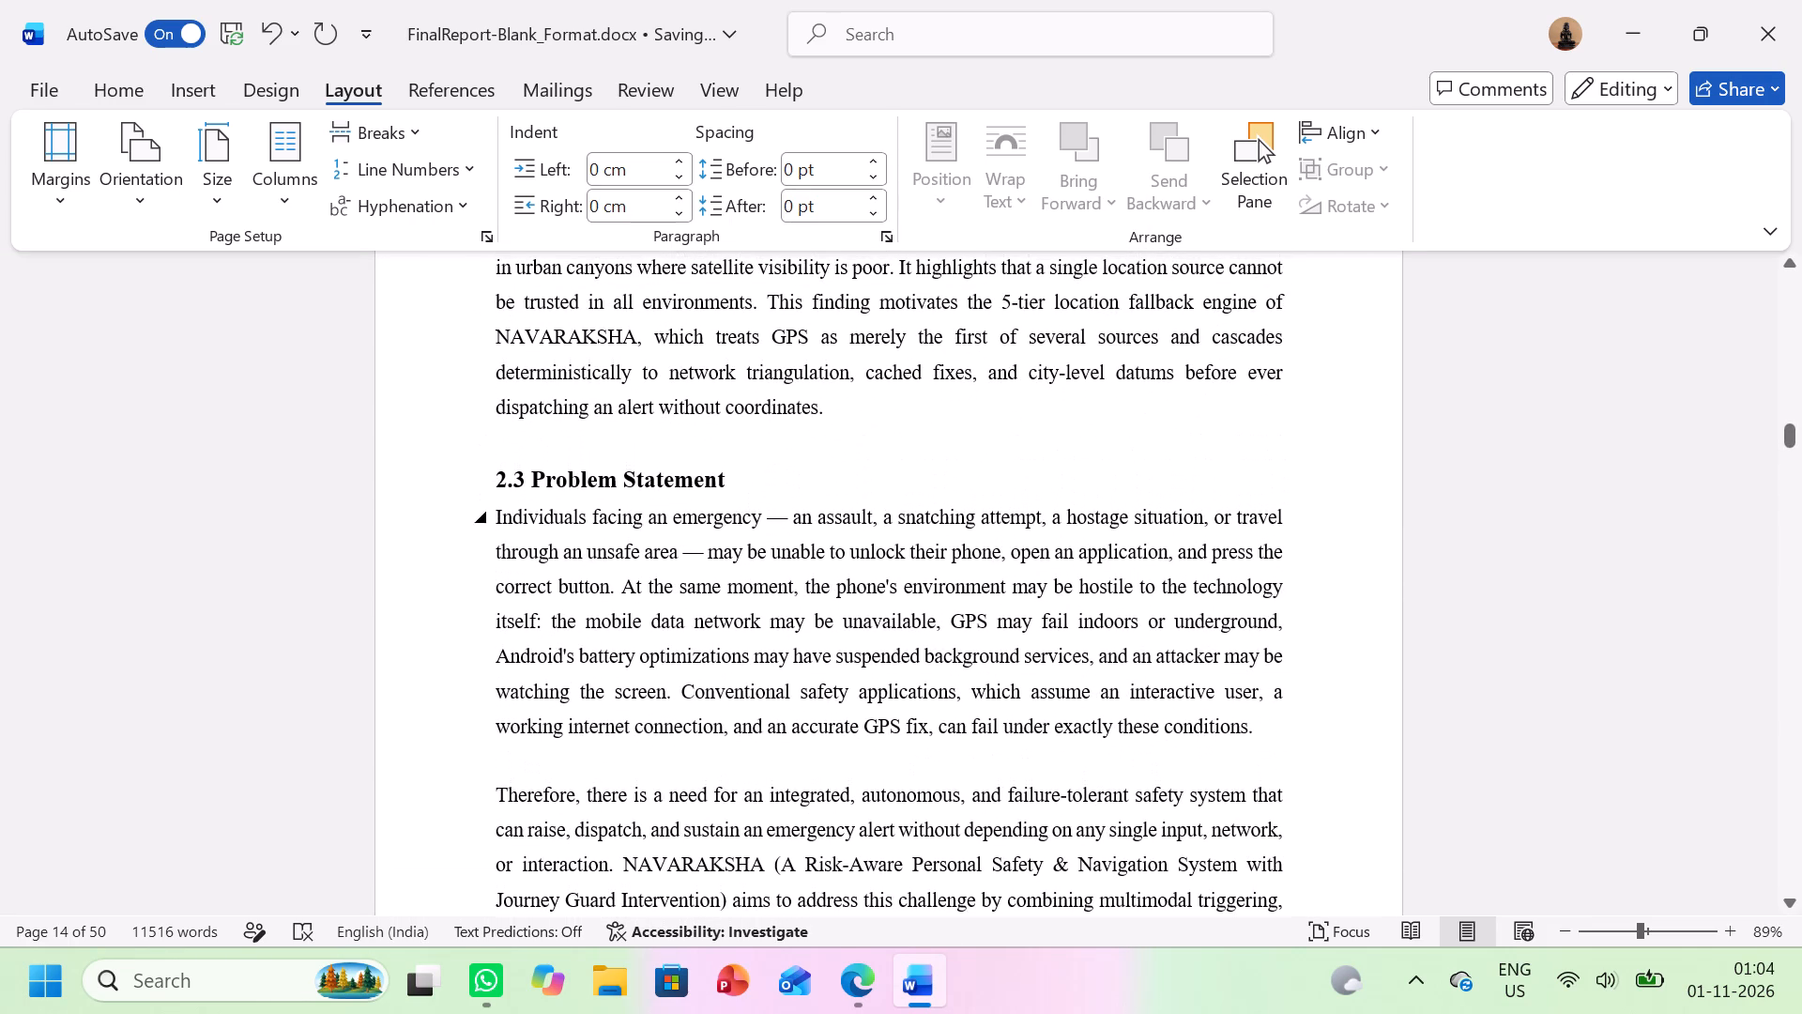
{"action": "scroll", "coordinate": [626, 480], "scroll_direction": "down", "scroll_amount": 3}
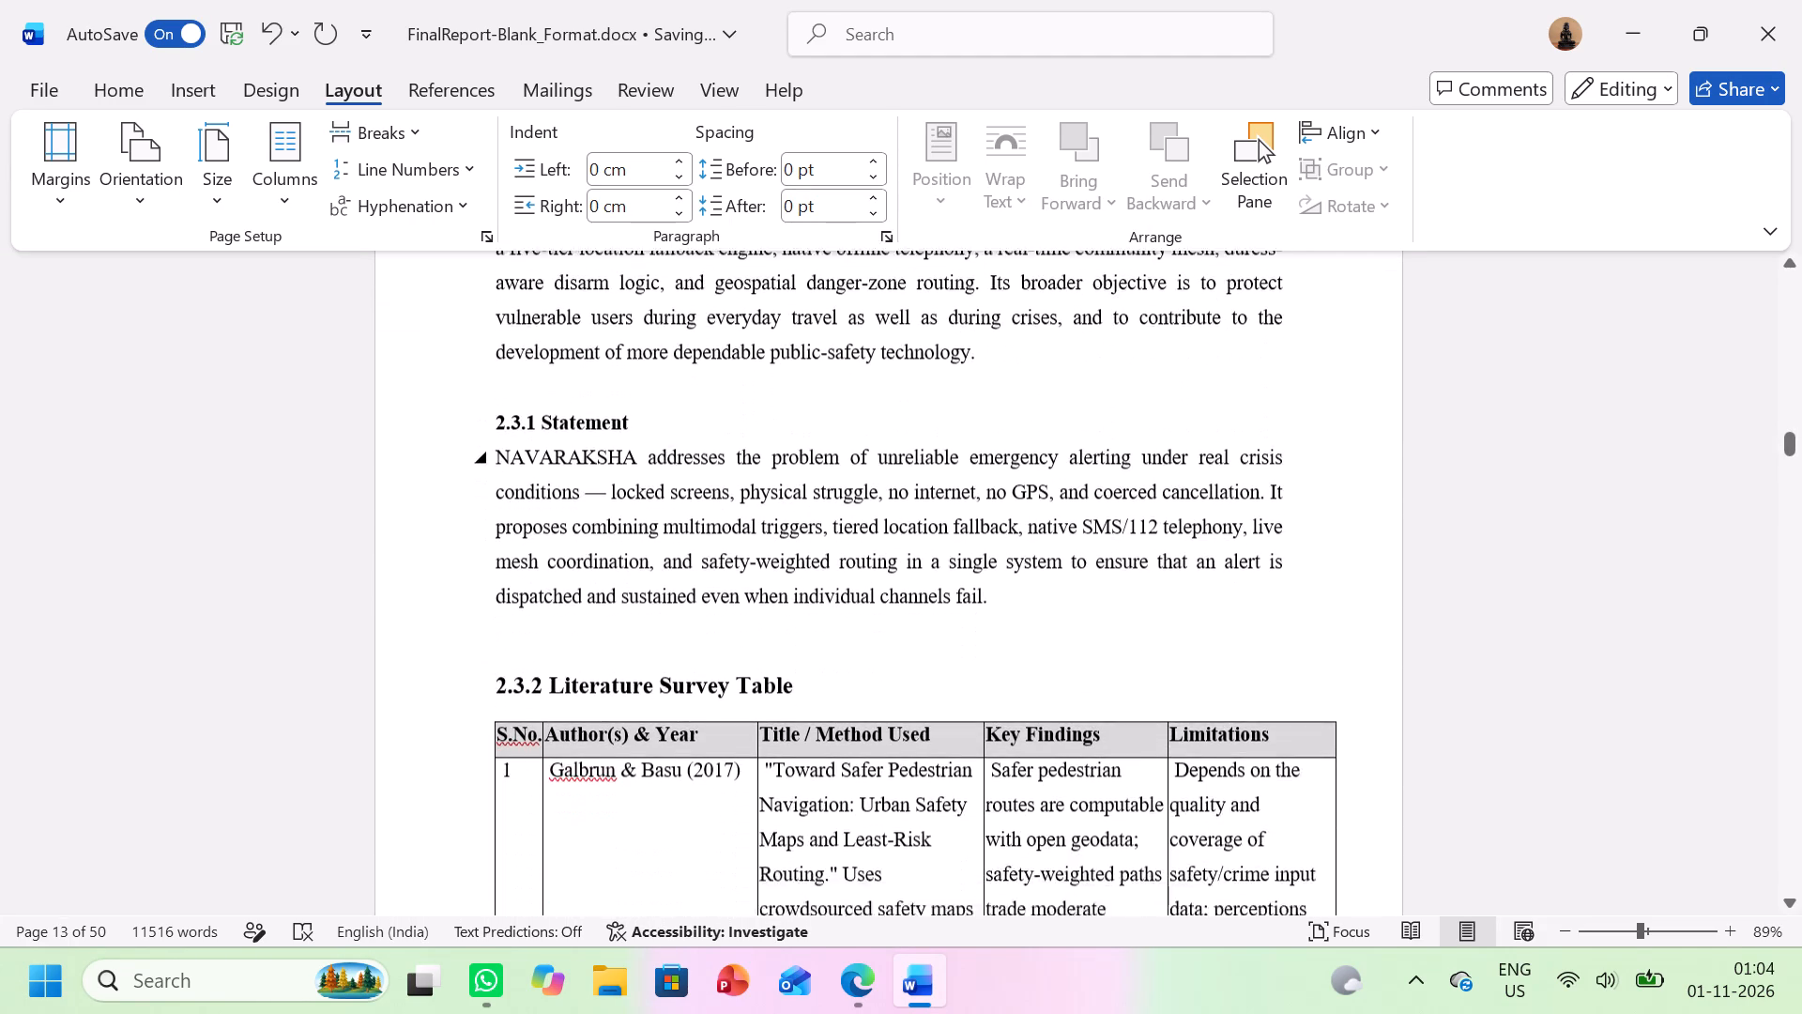
{"action": "scroll", "coordinate": [626, 480], "scroll_direction": "down", "scroll_amount": 2}
{"action": "left_click_drag", "start_coordinate": [496, 559], "coordinate": [810, 564]}
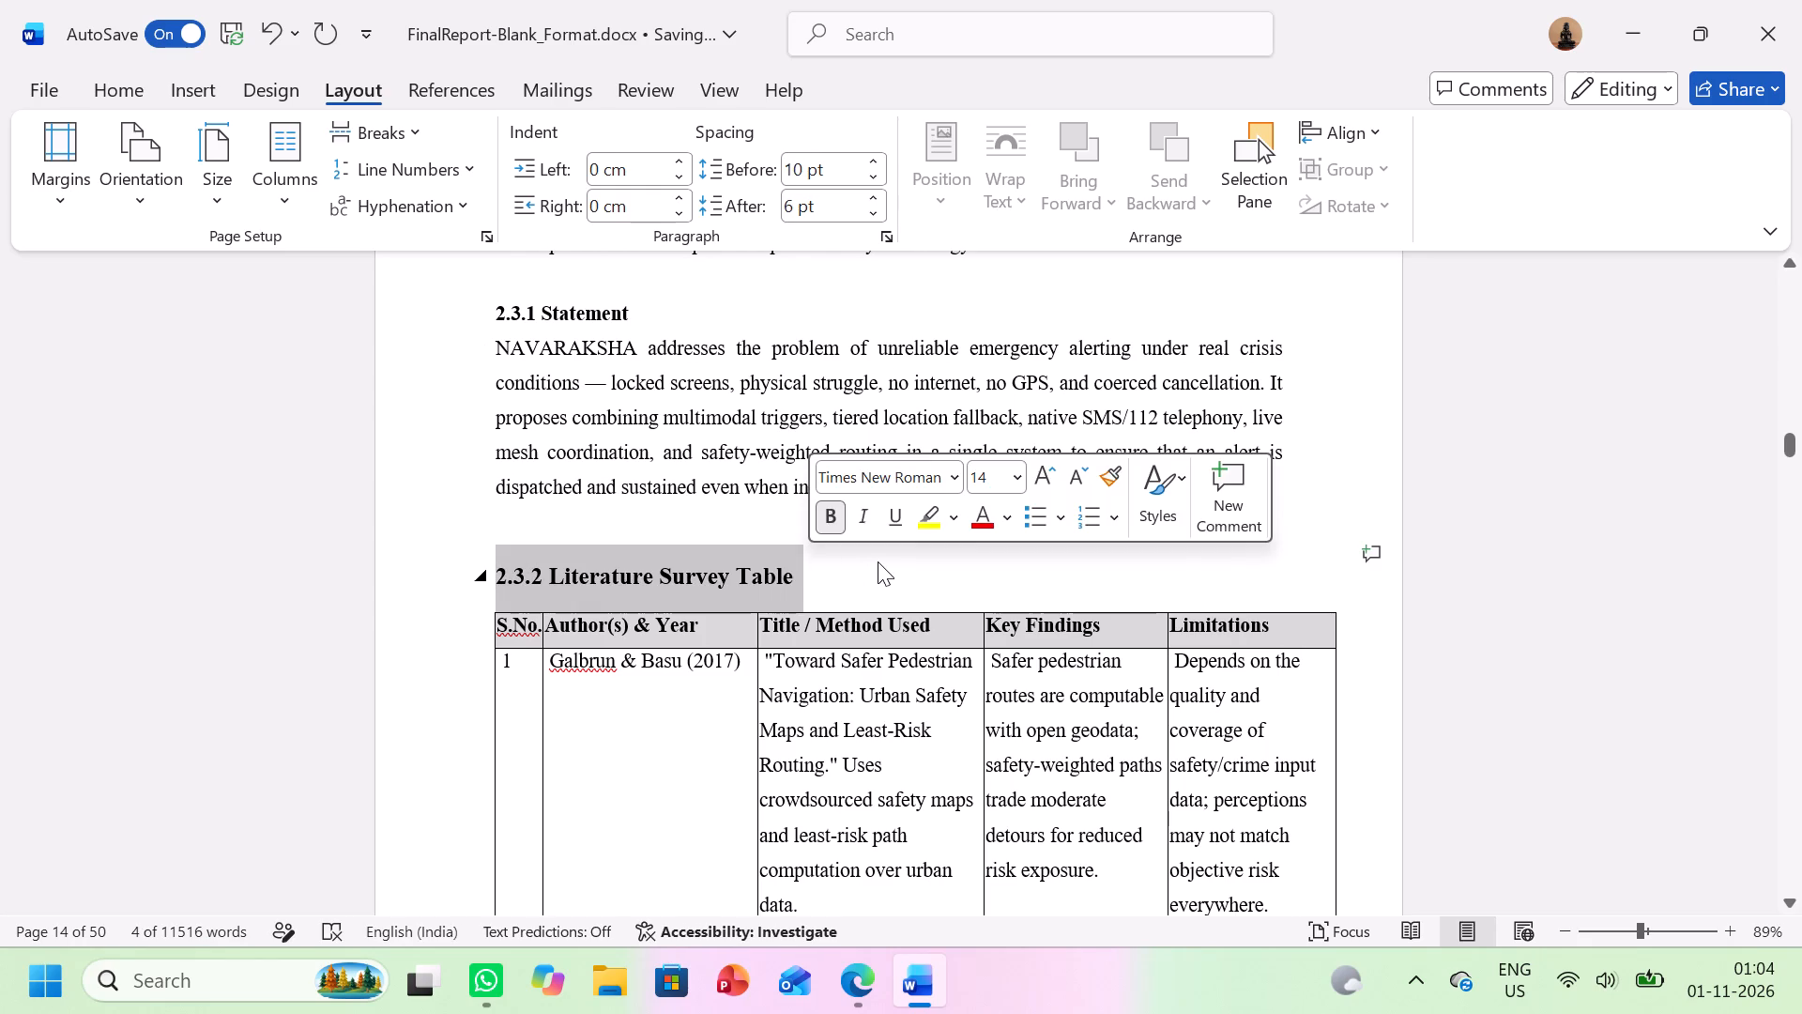
{"action": "left_click", "coordinate": [885, 563]}
Review the spelling suggestions for "S.No." and "Galbrun" in the literature survey table without applying any.
{"action": "scroll", "coordinate": [885, 563], "scroll_direction": "down", "scroll_amount": 1}
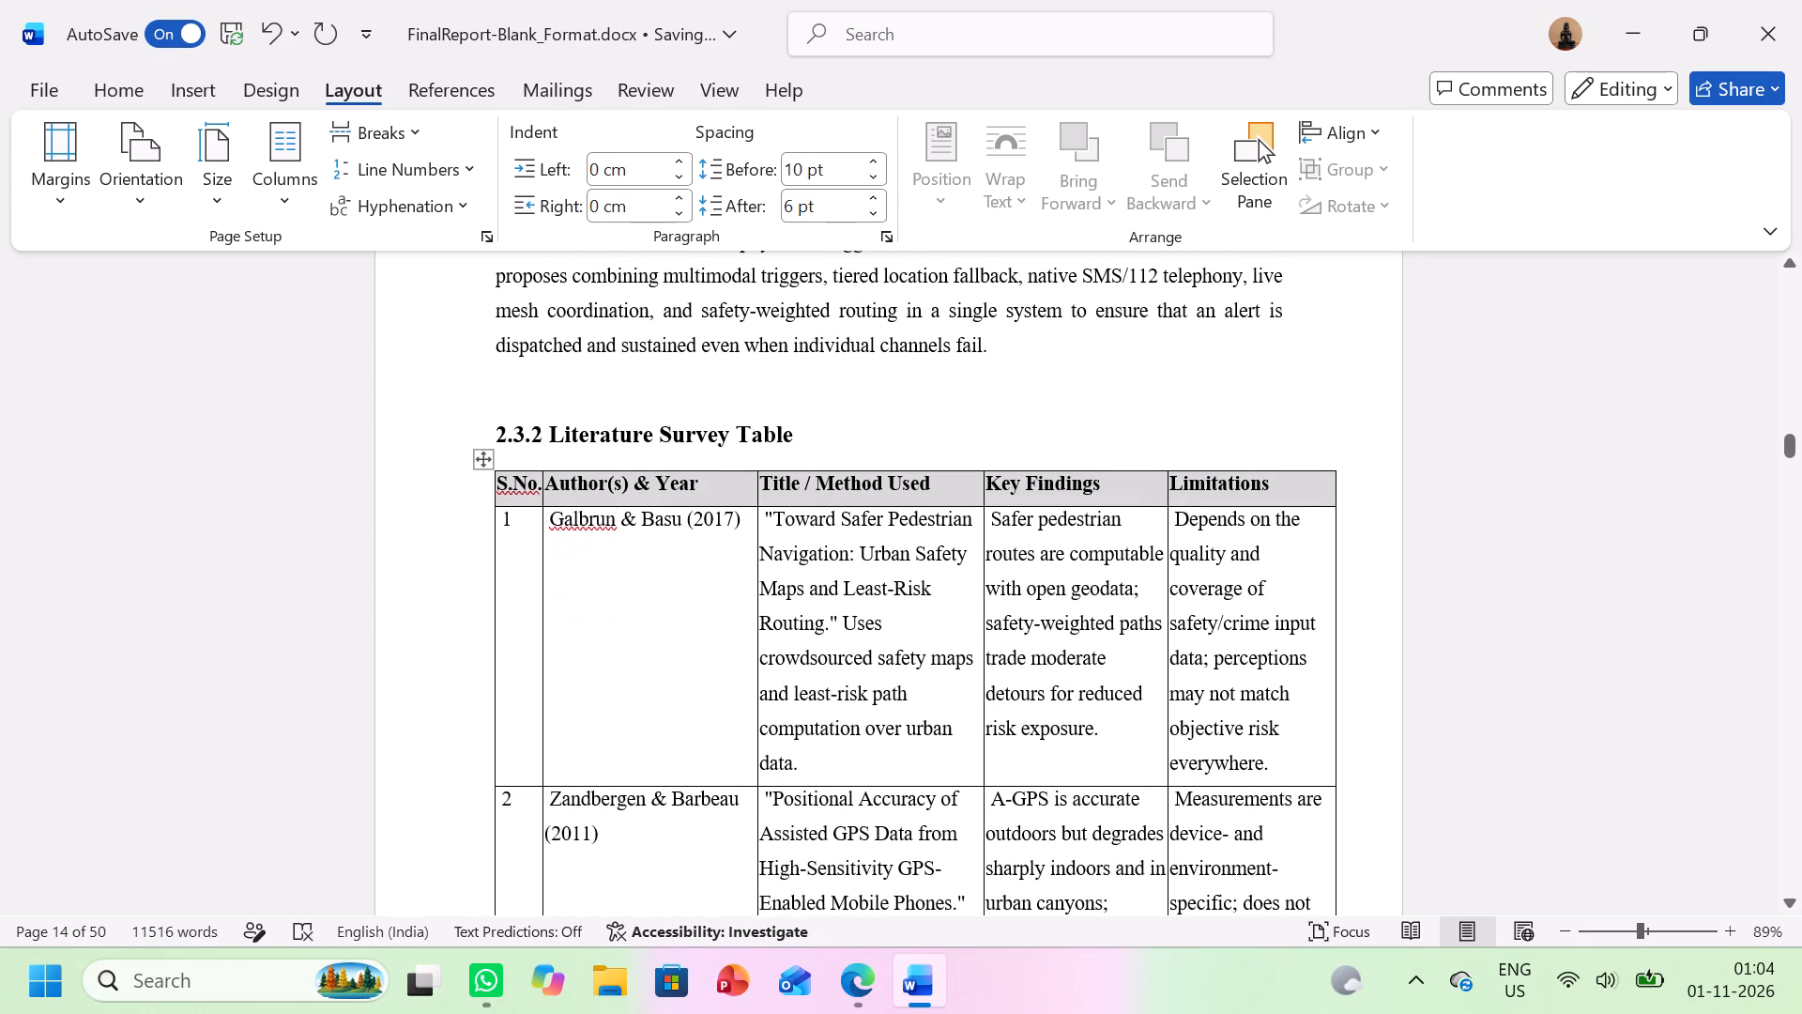
{"action": "left_click", "coordinate": [528, 480]}
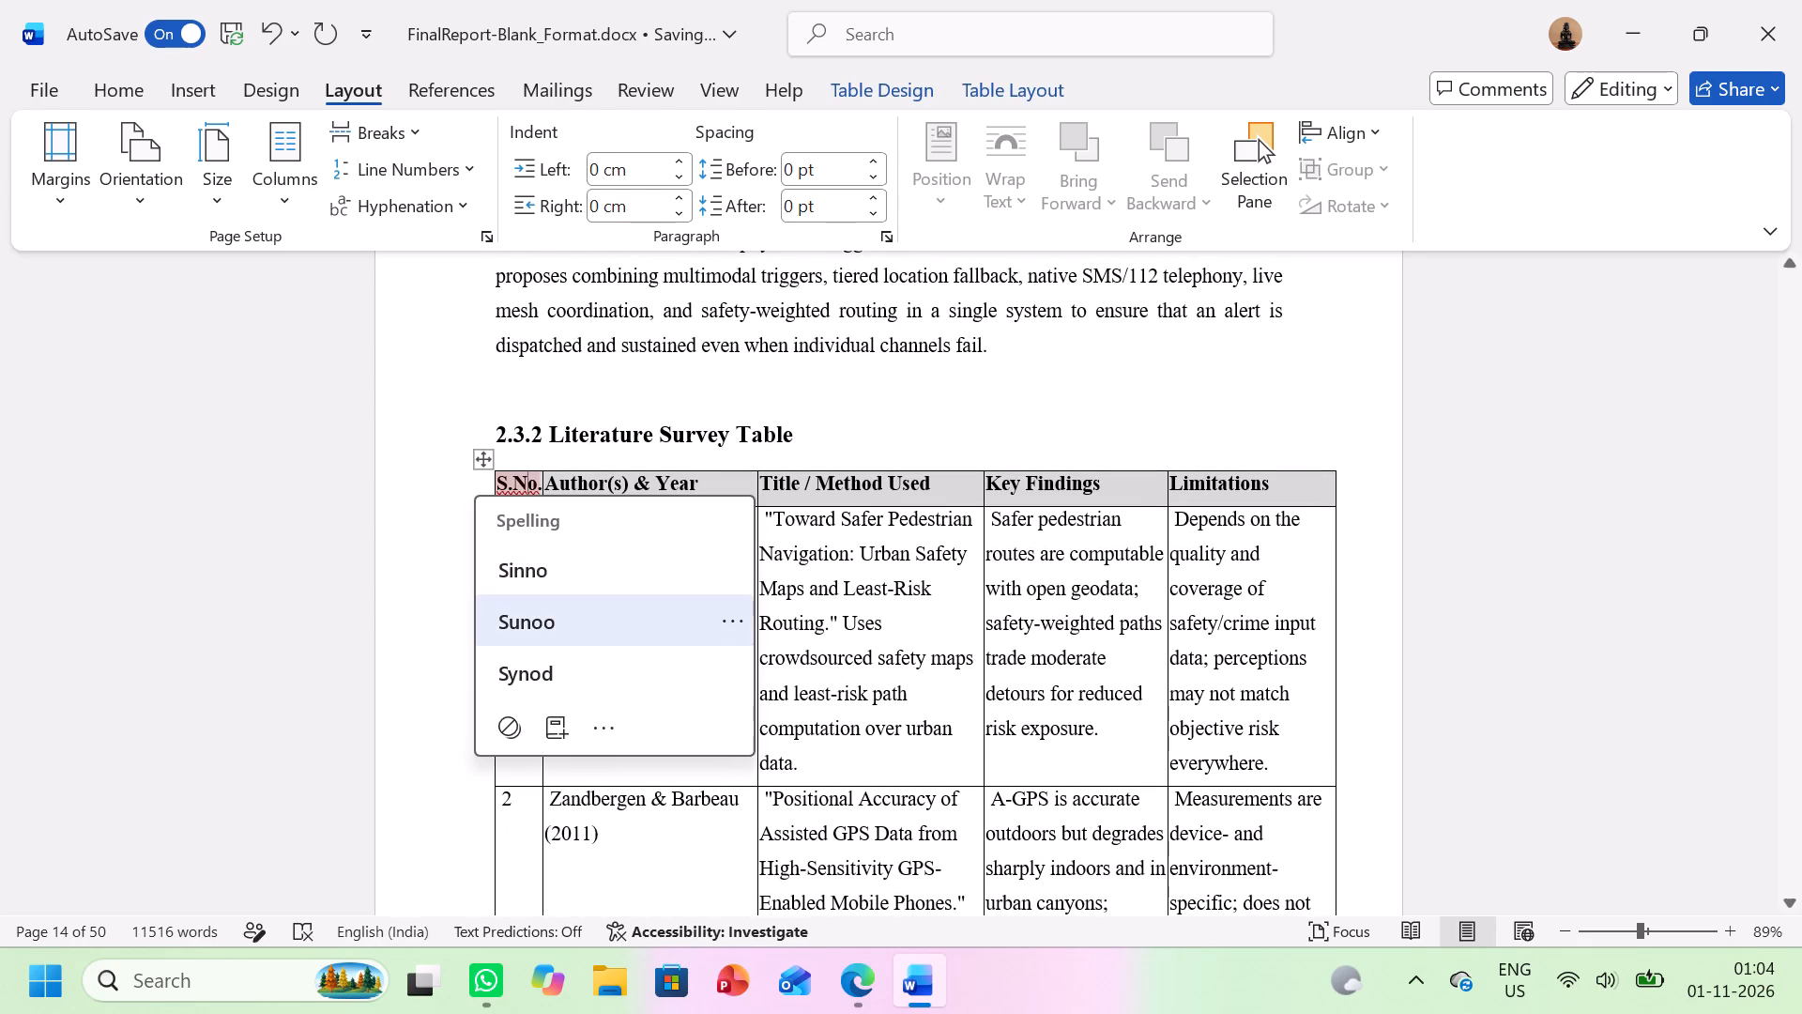
{"action": "left_click", "coordinate": [443, 590]}
{"action": "left_click", "coordinate": [344, 664]}
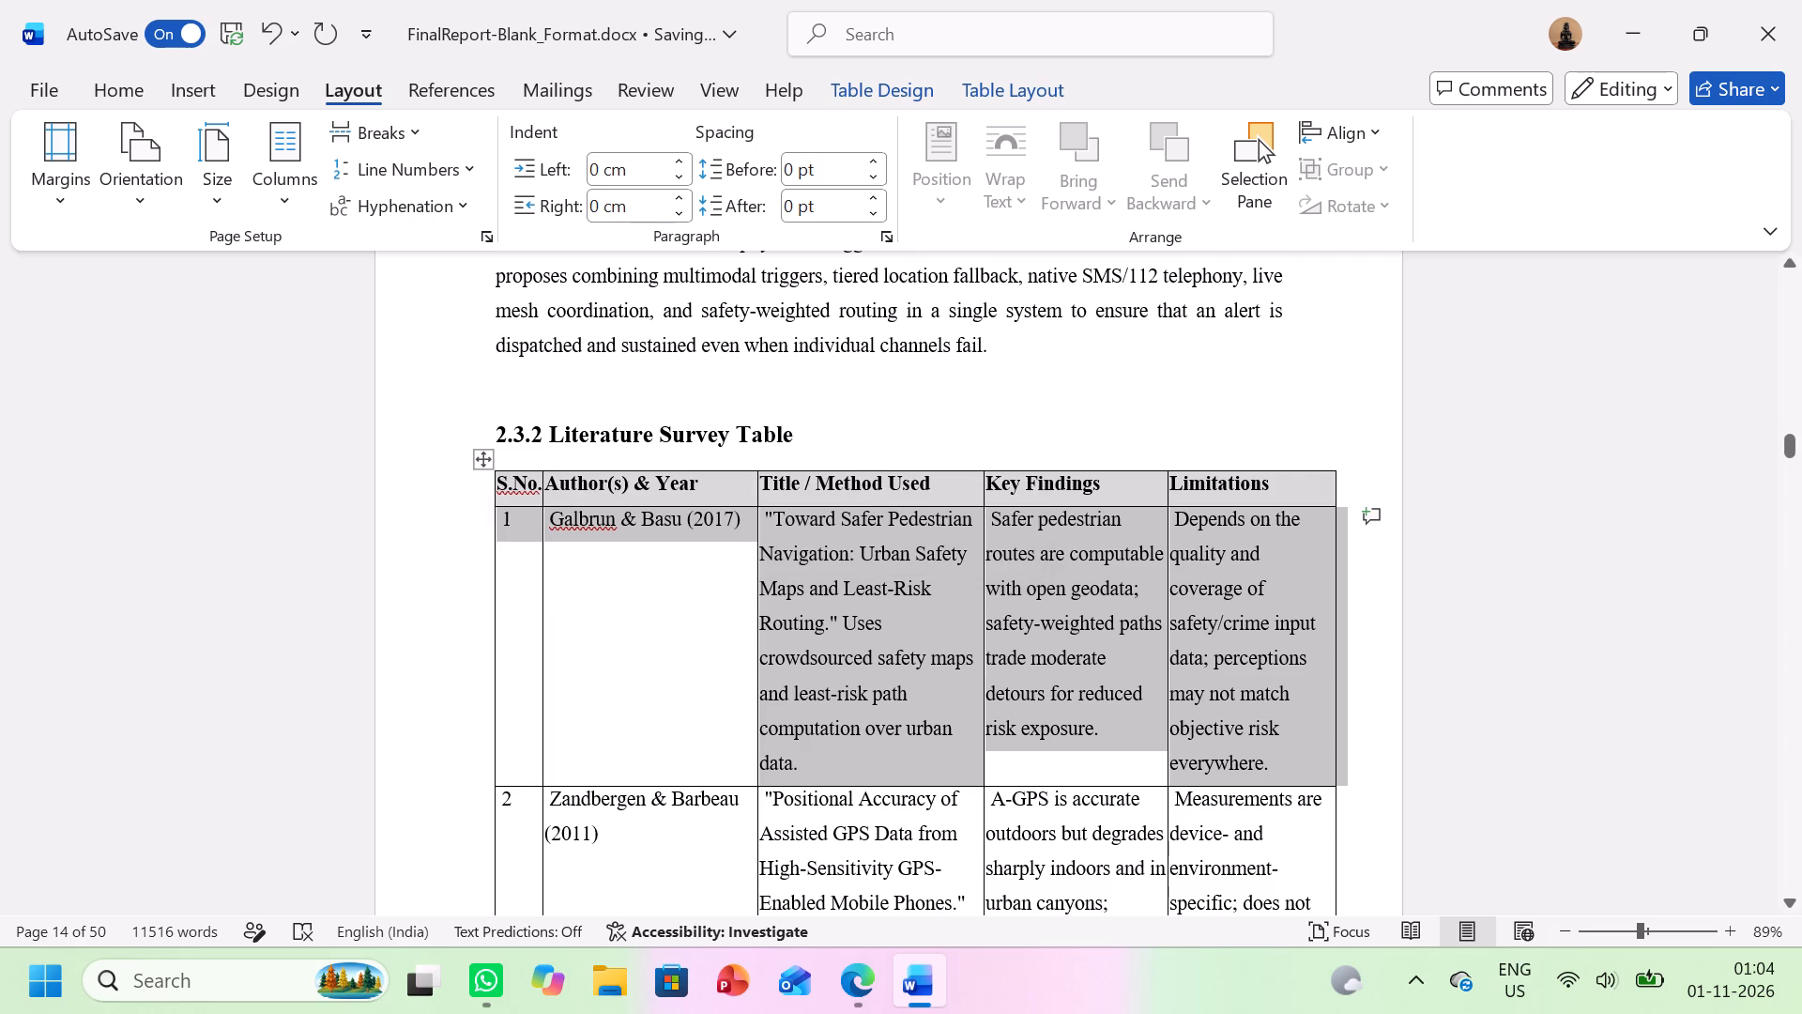
{"action": "left_click", "coordinate": [405, 625]}
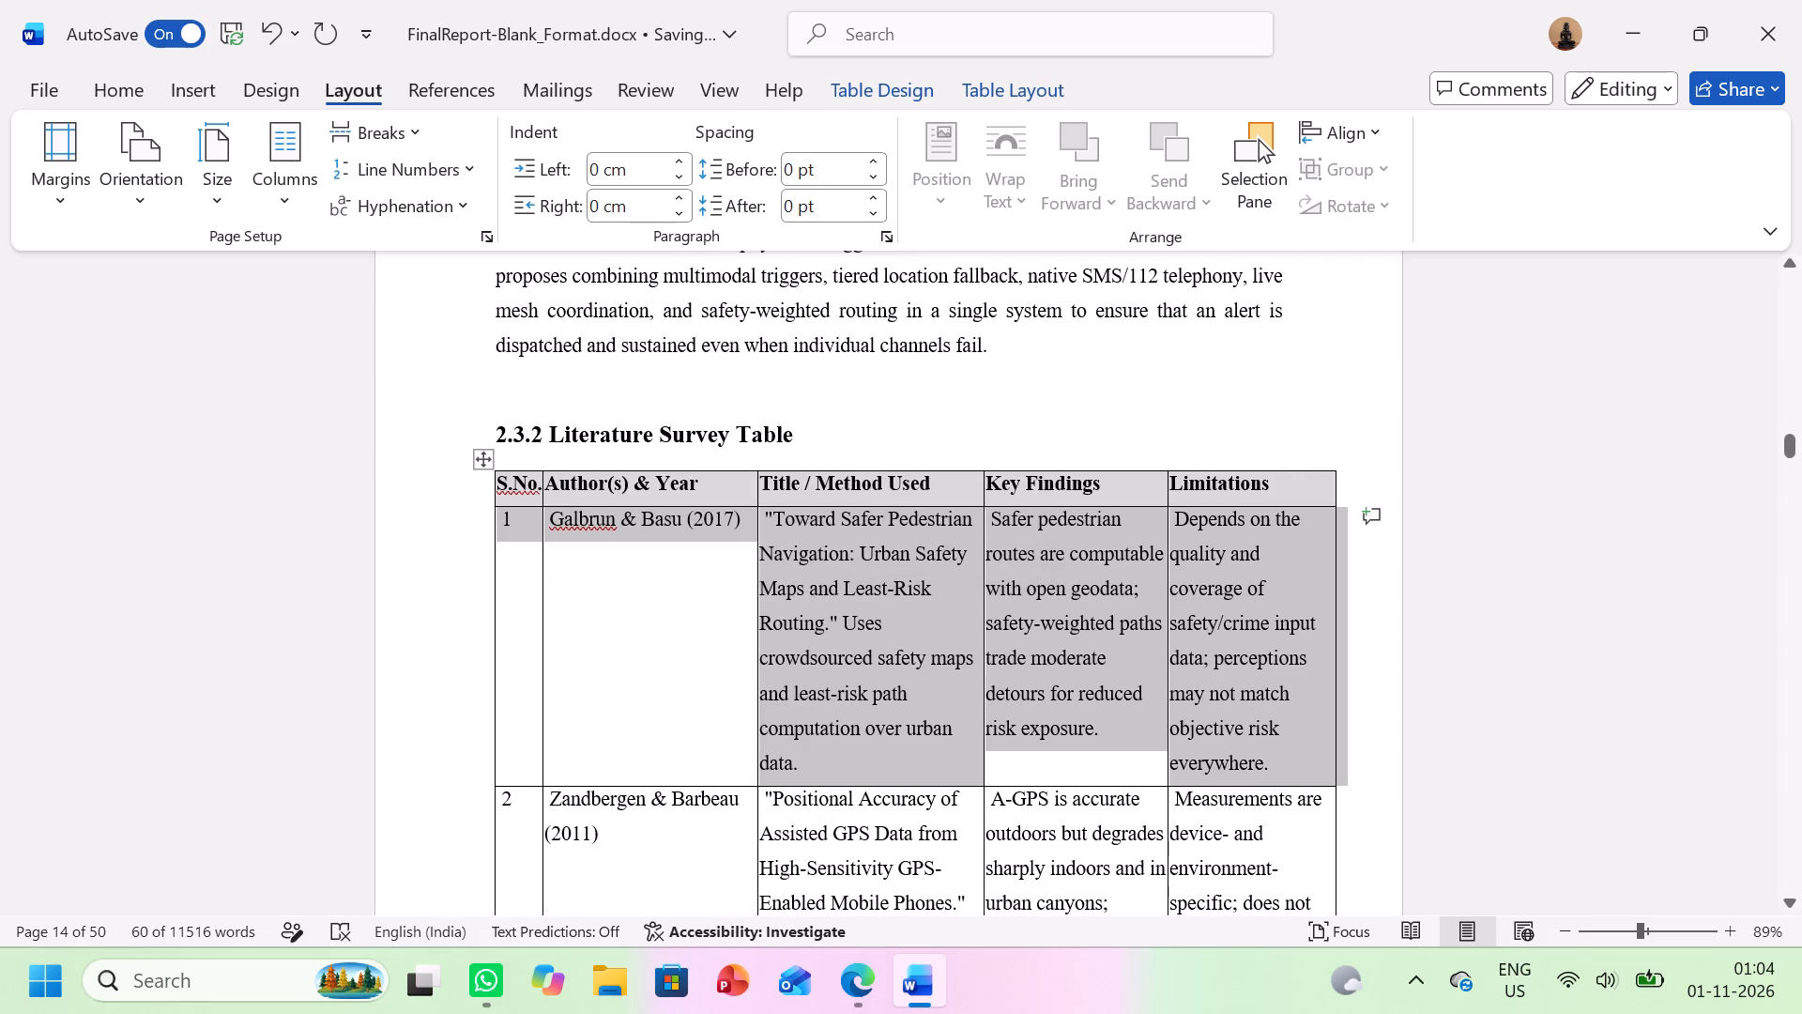
{"action": "left_click", "coordinate": [448, 584]}
{"action": "left_click", "coordinate": [598, 561]}
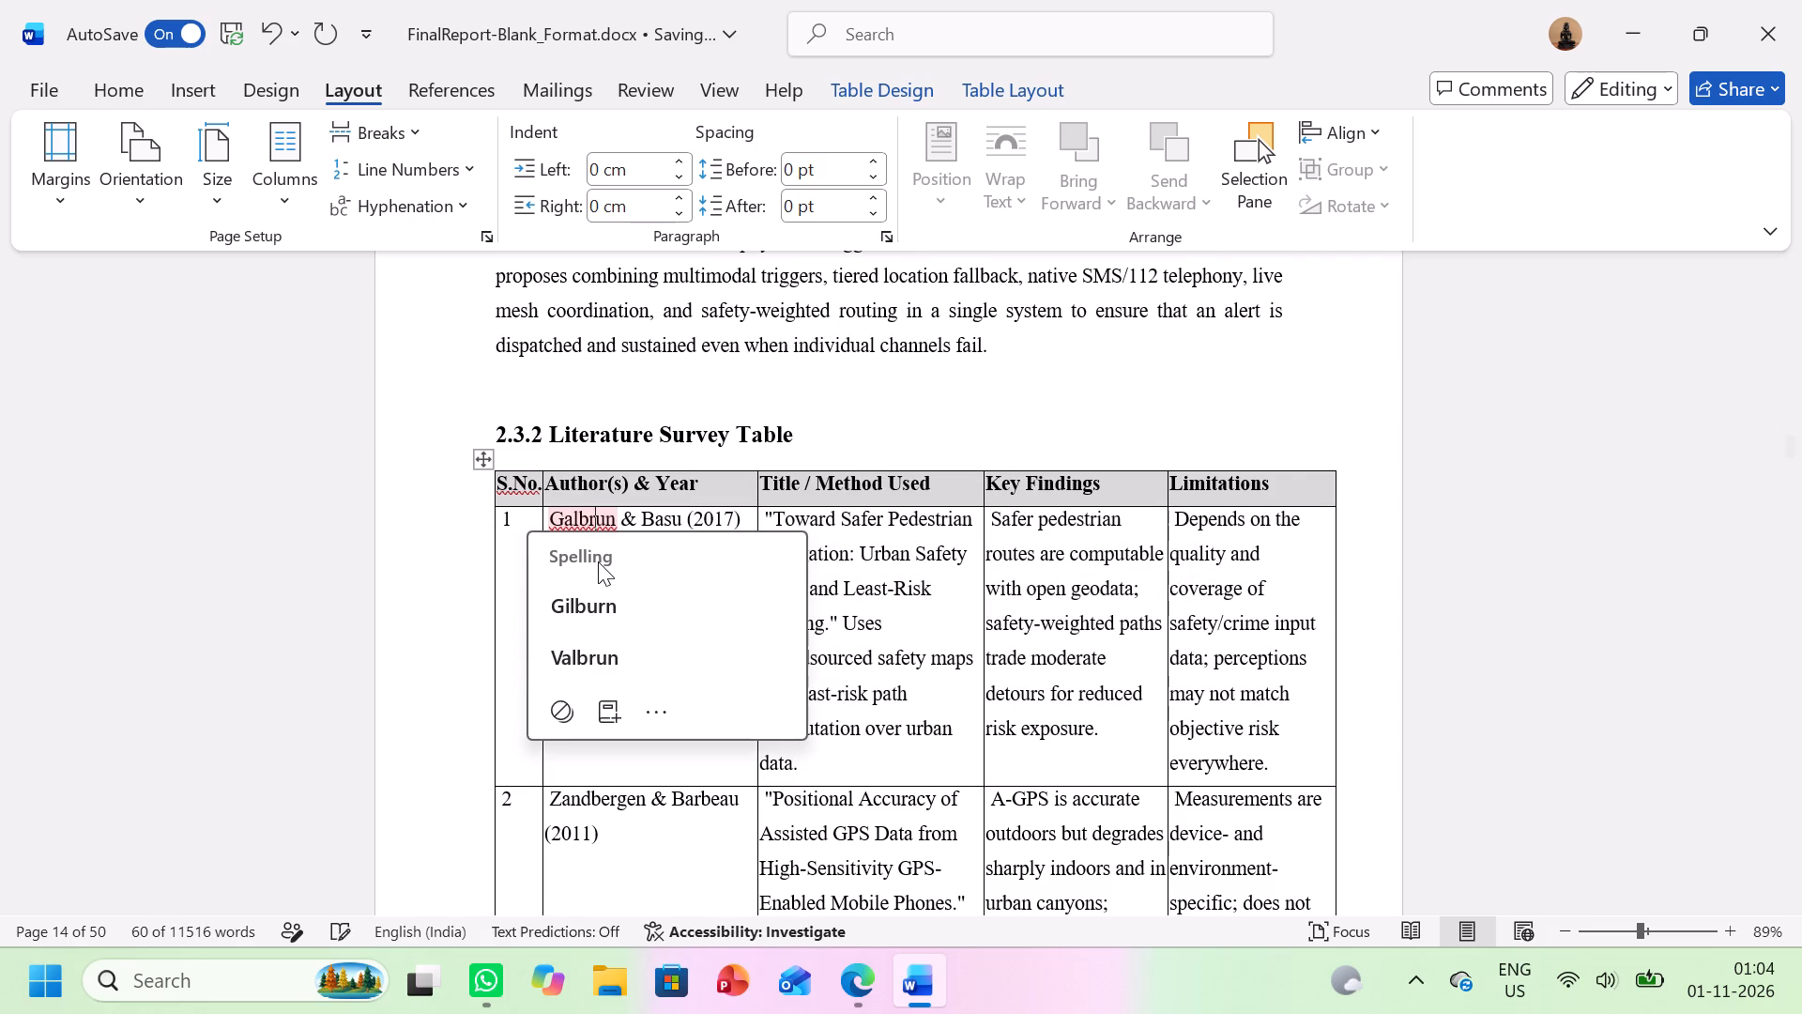
{"action": "left_click", "coordinate": [483, 580]}
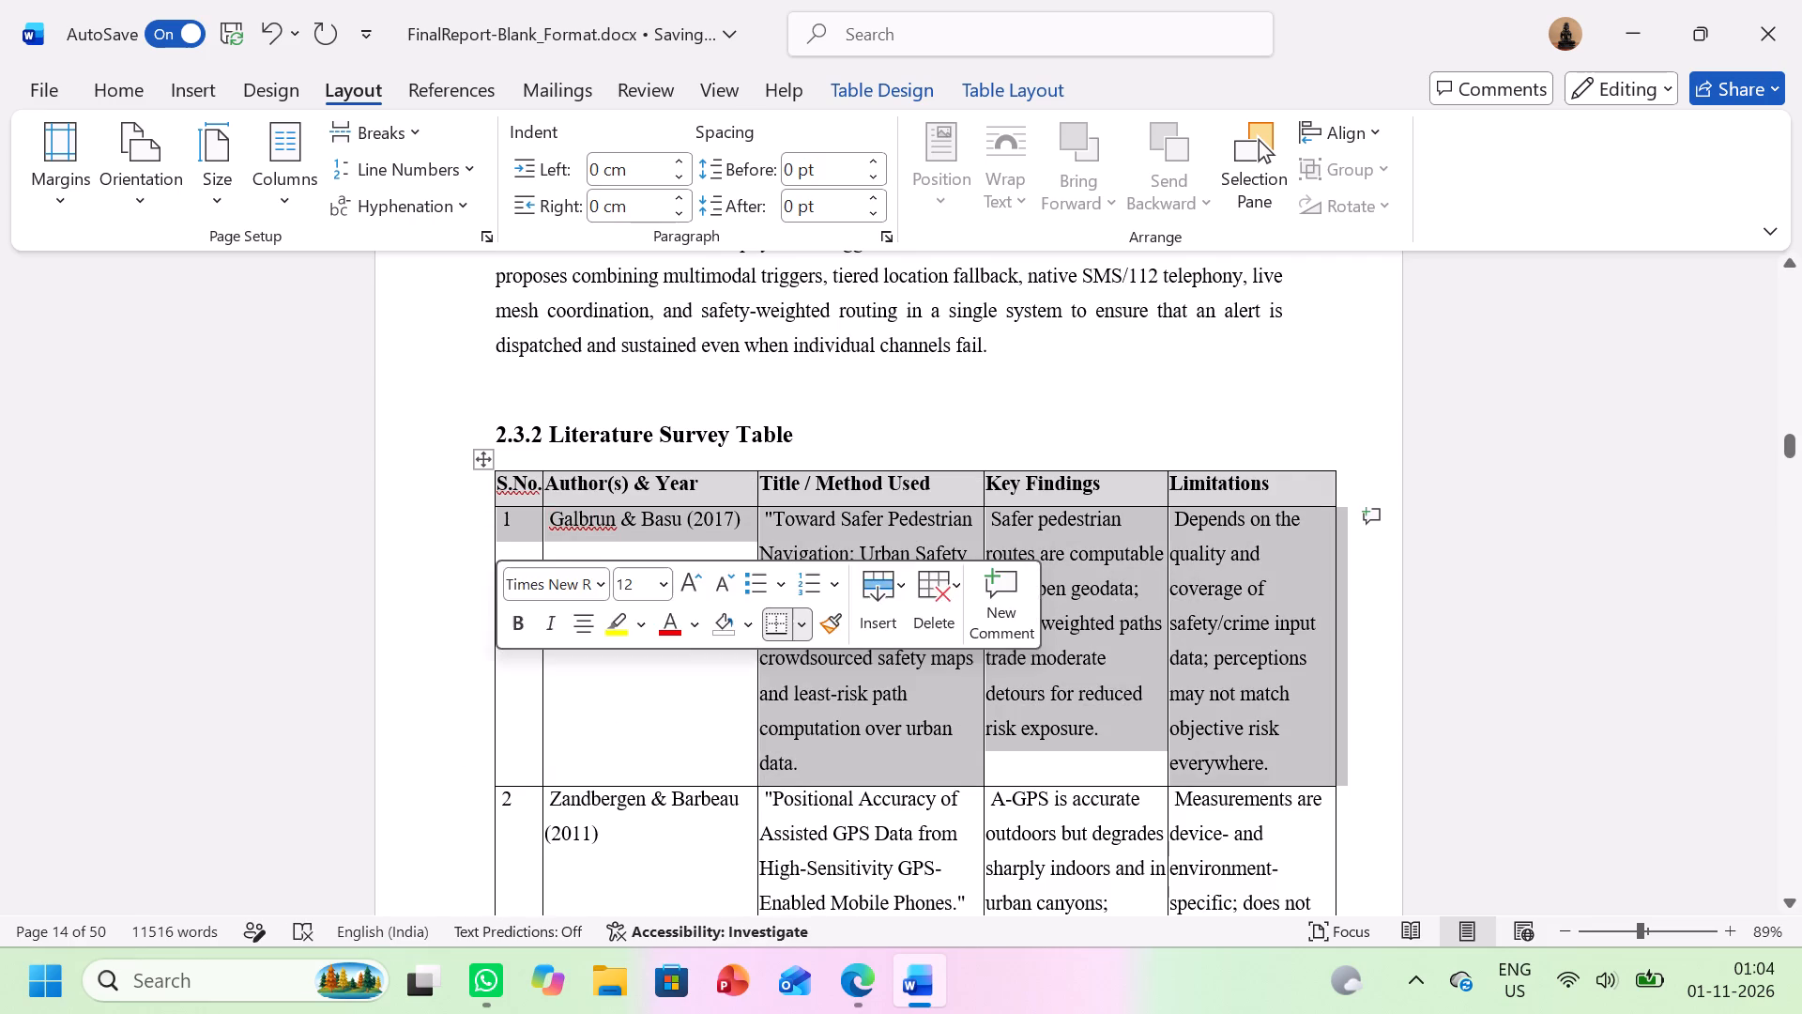
{"action": "scroll", "coordinate": [483, 580], "scroll_direction": "down", "scroll_amount": 1}
{"action": "left_click", "coordinate": [1372, 416]}
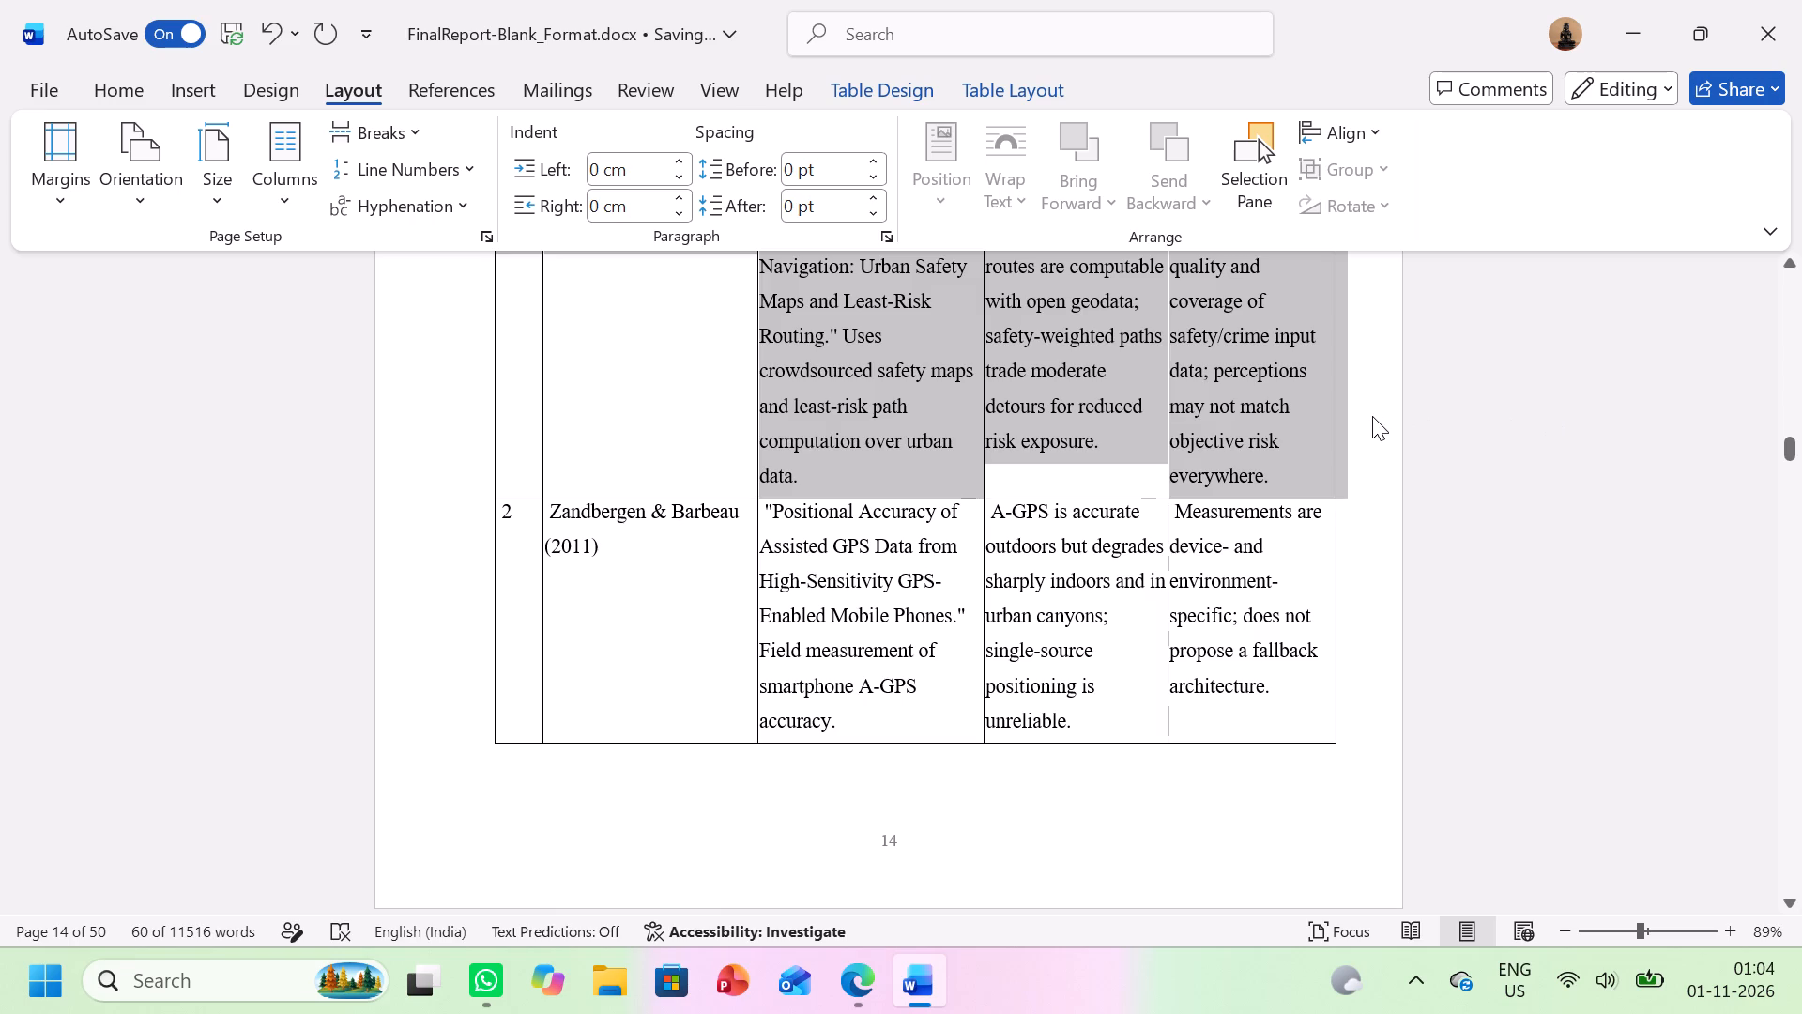
Examine the rest of the literature survey table and the heading and first paragraph formatting of 2.3.3 Problem Solution.
{"action": "scroll", "coordinate": [1372, 416], "scroll_direction": "down", "scroll_amount": 3}
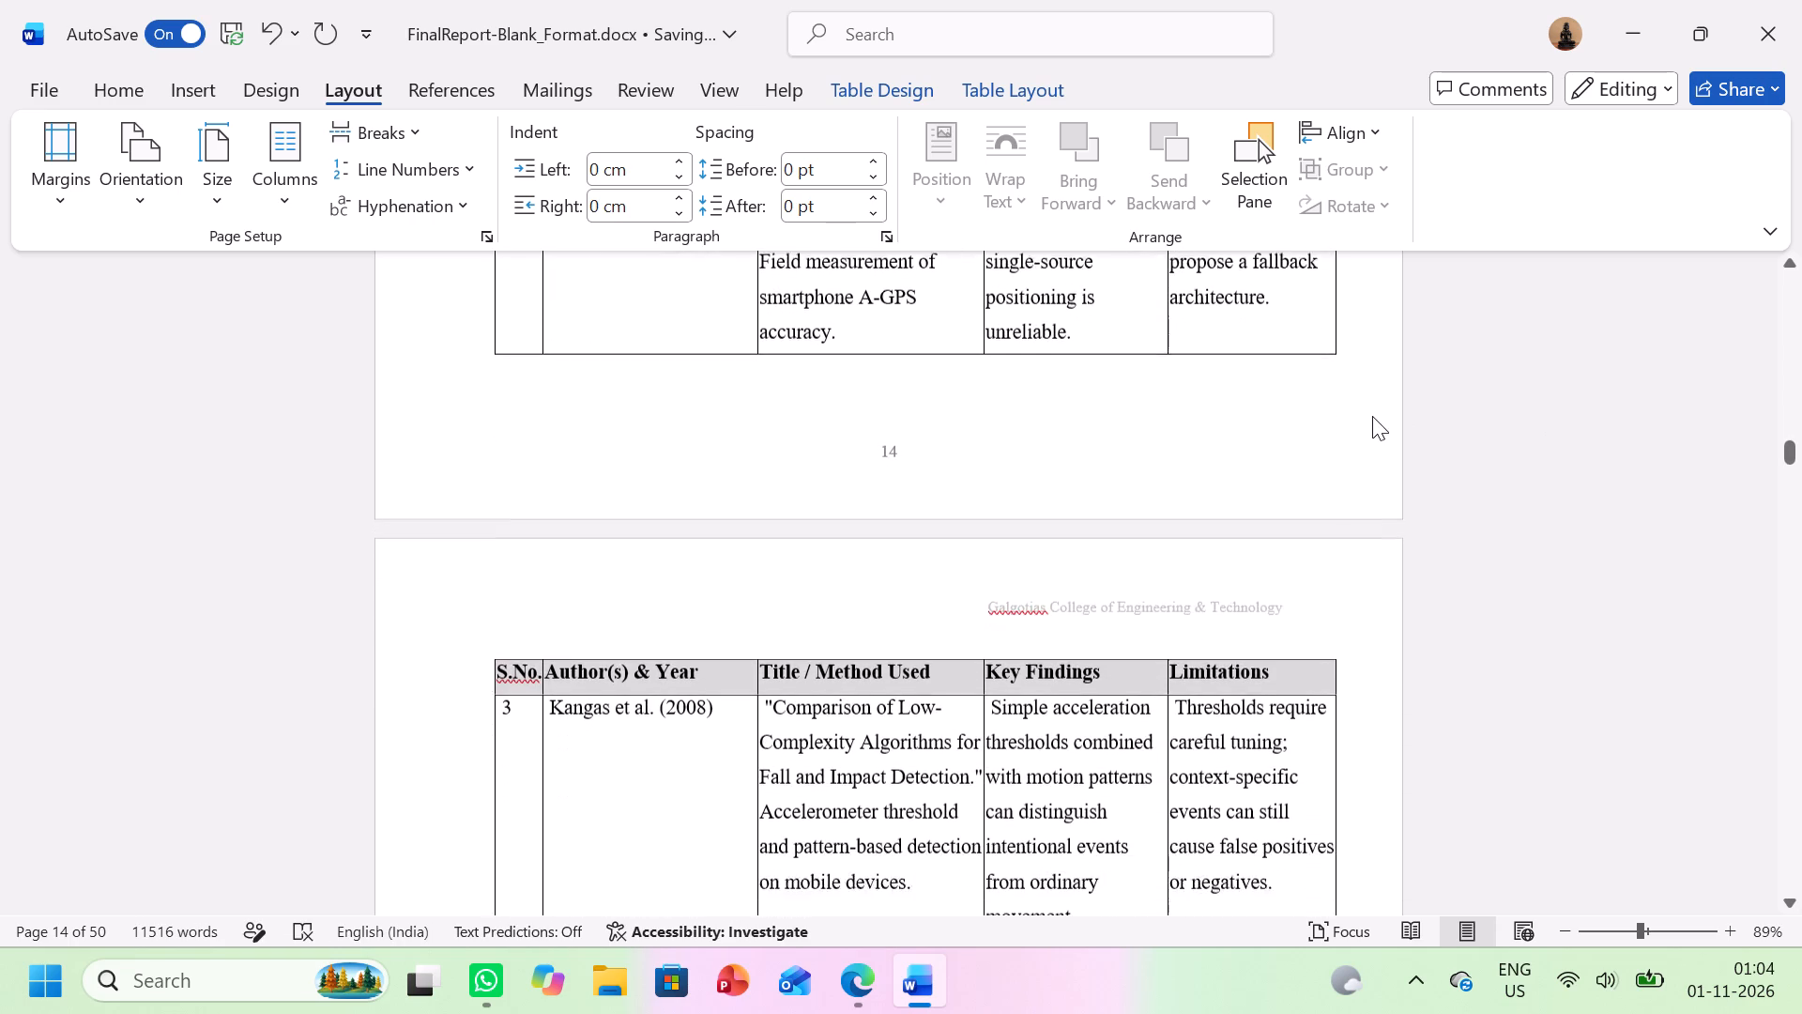
{"action": "scroll", "coordinate": [1372, 416], "scroll_direction": "down", "scroll_amount": 1}
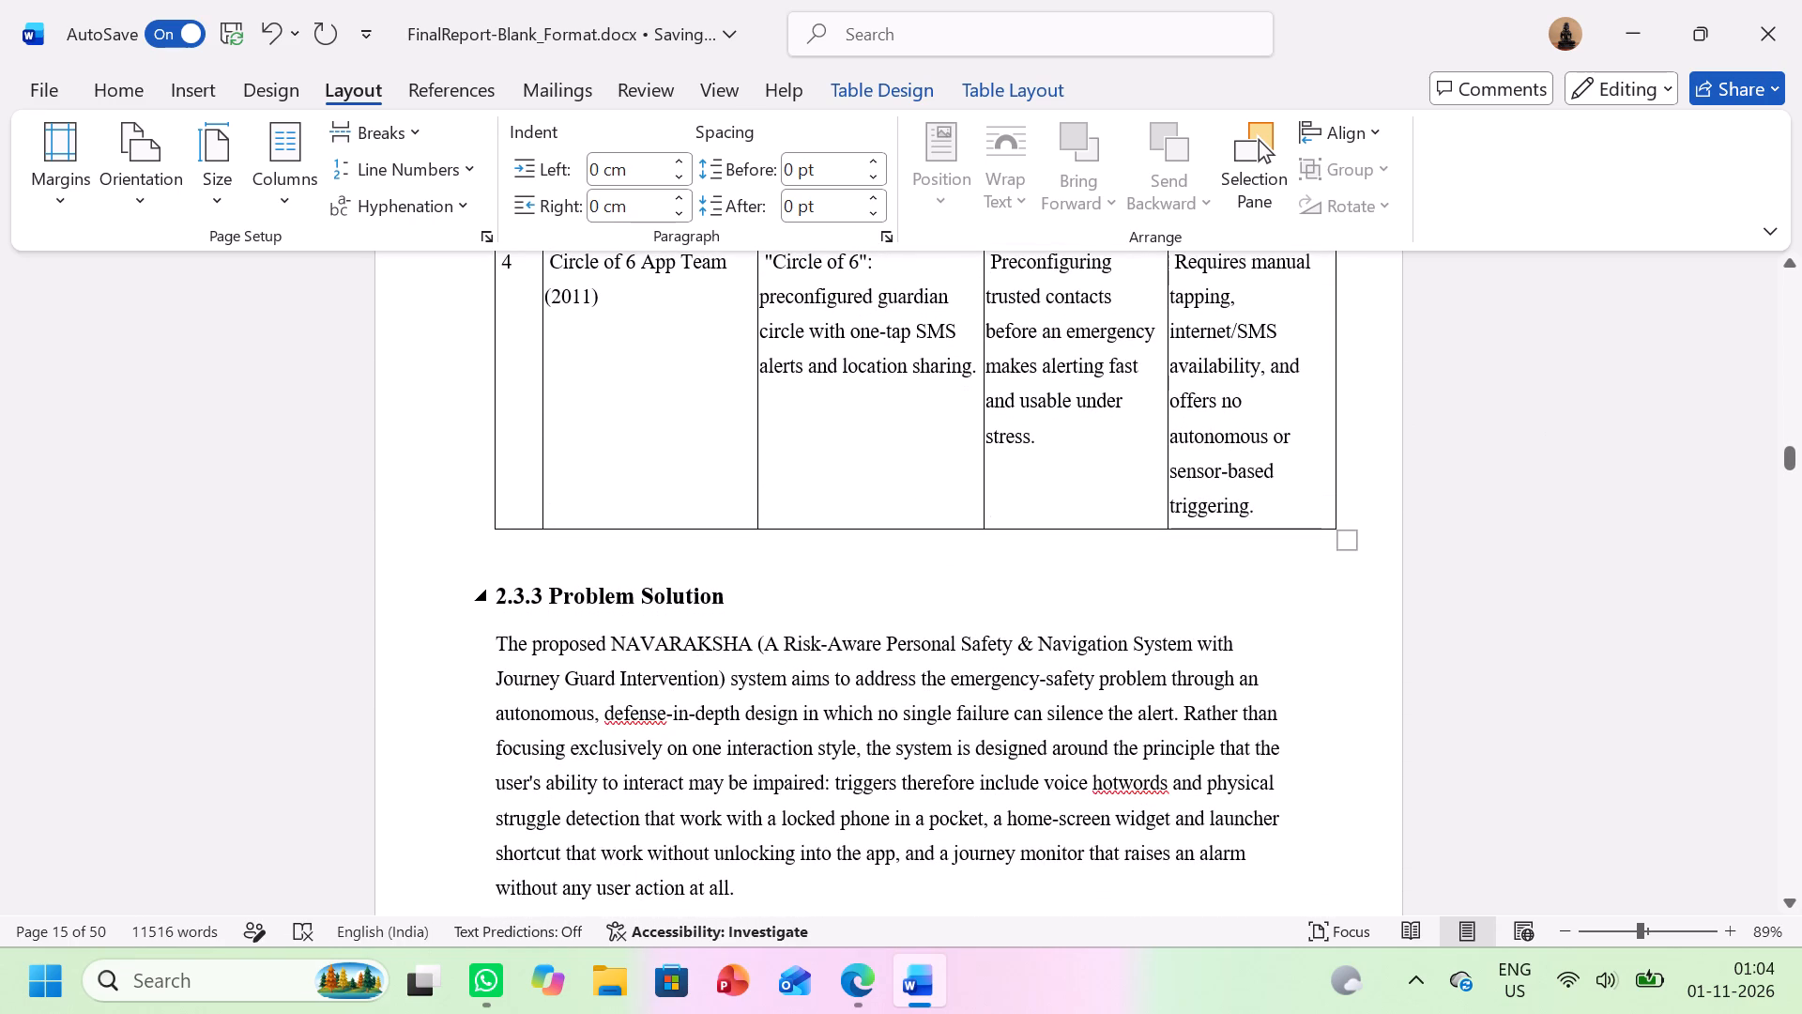
{"action": "left_click_drag", "start_coordinate": [739, 596], "coordinate": [481, 585]}
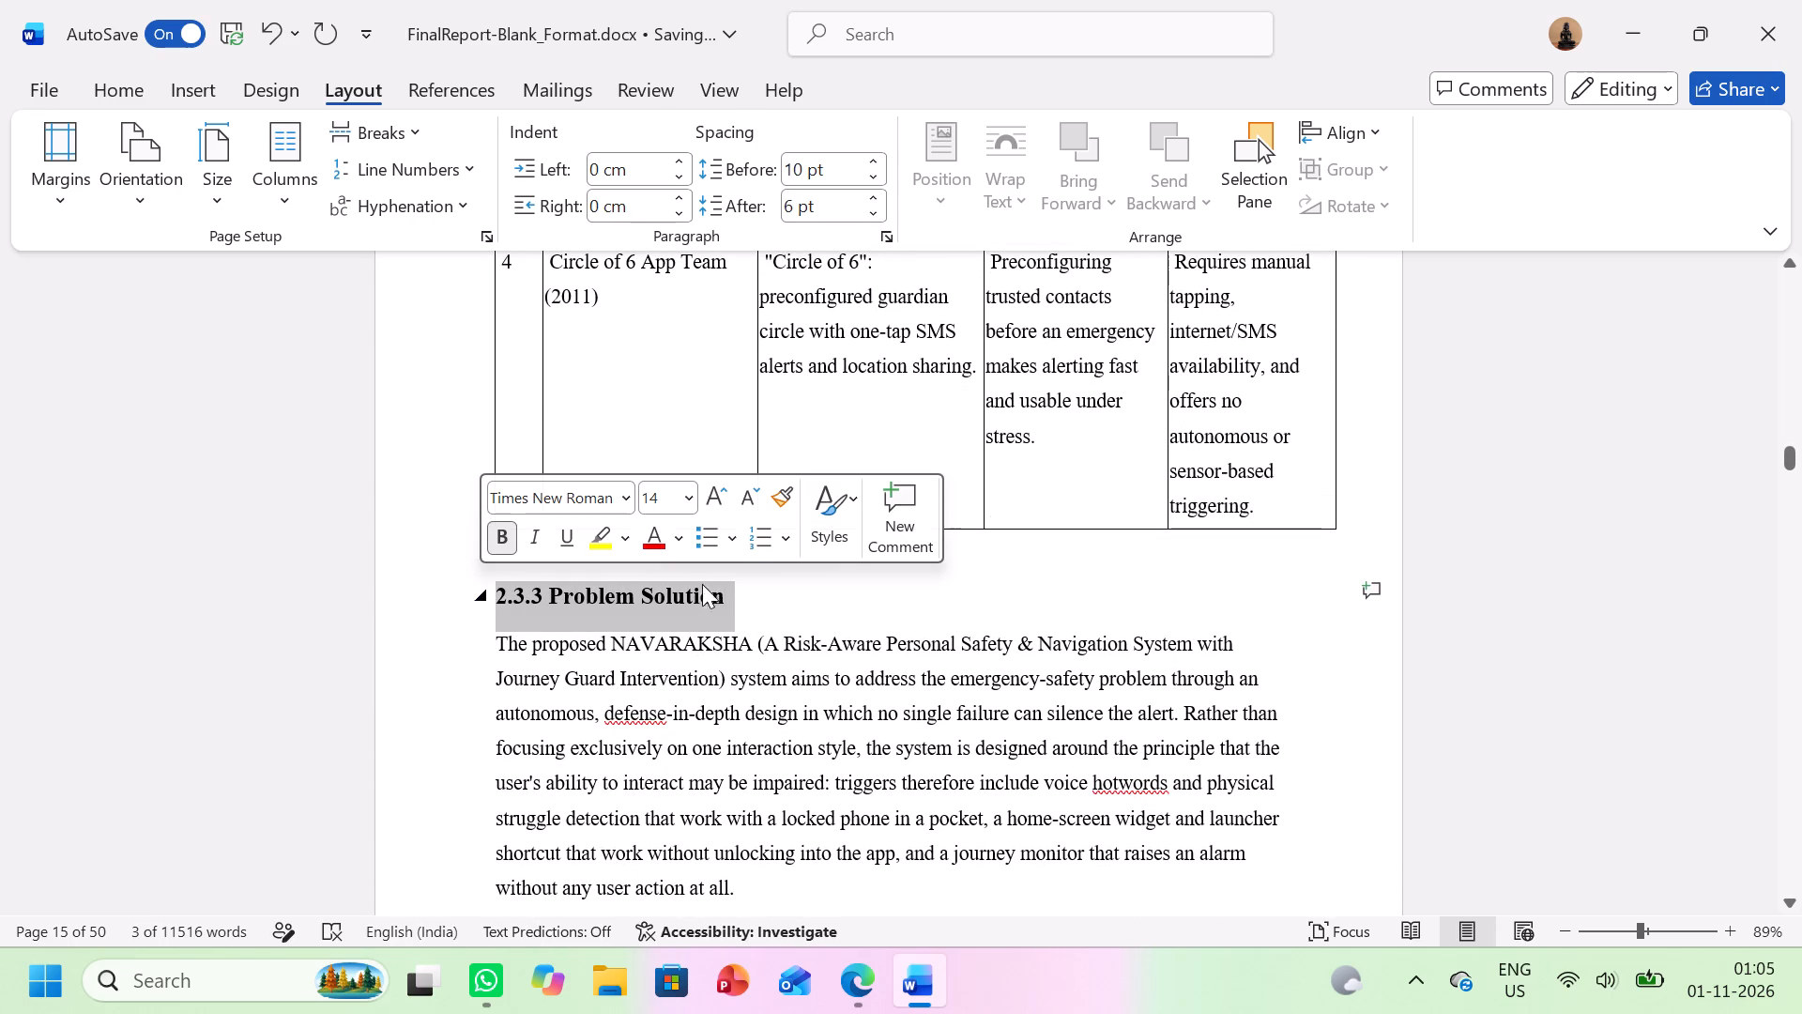
{"action": "left_click", "coordinate": [763, 610]}
{"action": "scroll", "coordinate": [763, 610], "scroll_direction": "down", "scroll_amount": 1}
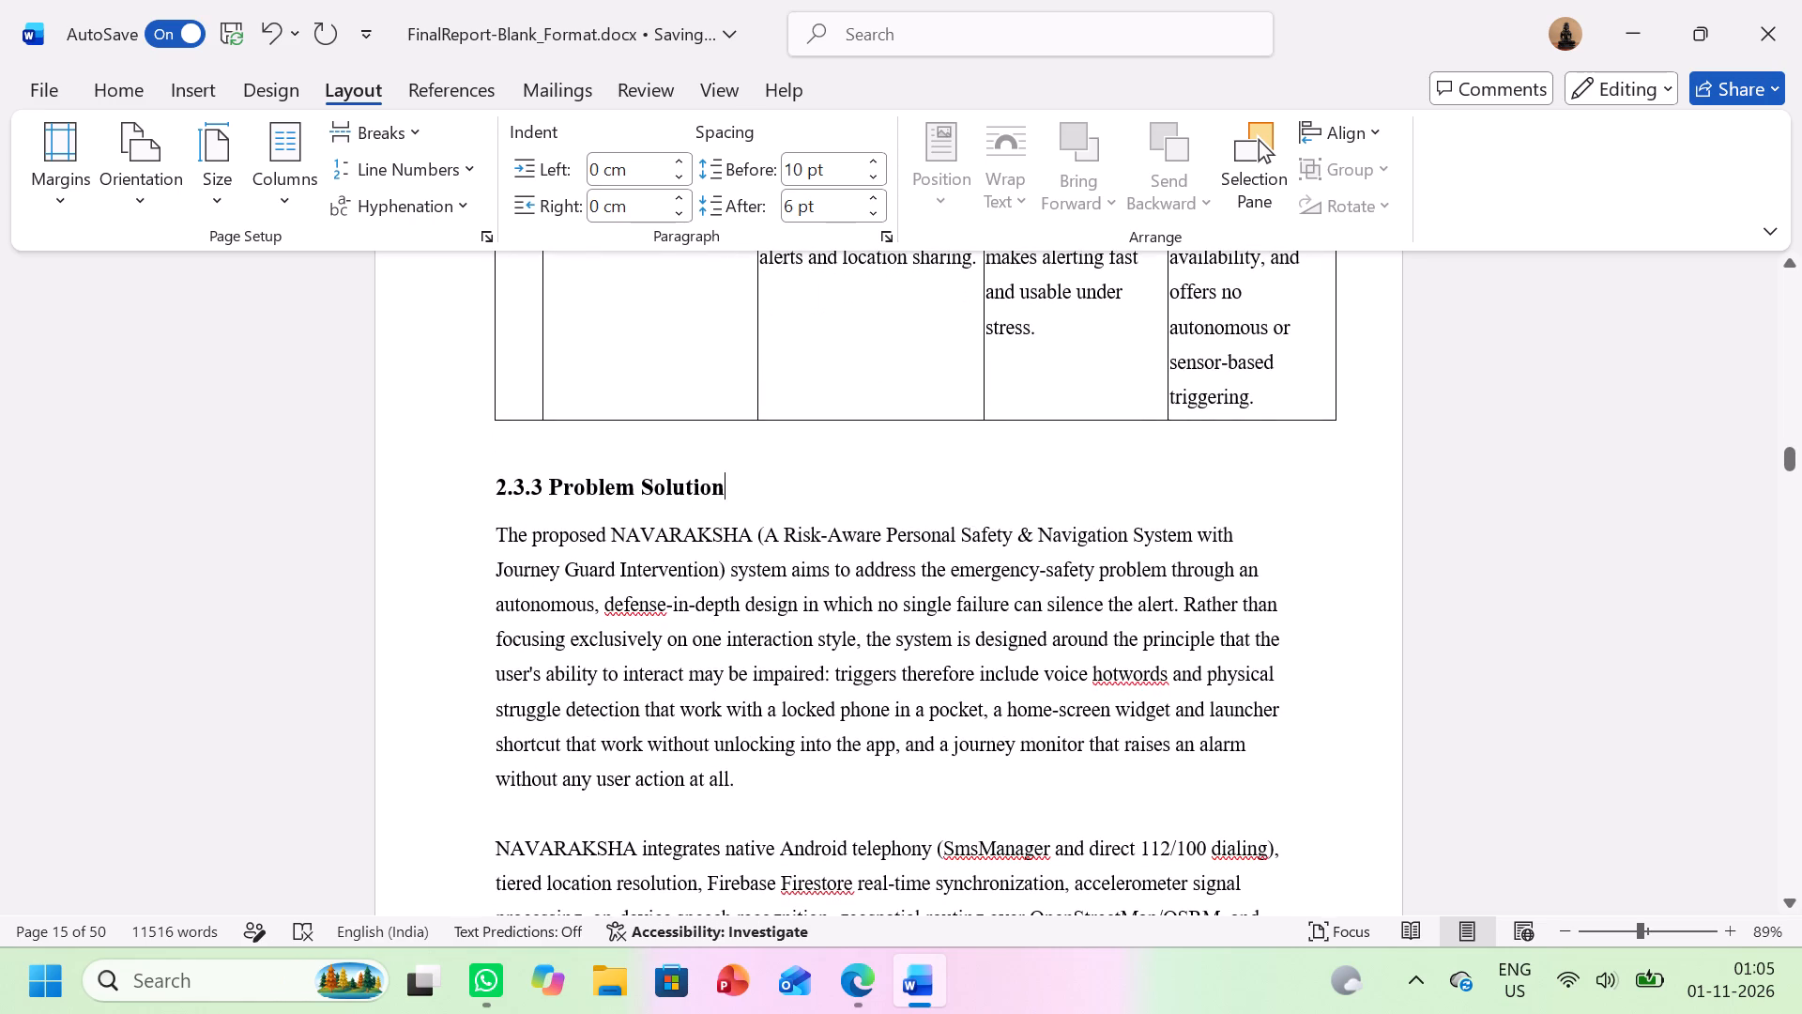
{"action": "left_click_drag", "start_coordinate": [492, 522], "coordinate": [938, 829]}
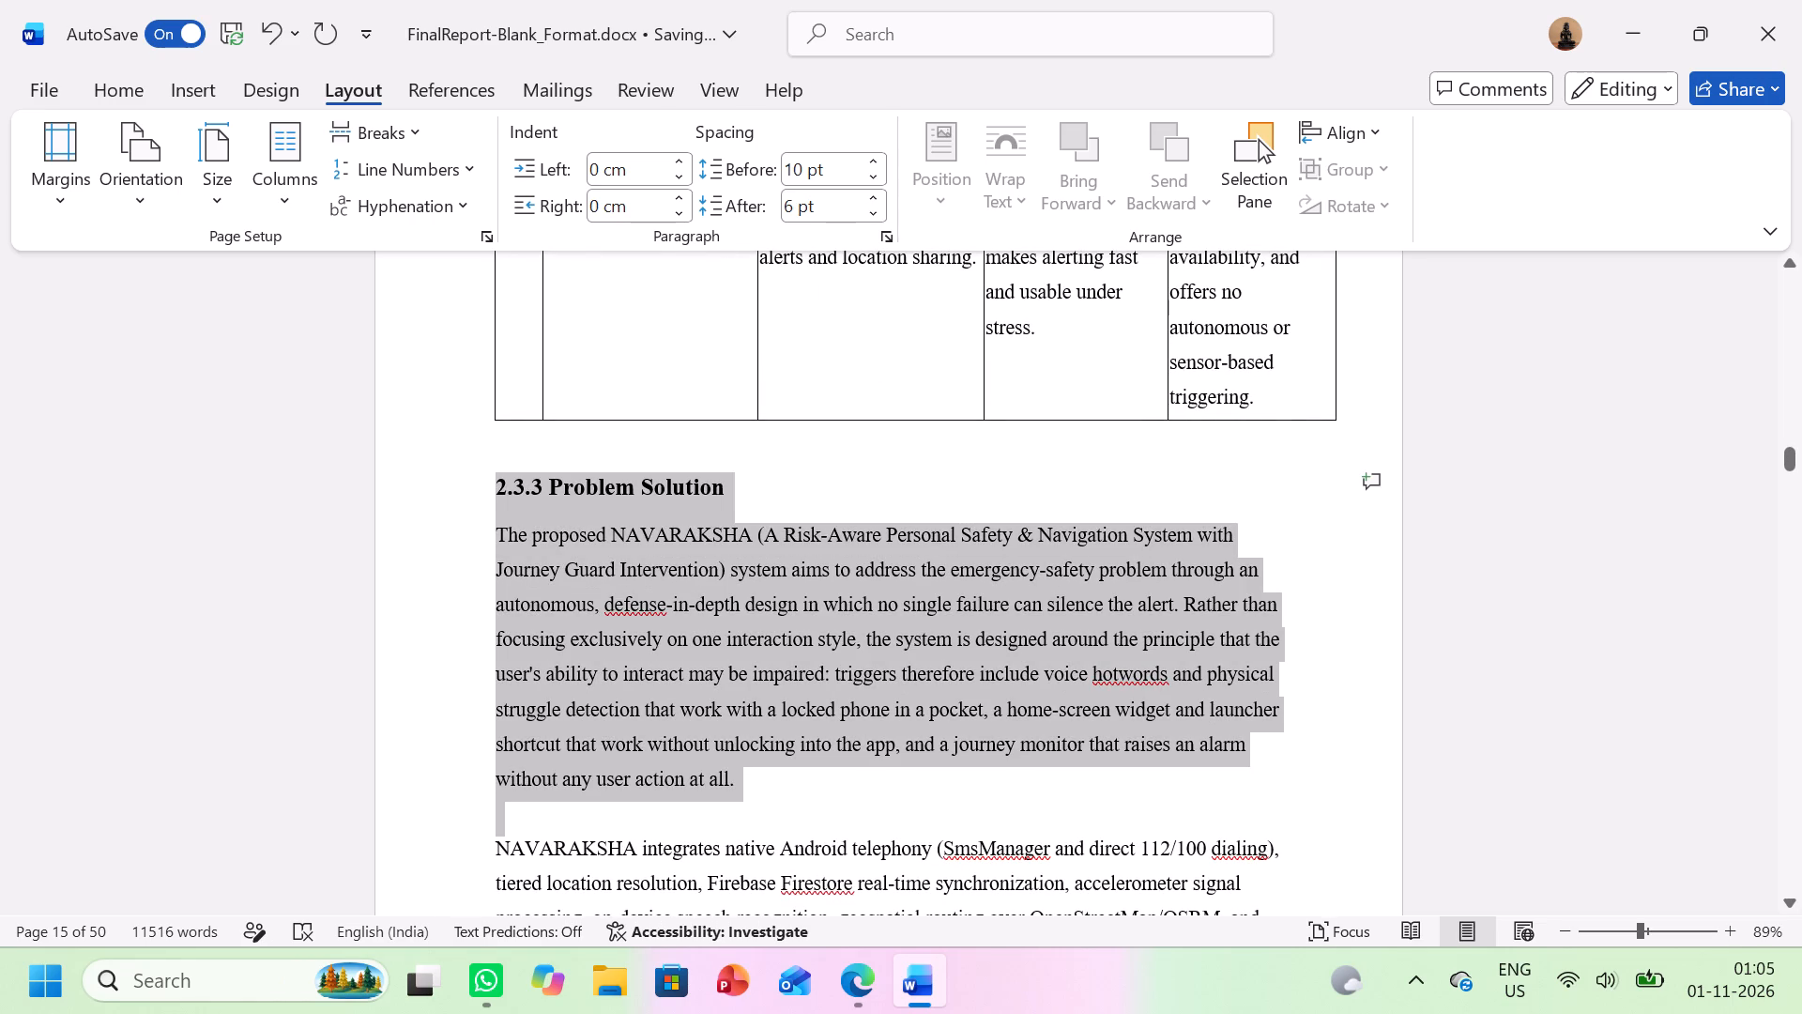
{"action": "left_click_drag", "start_coordinate": [938, 829], "coordinate": [914, 804]}
{"action": "left_click", "coordinate": [914, 804]}
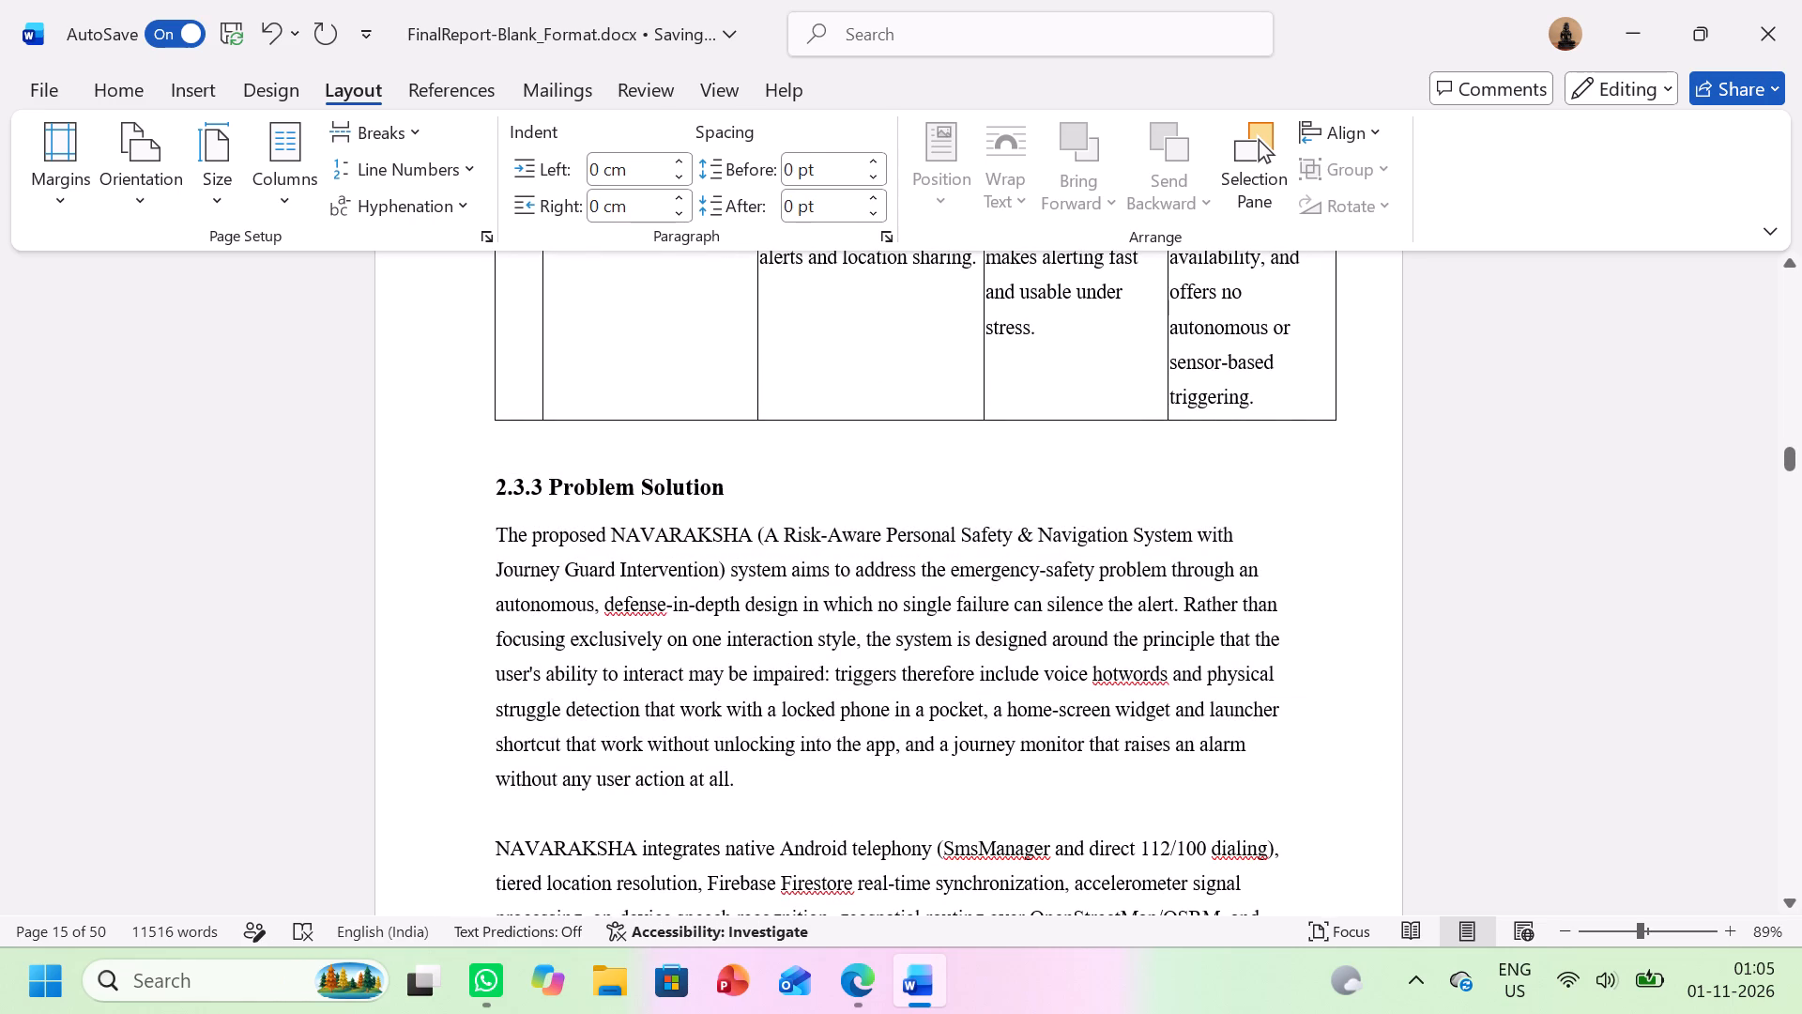
Examine the literature survey table again, including the text formatting of the title cell in the Kangas et al. row.
{"action": "scroll", "coordinate": [914, 804], "scroll_direction": "up", "scroll_amount": 3}
{"action": "scroll", "coordinate": [914, 804], "scroll_direction": "down", "scroll_amount": 1}
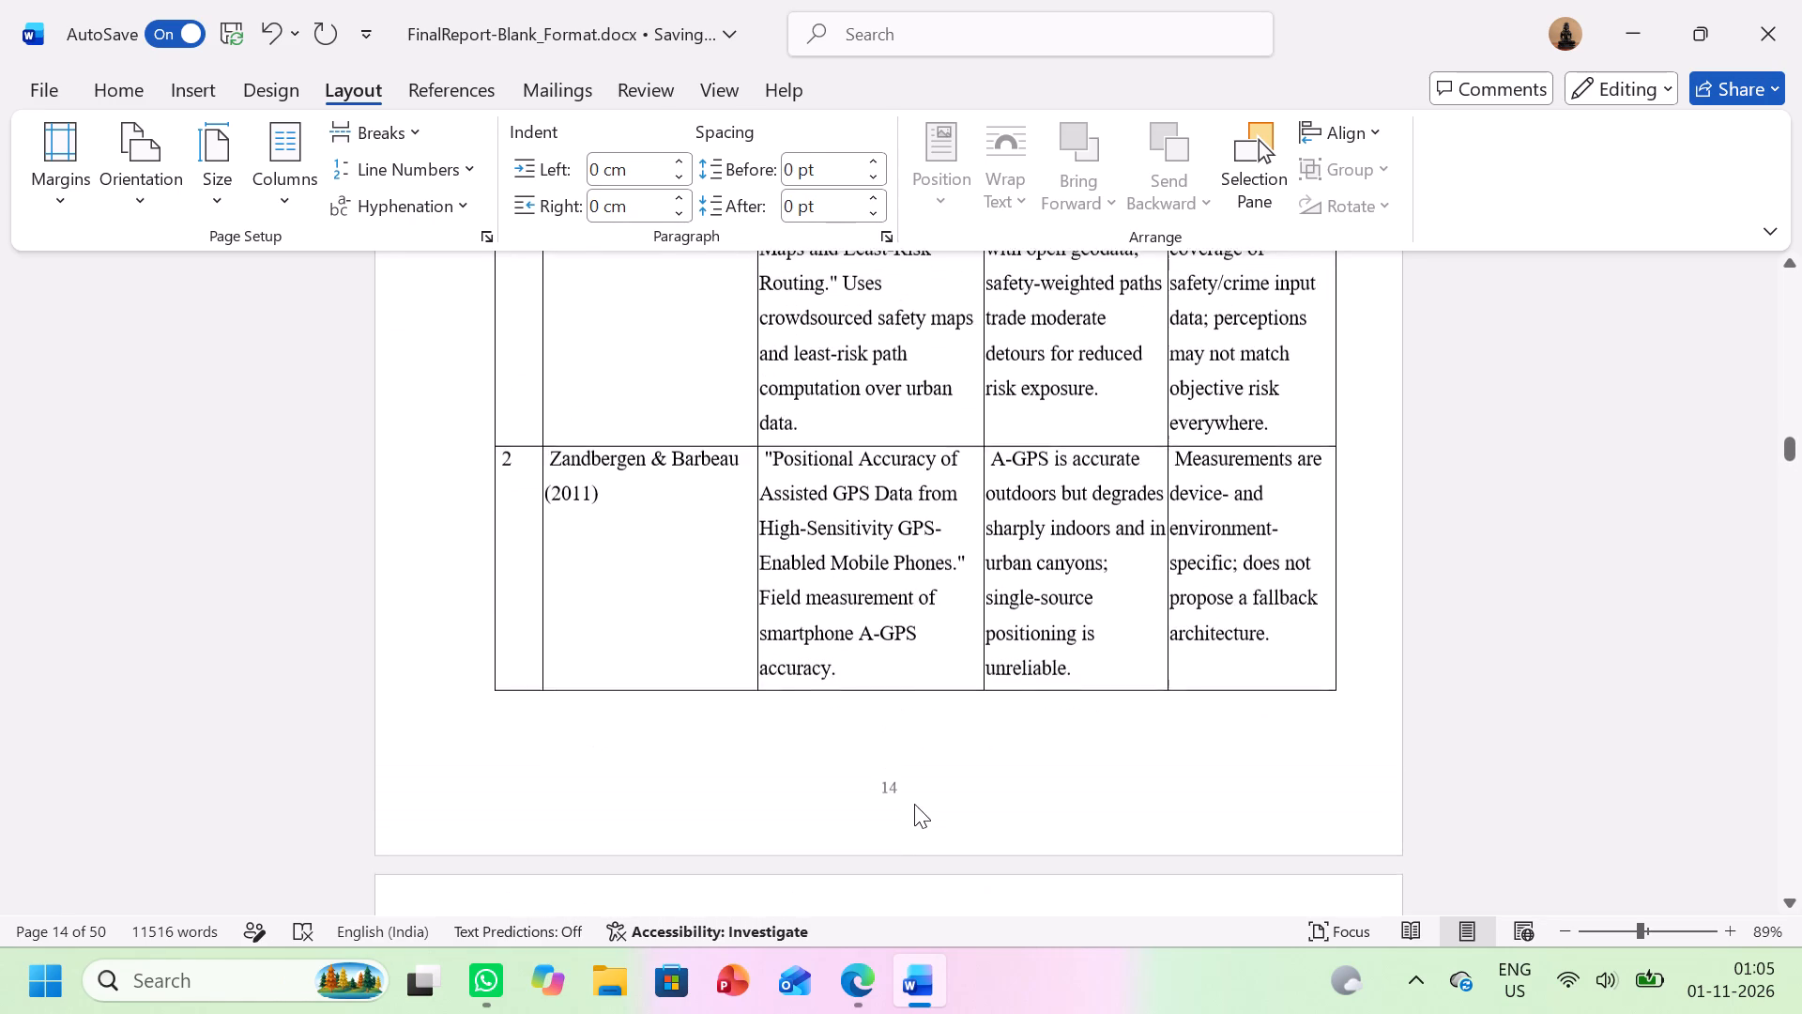
{"action": "scroll", "coordinate": [914, 804], "scroll_direction": "down", "scroll_amount": 1}
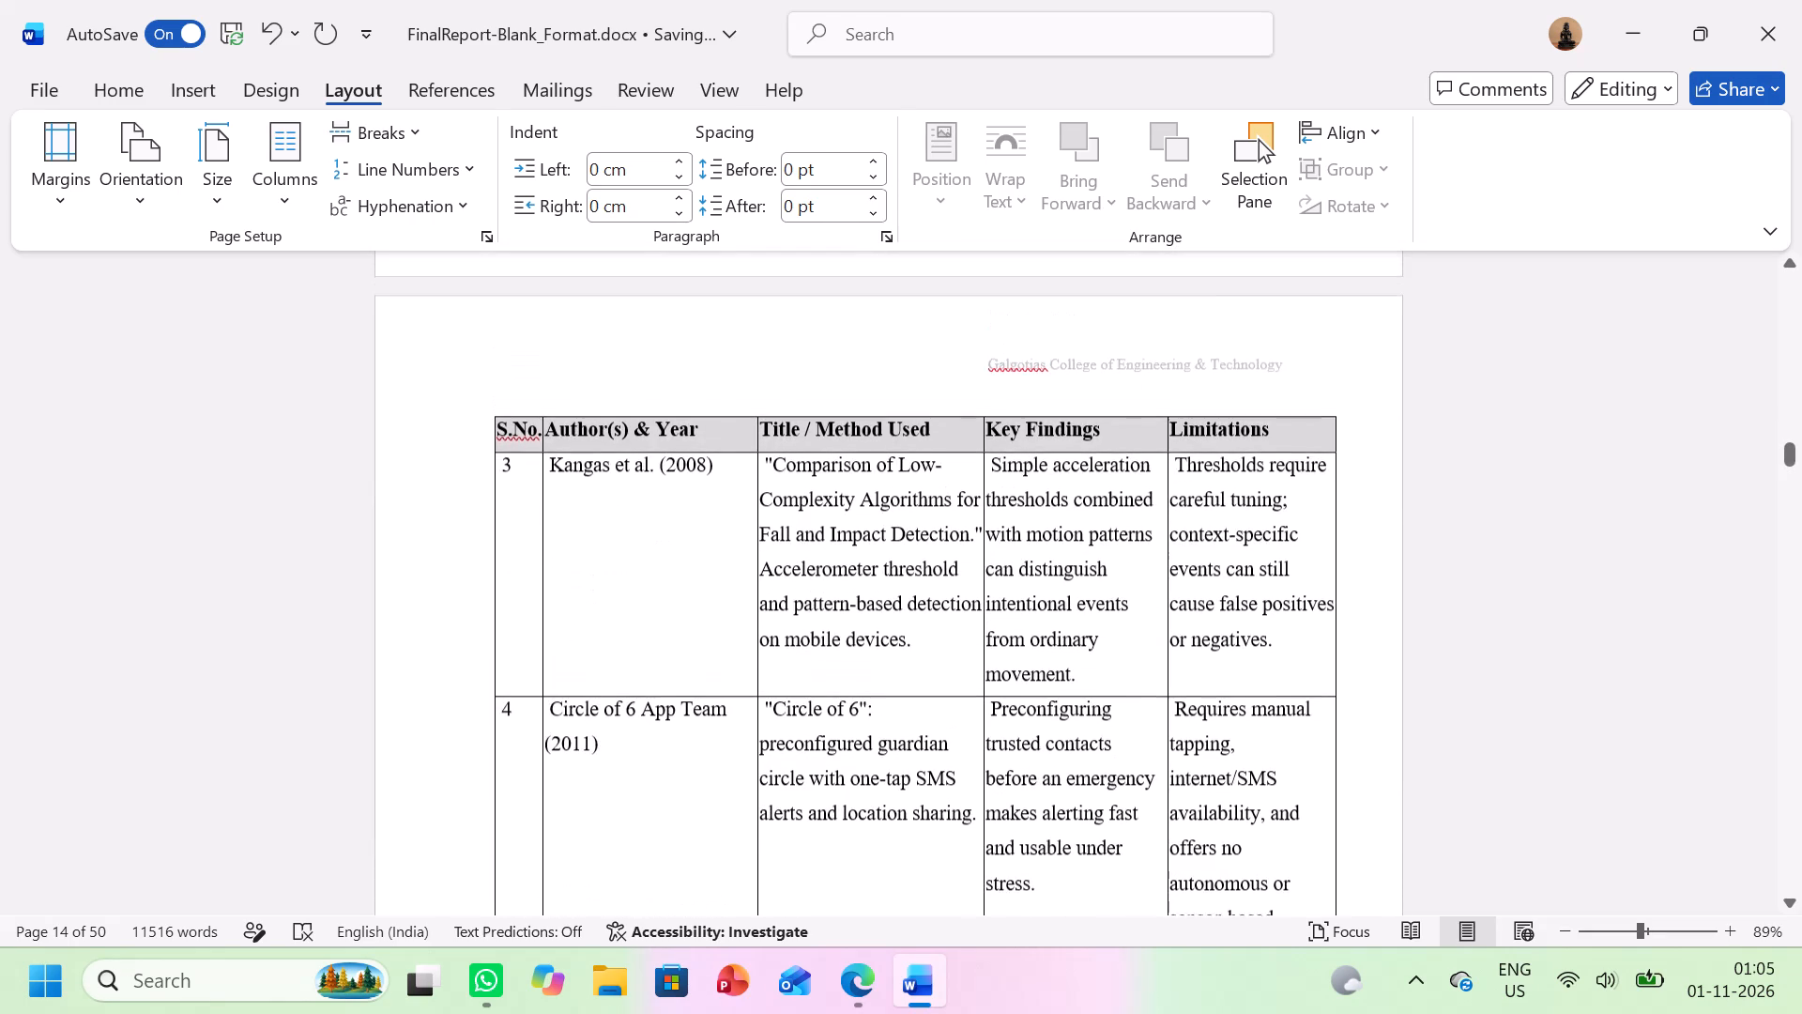
{"action": "left_click_drag", "start_coordinate": [765, 488], "coordinate": [859, 589]}
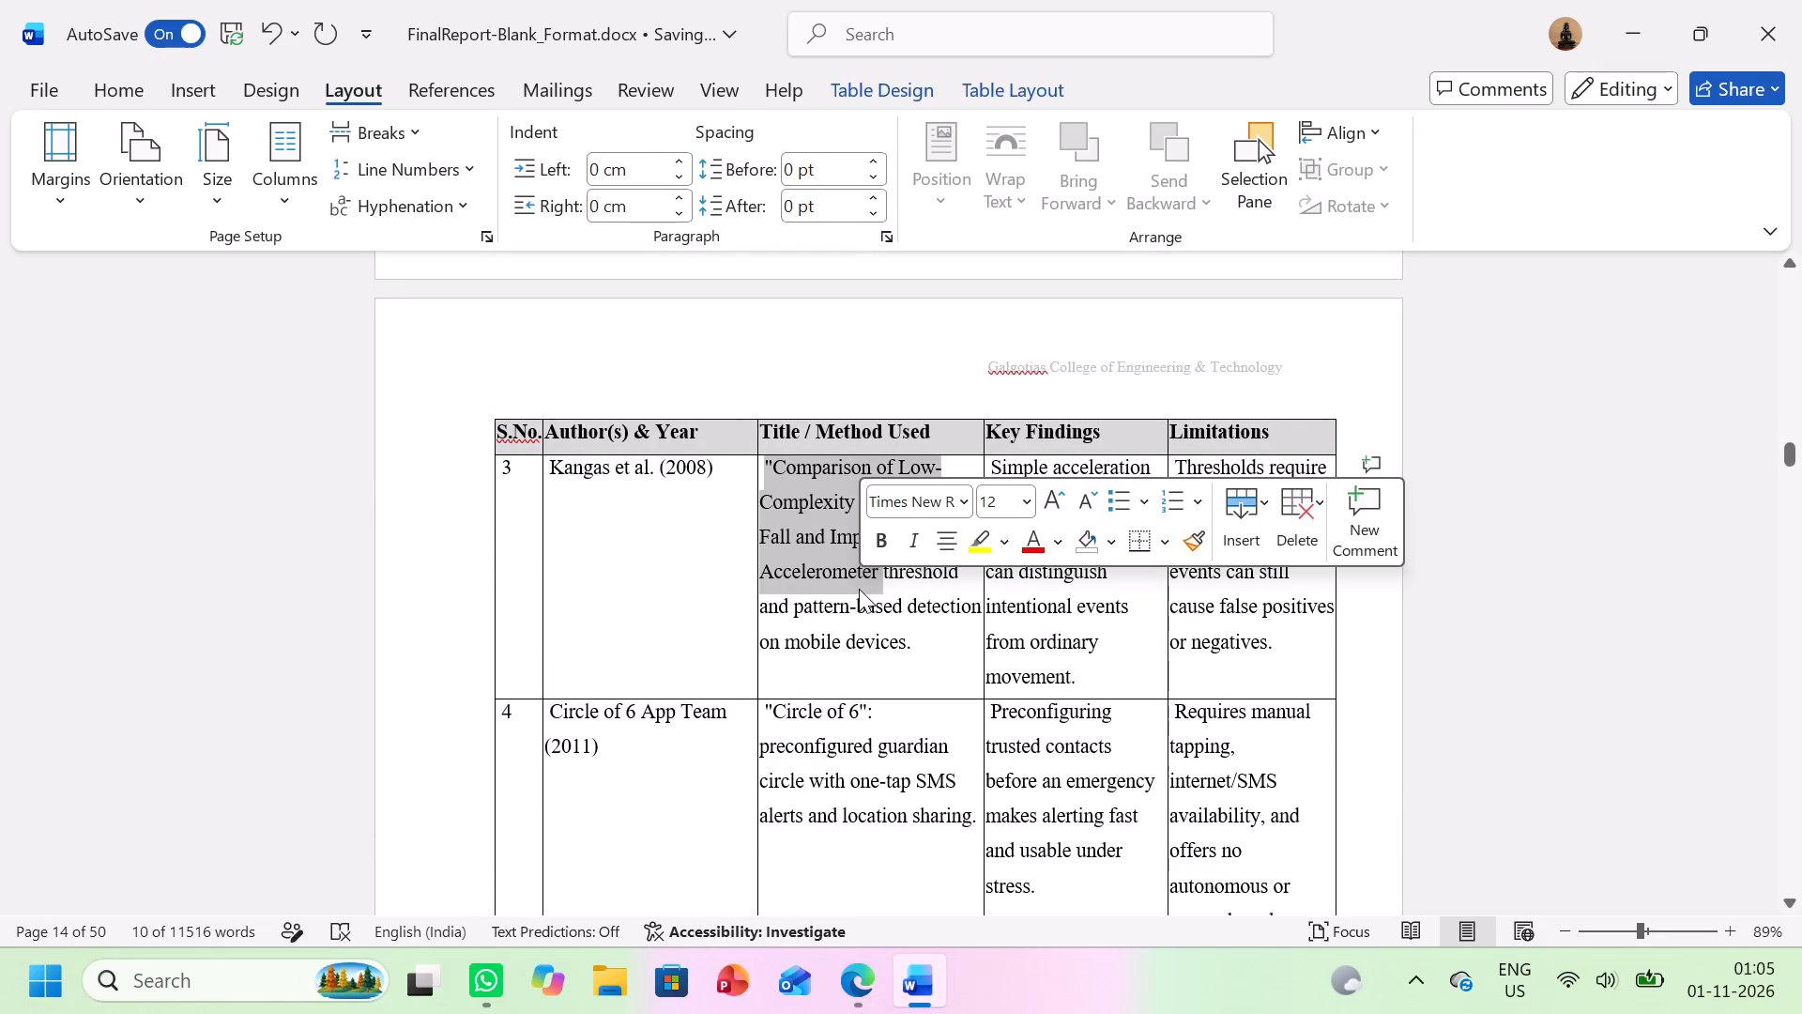
{"action": "left_click", "coordinate": [1449, 646]}
Set the spacing before and after to 0 pt from the "2.3.3 Problem Solution" heading to the blank line above "Literature Review Summary".
{"action": "scroll", "coordinate": [1449, 646], "scroll_direction": "down", "scroll_amount": 2}
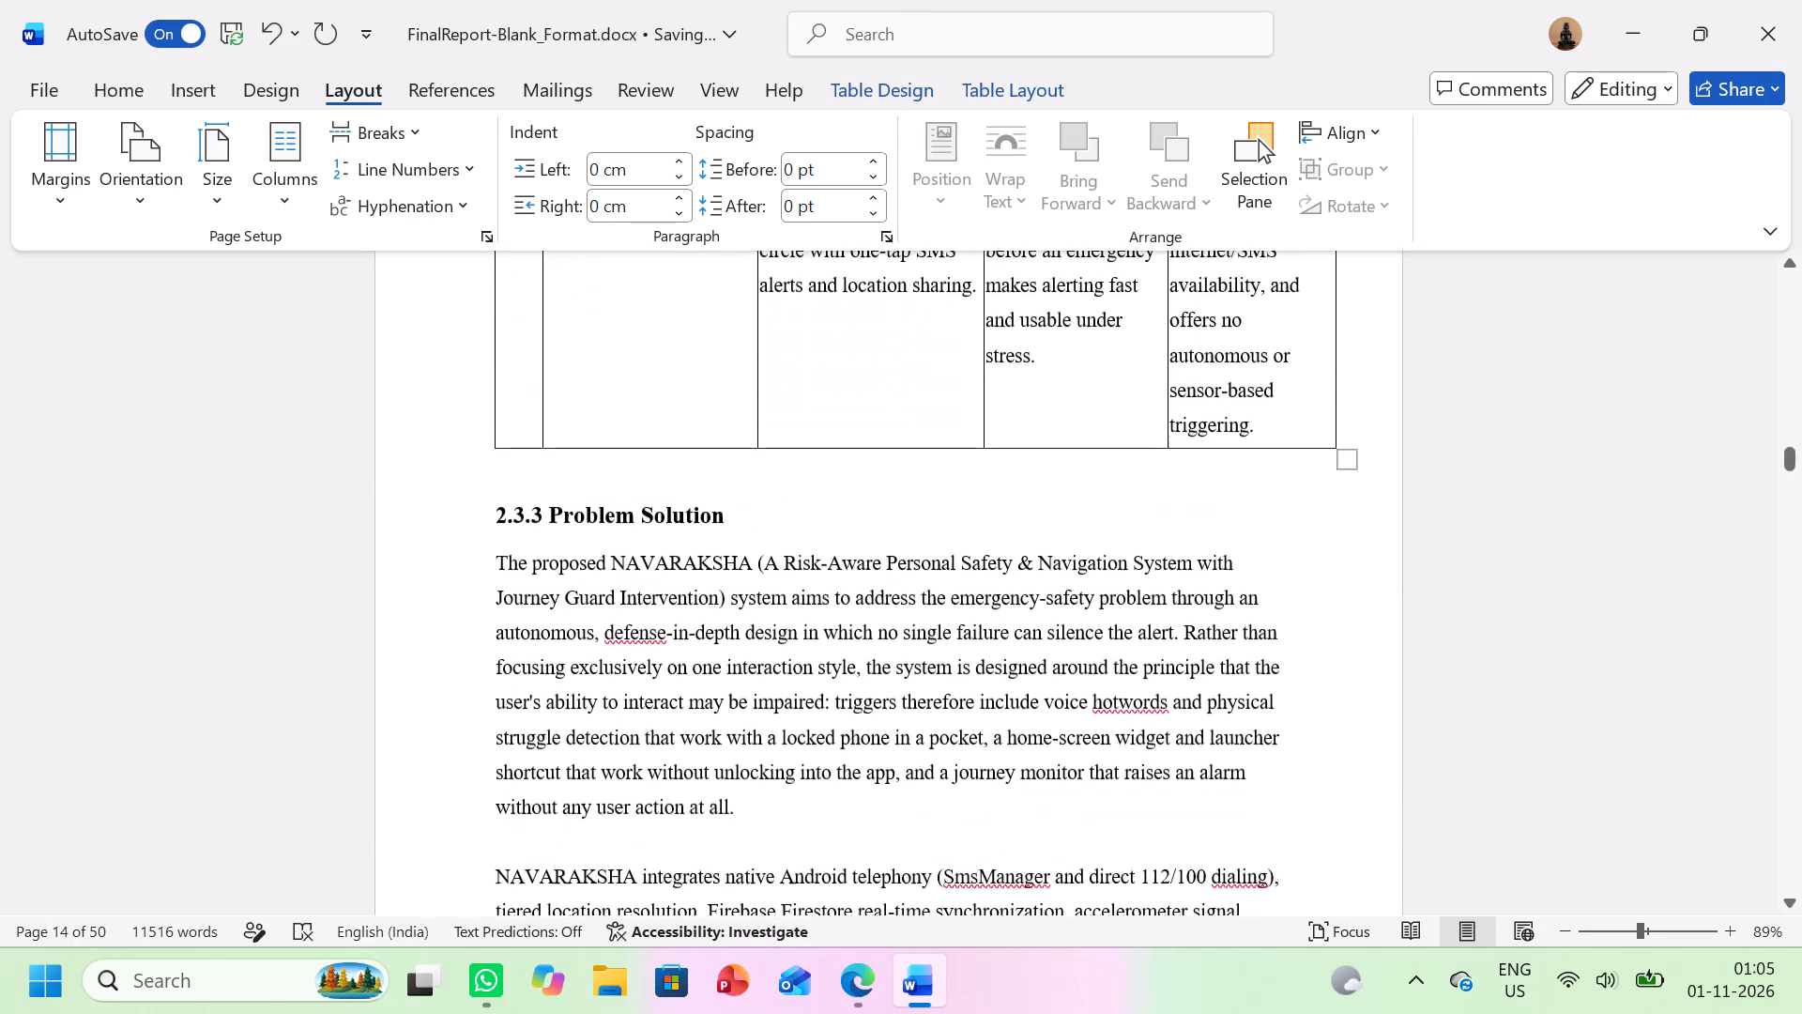
{"action": "scroll", "coordinate": [1449, 646], "scroll_direction": "down", "scroll_amount": 2}
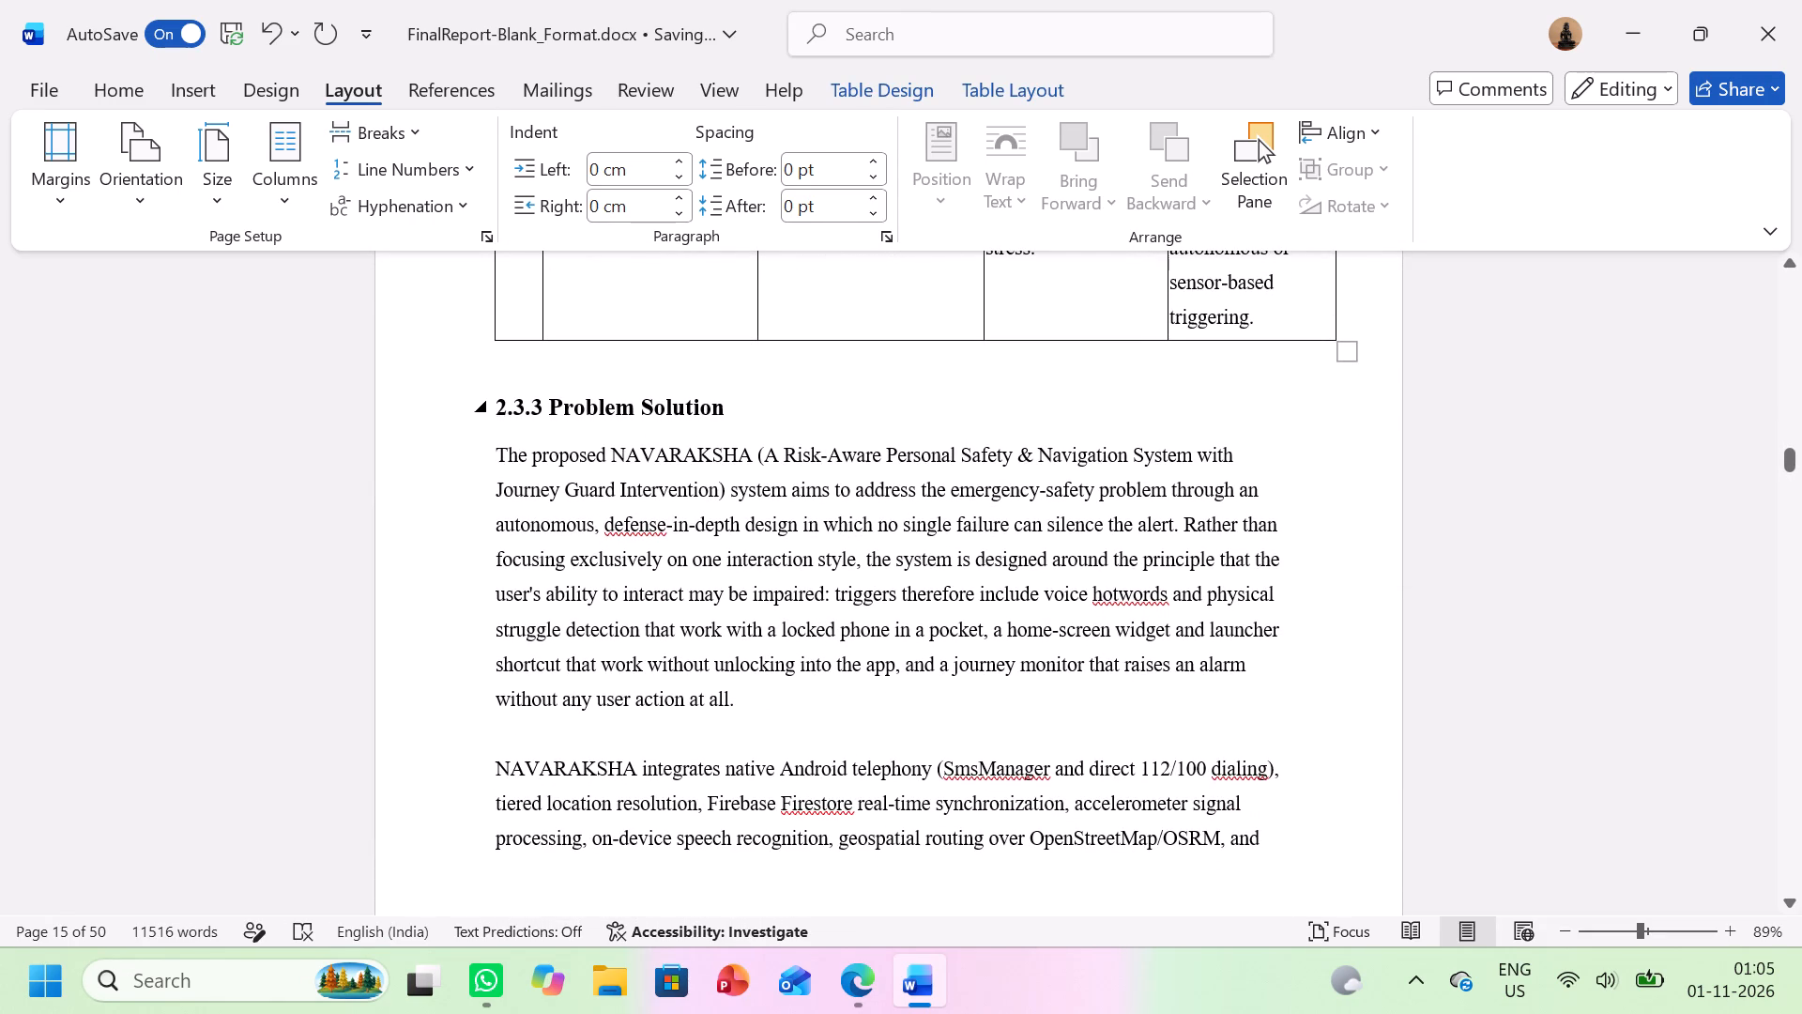
{"action": "left_click_drag", "start_coordinate": [499, 393], "coordinate": [866, 772]}
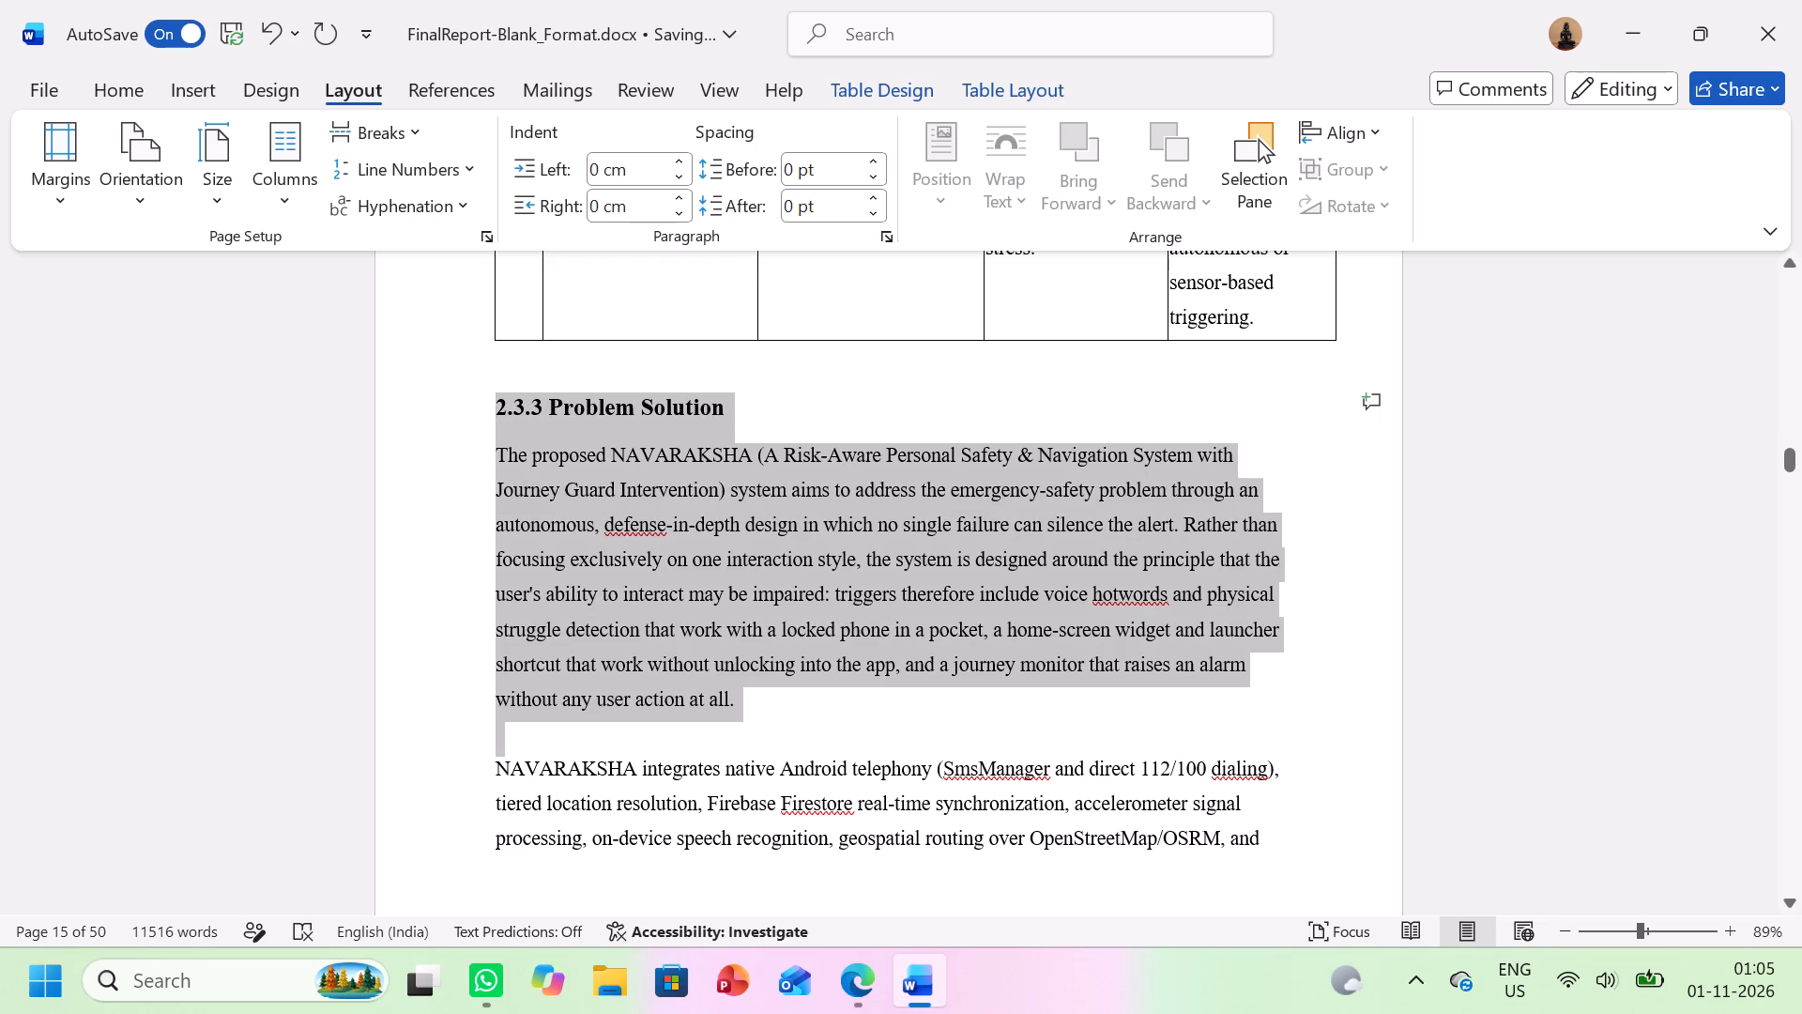
{"action": "left_click_drag", "start_coordinate": [866, 772], "coordinate": [1254, 904]}
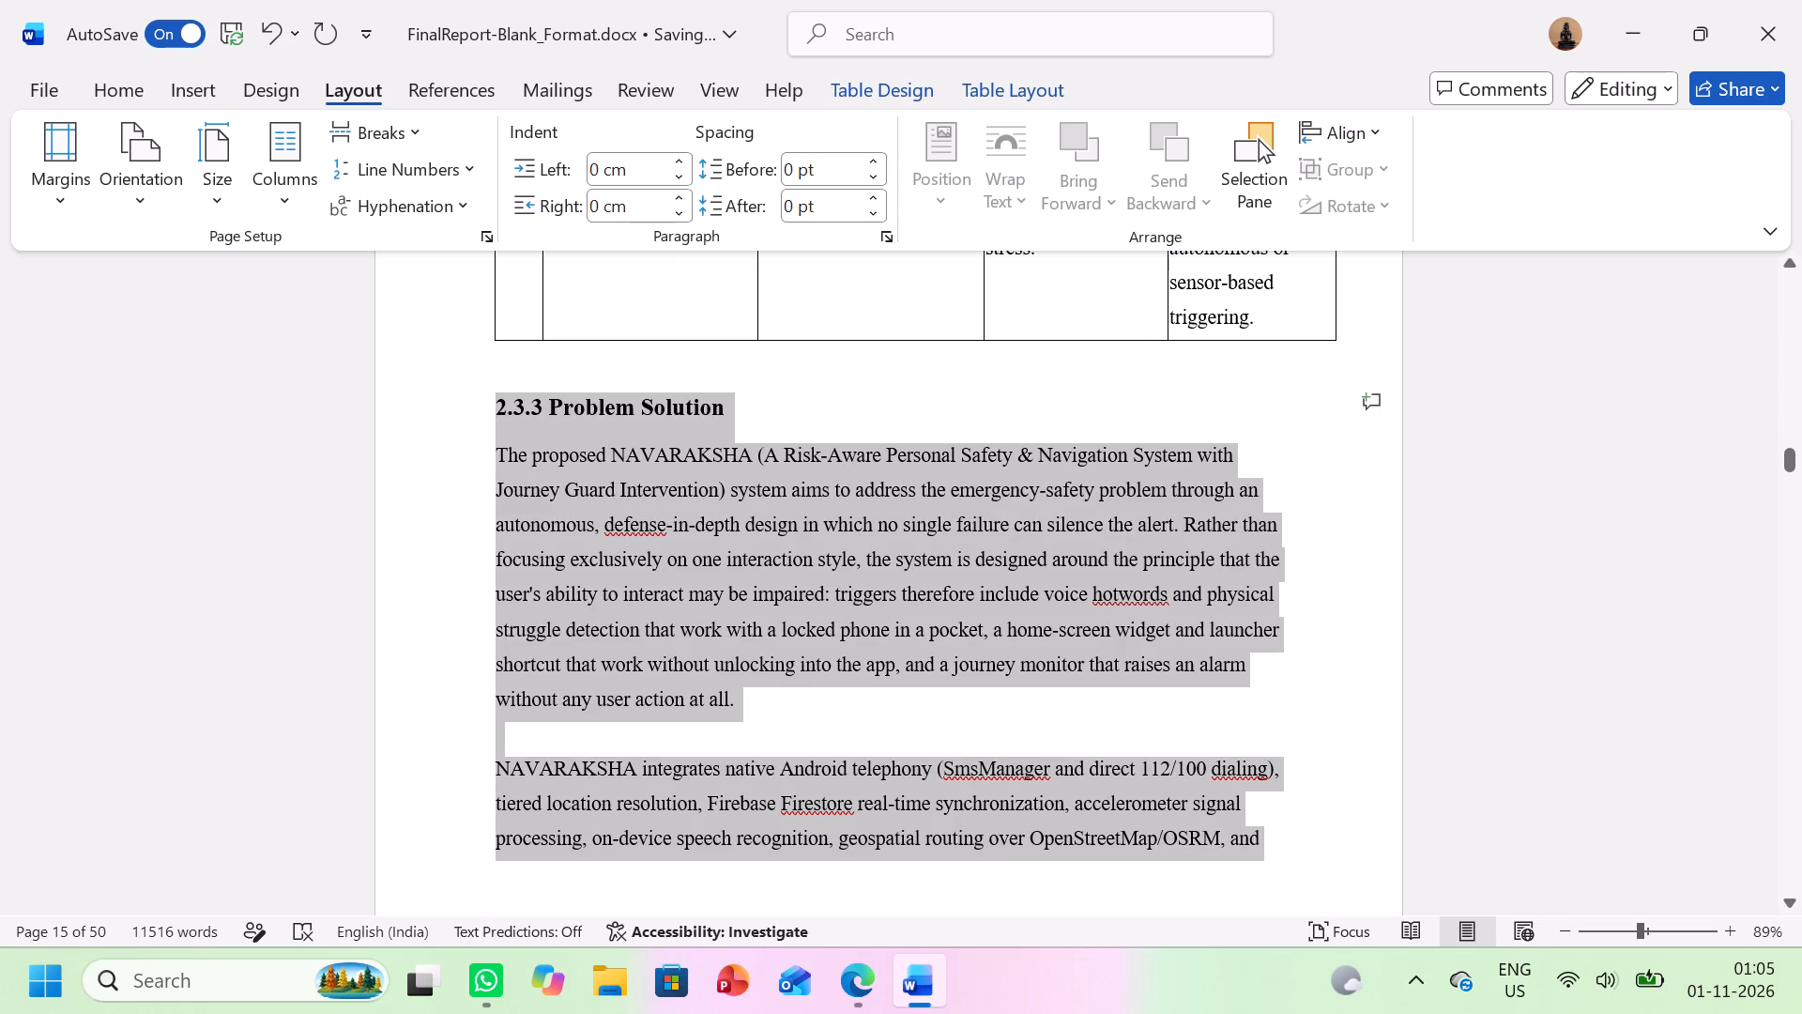
{"action": "left_click_drag", "start_coordinate": [1254, 904], "coordinate": [1261, 876]}
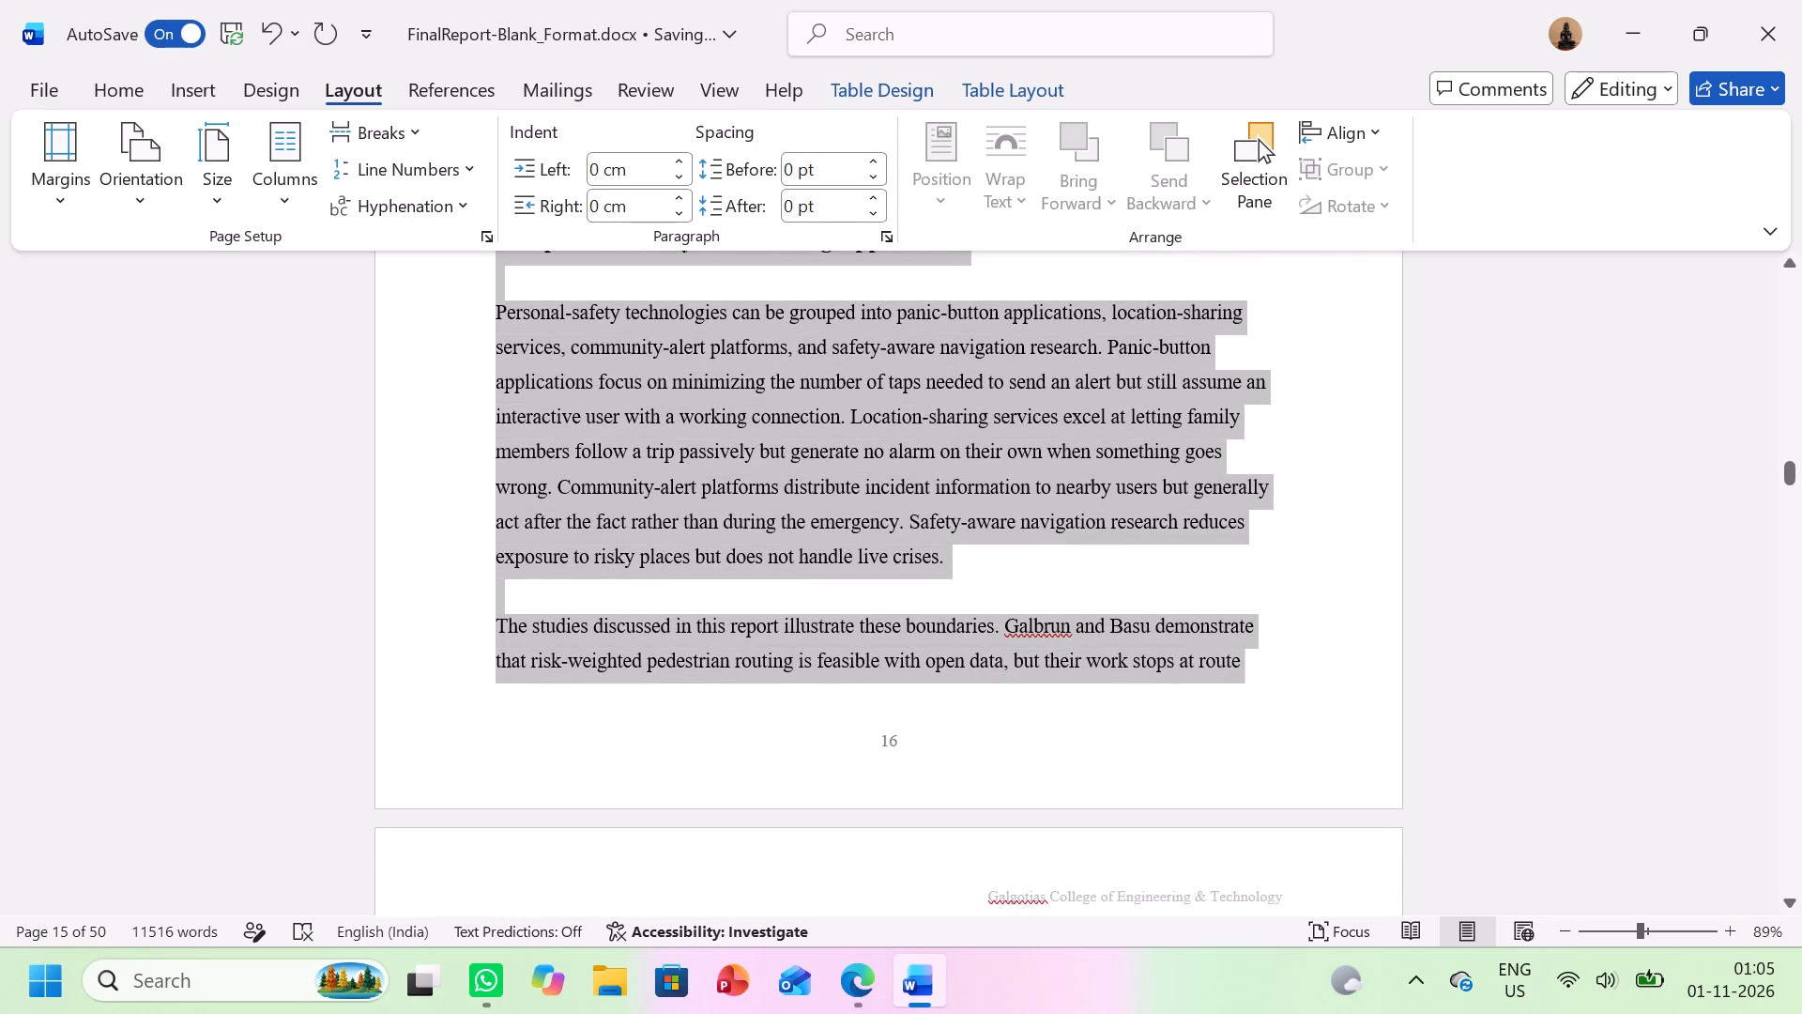
{"action": "left_click_drag", "start_coordinate": [1261, 876], "coordinate": [1239, 894]}
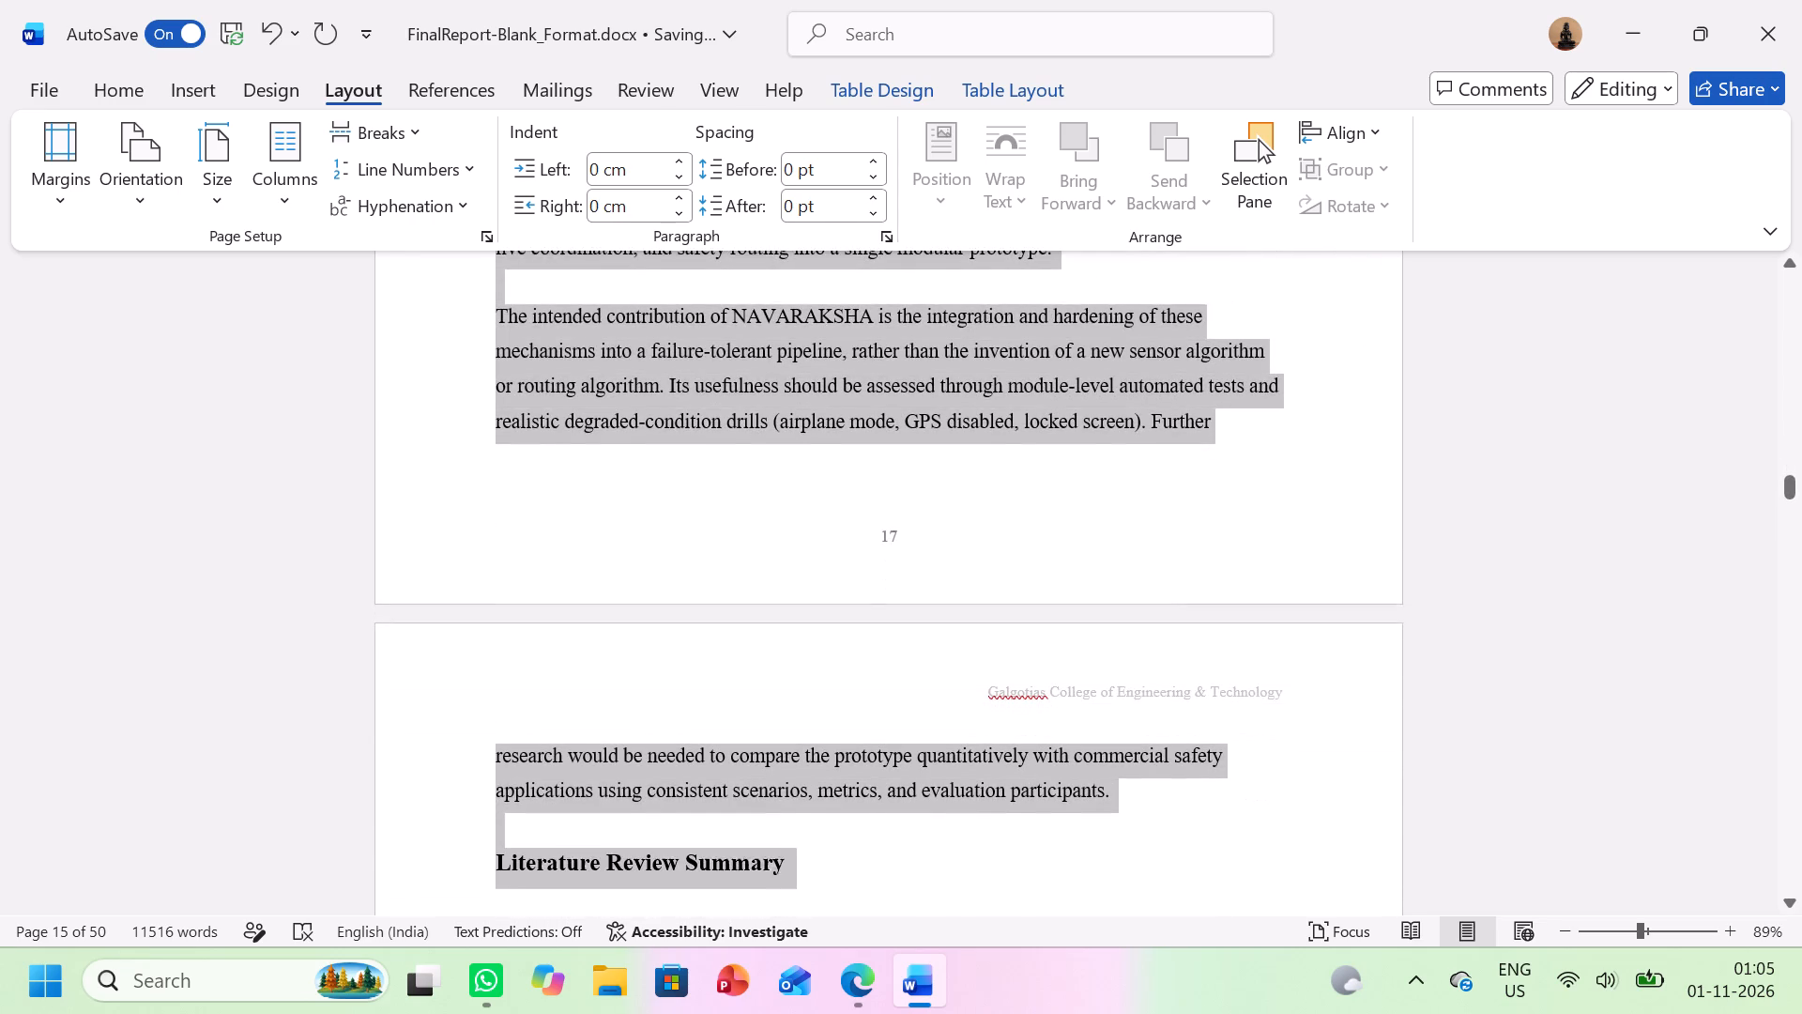
{"action": "left_click_drag", "start_coordinate": [1239, 894], "coordinate": [1210, 704]}
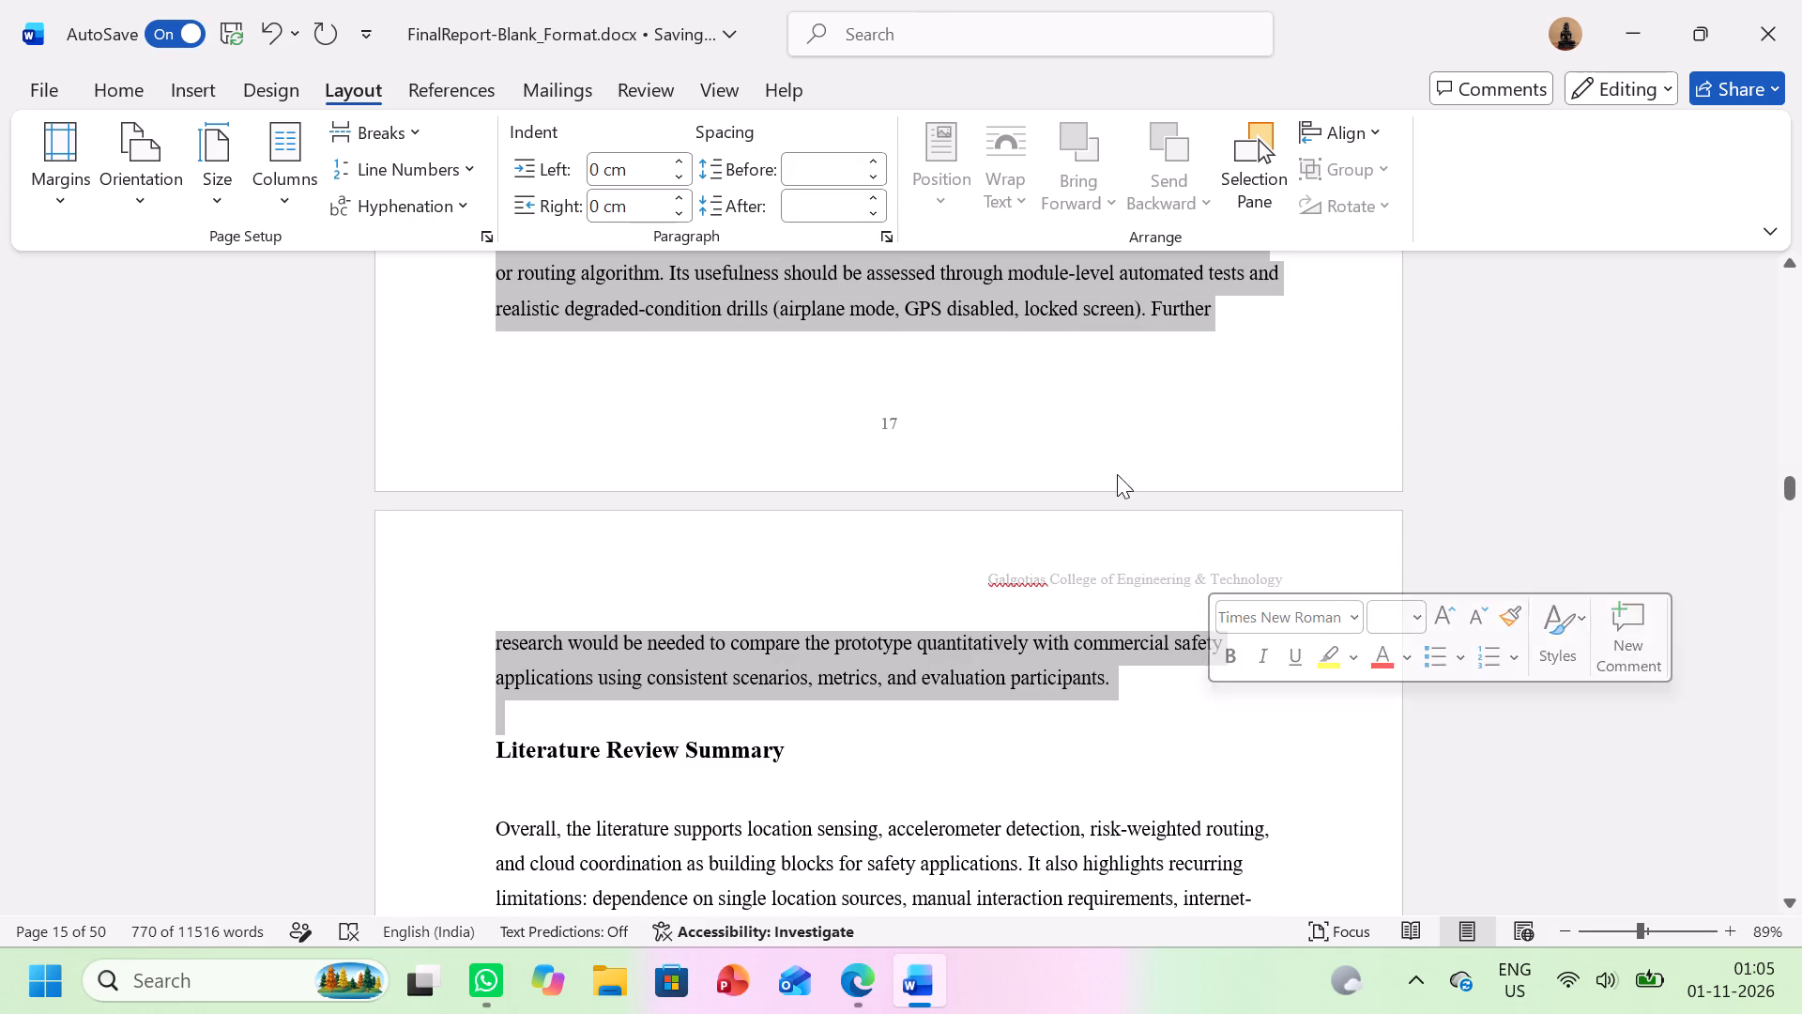
{"action": "left_click", "coordinate": [880, 182]}
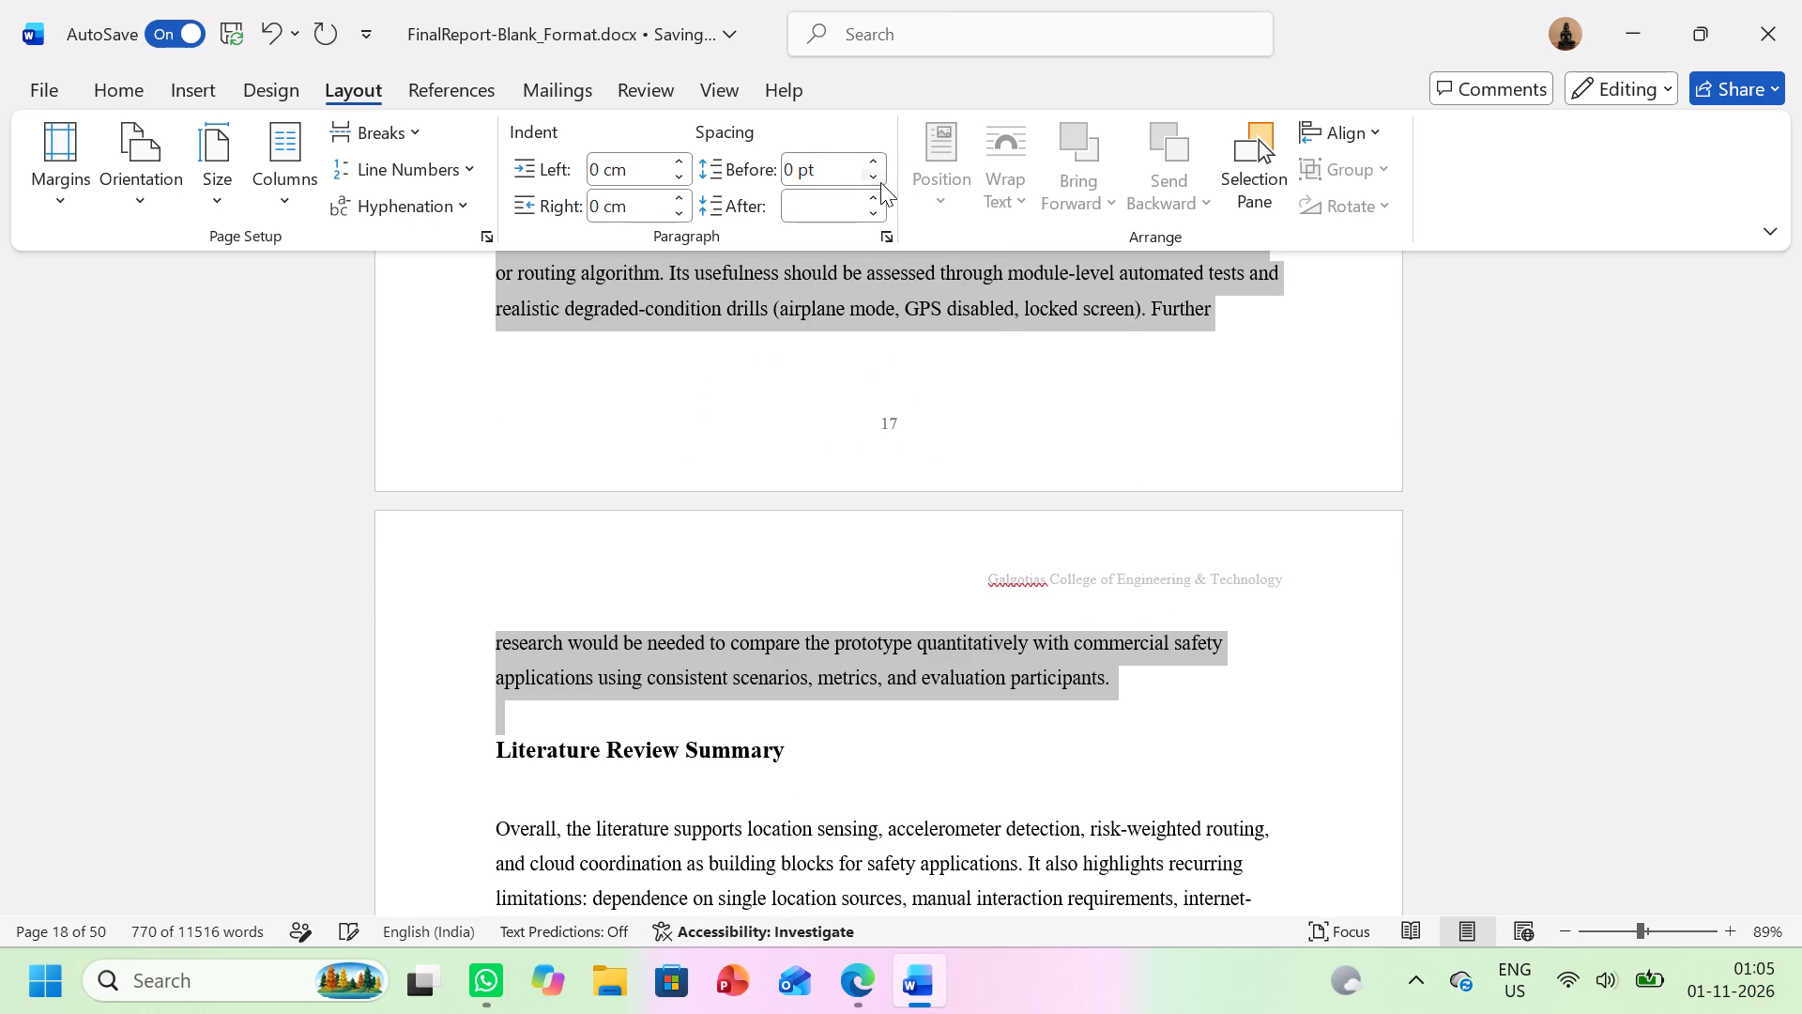
{"action": "left_click", "coordinate": [874, 215]}
Justify the same text from "2.3.3 Problem Solution" to the blank line above "Literature Review Summary".
{"action": "left_click", "coordinate": [133, 86]}
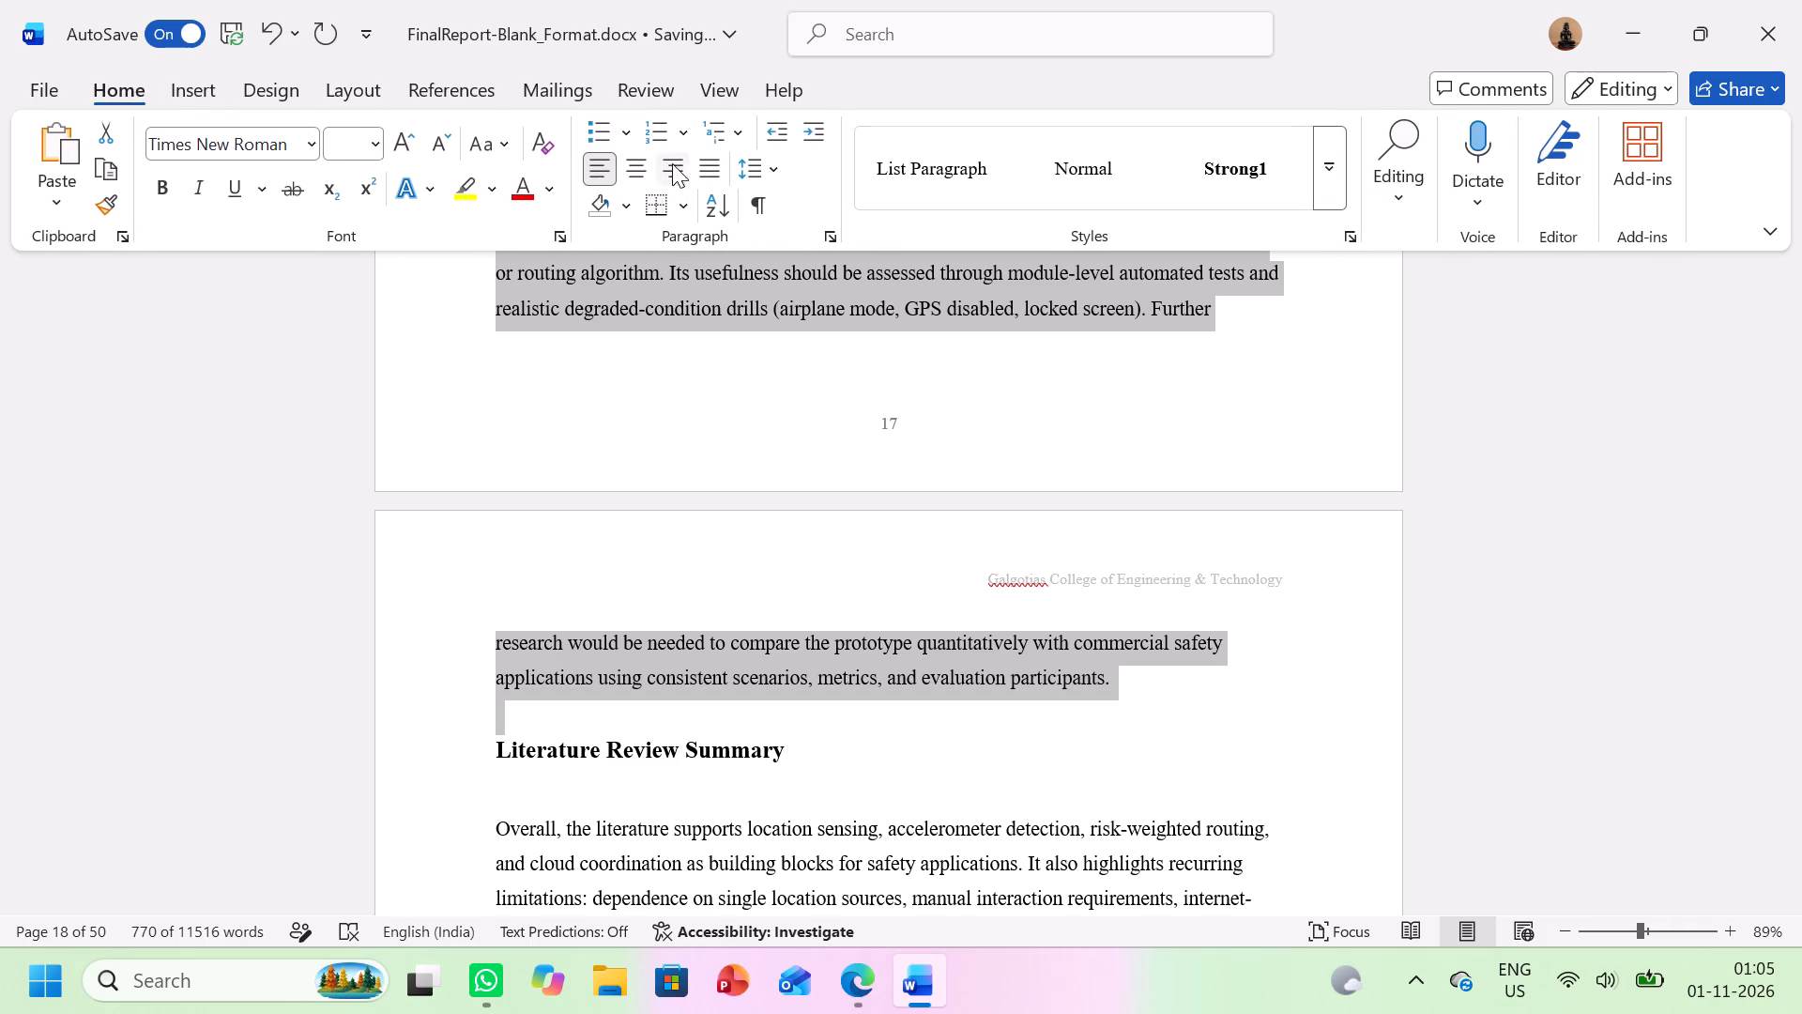
{"action": "left_click", "coordinate": [699, 167]}
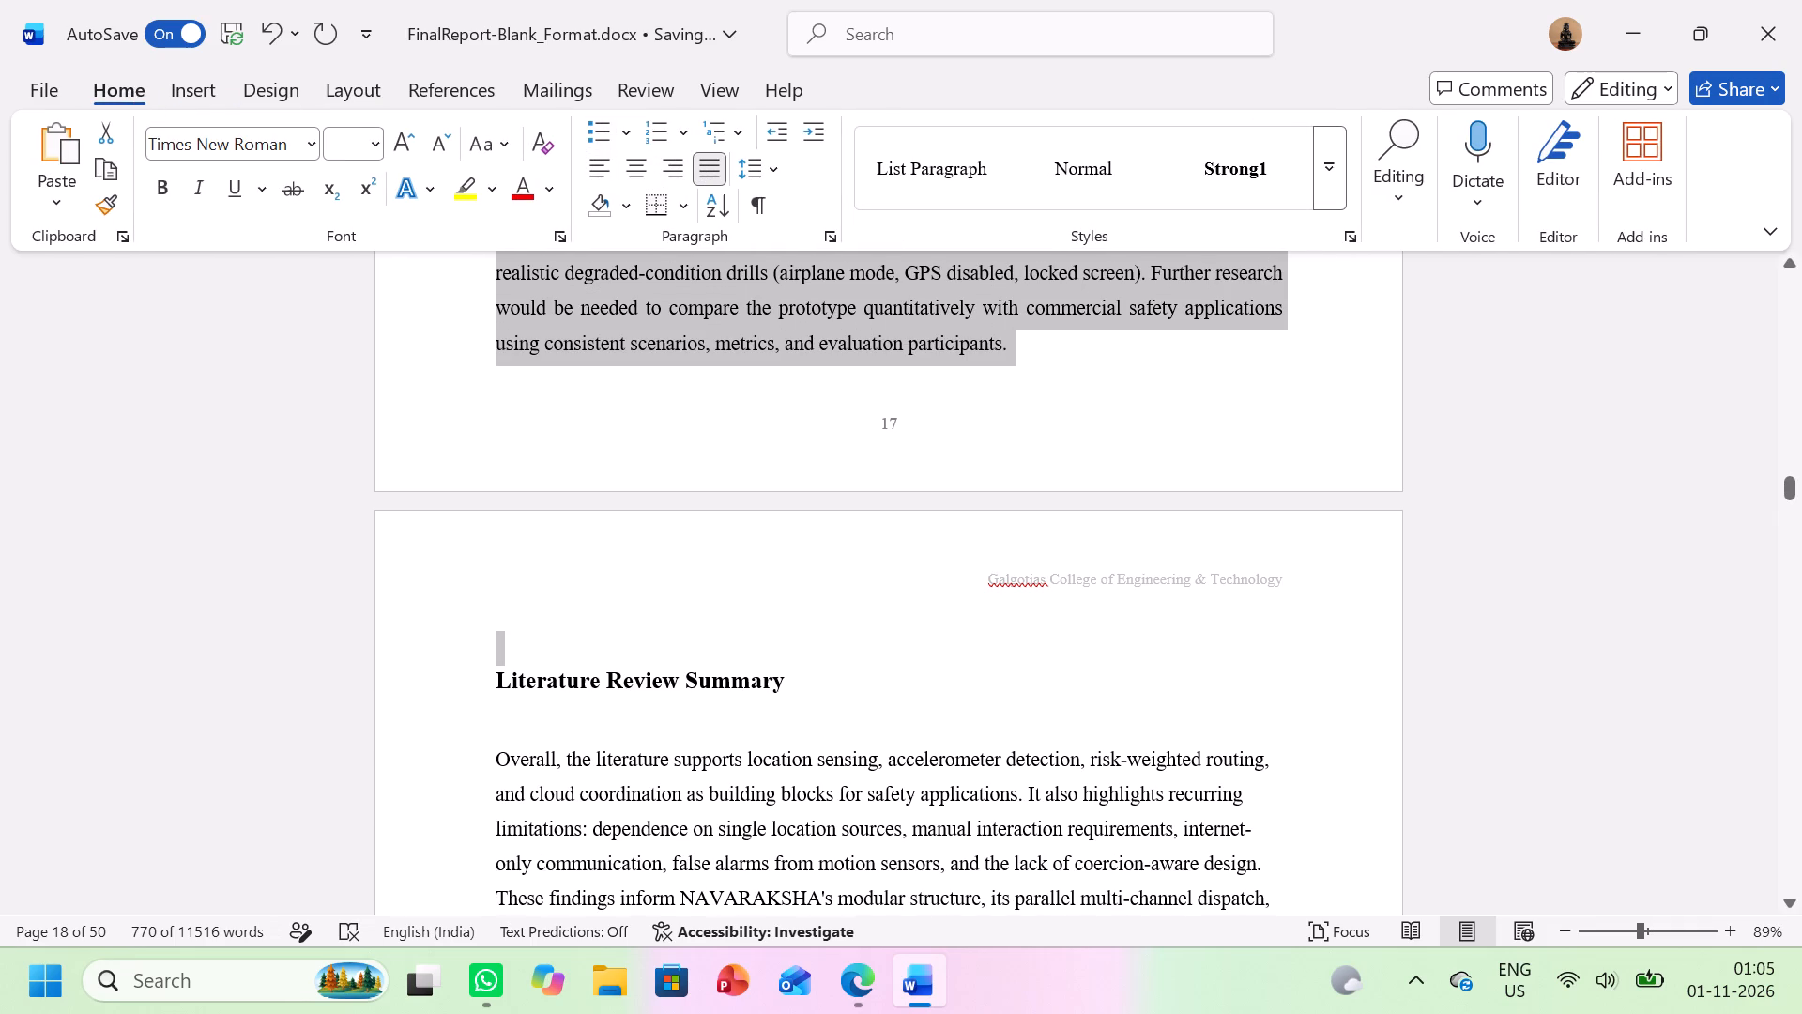
{"action": "left_click", "coordinate": [802, 383]}
Review the alignment and spacing of the text from 2.3.3 Problem Solution through the Research Gap and NAVARAKSHA's Position heading.
{"action": "scroll", "coordinate": [802, 383], "scroll_direction": "up", "scroll_amount": 4}
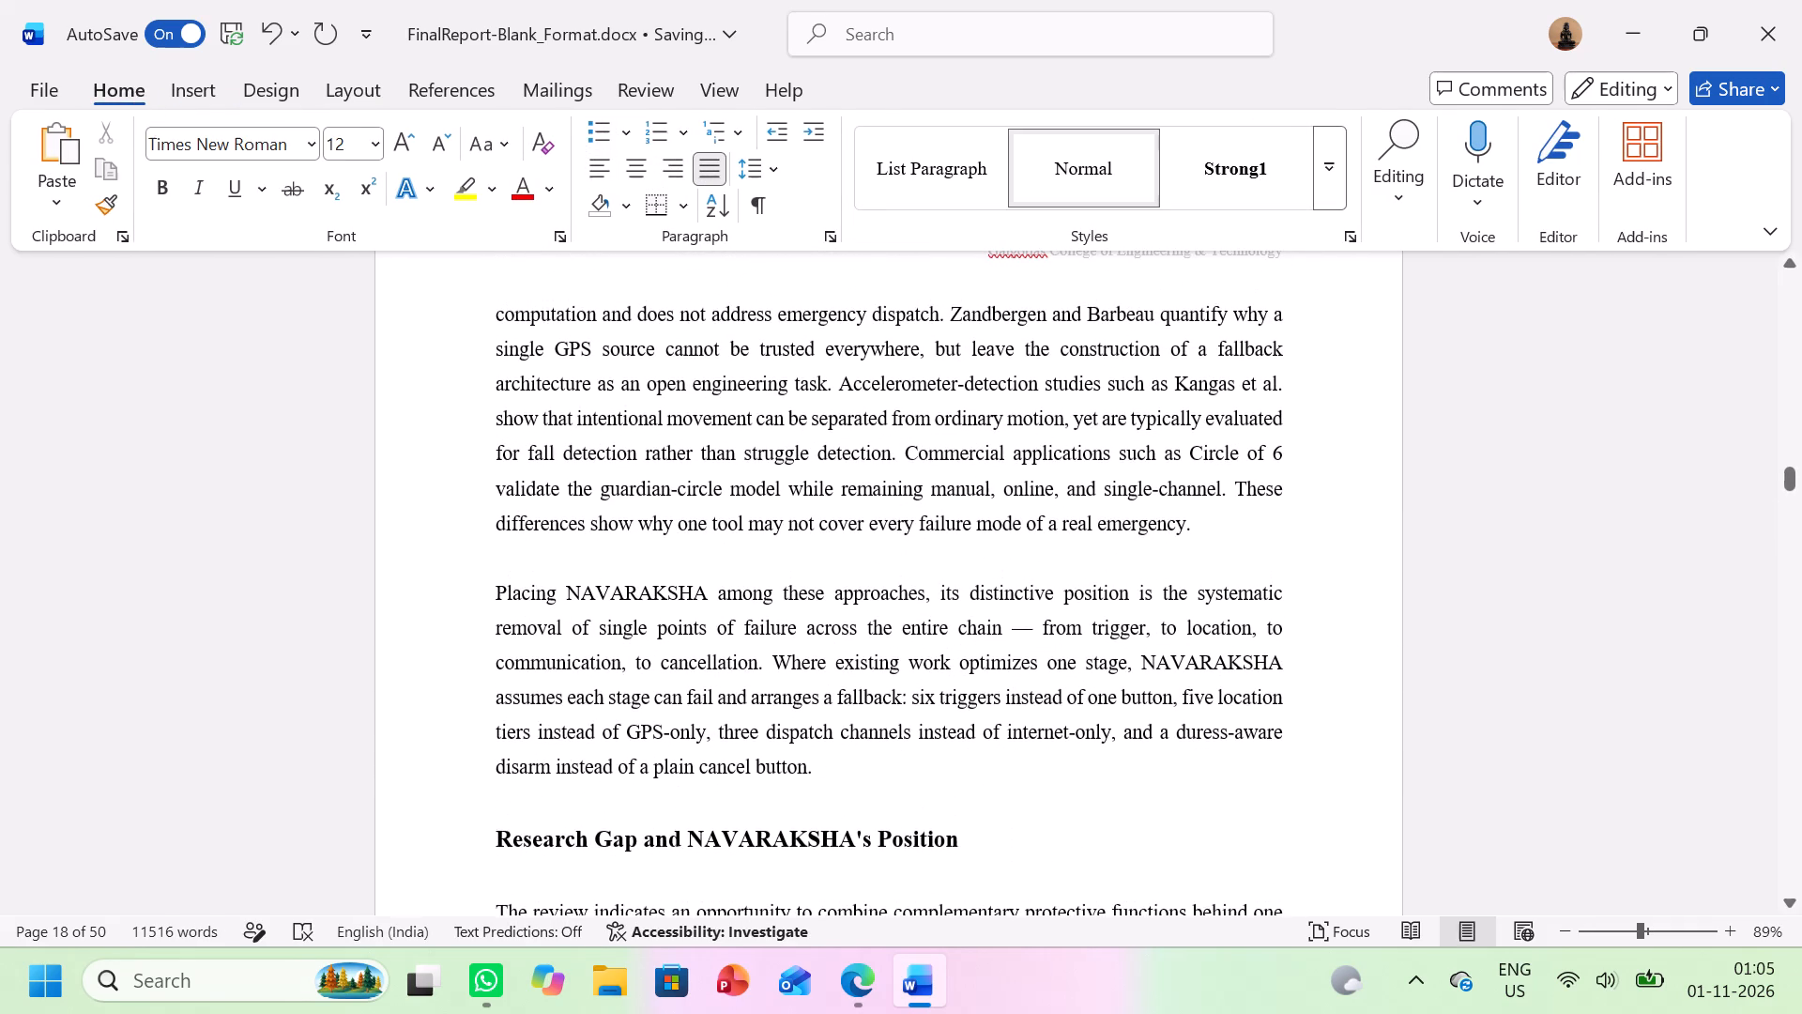
{"action": "scroll", "coordinate": [802, 383], "scroll_direction": "up", "scroll_amount": 3}
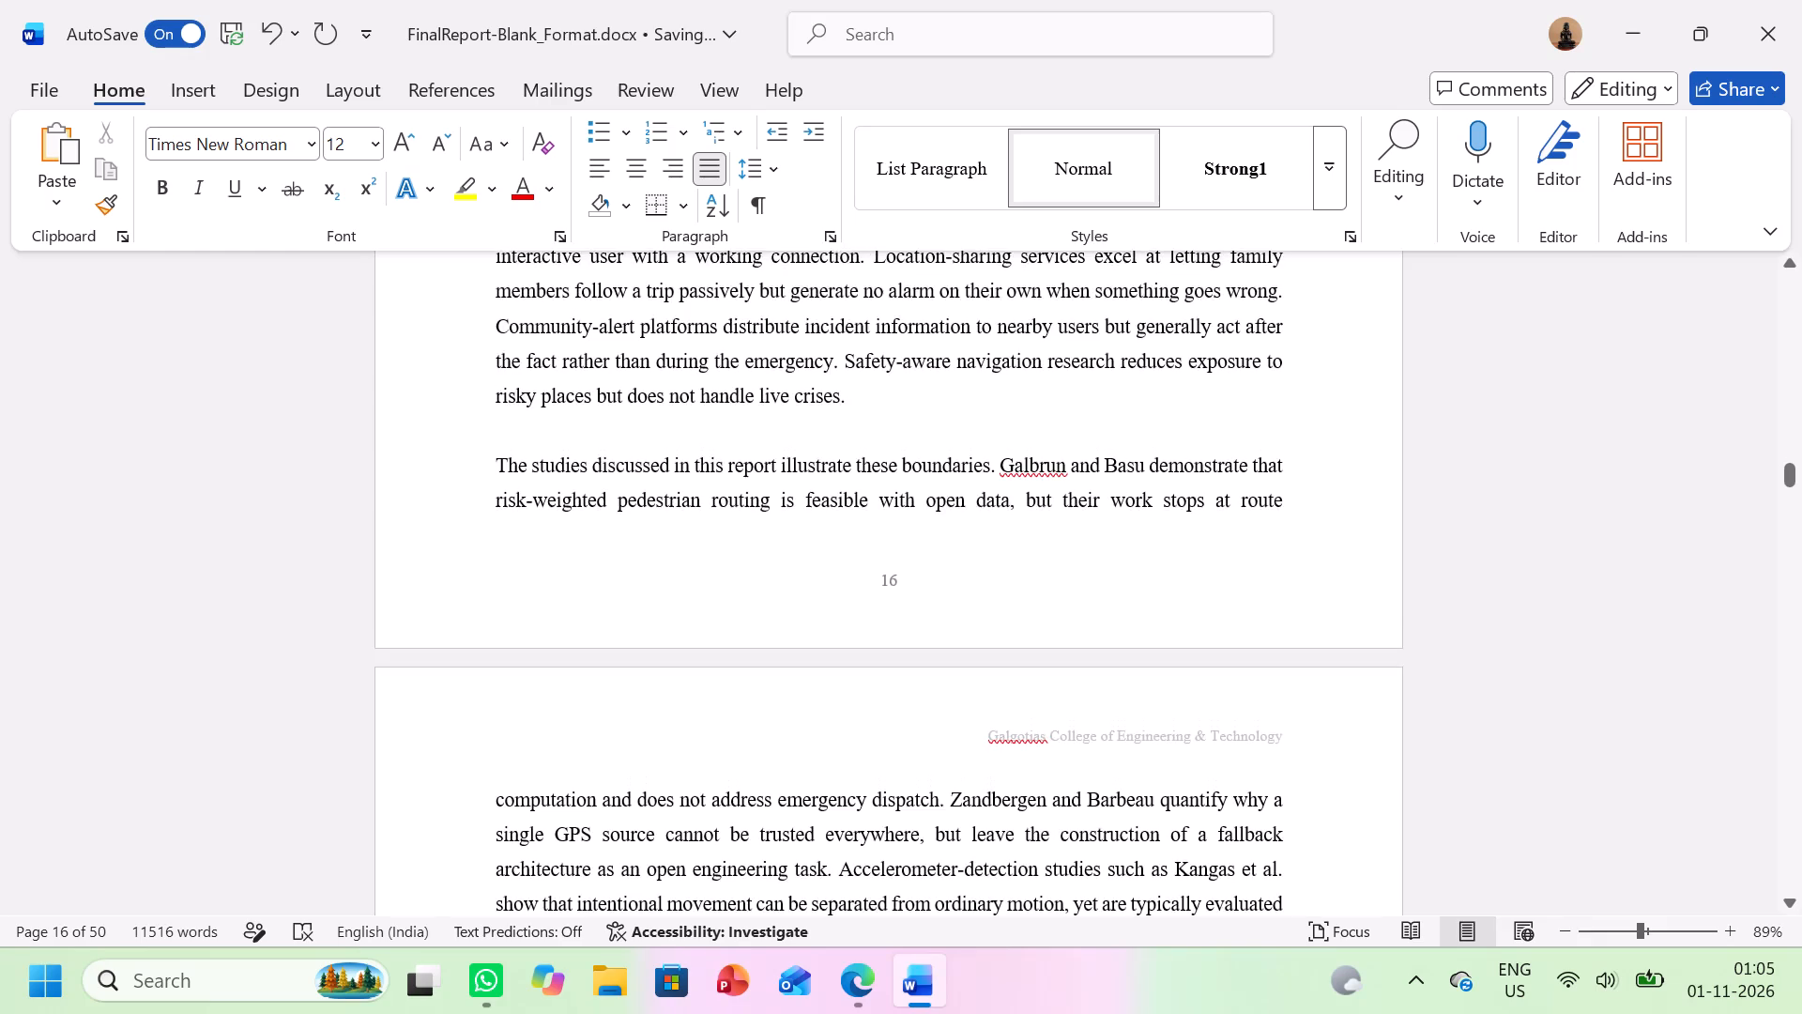
{"action": "scroll", "coordinate": [800, 393], "scroll_direction": "up", "scroll_amount": 2}
{"action": "scroll", "coordinate": [800, 393], "scroll_direction": "down", "scroll_amount": 1}
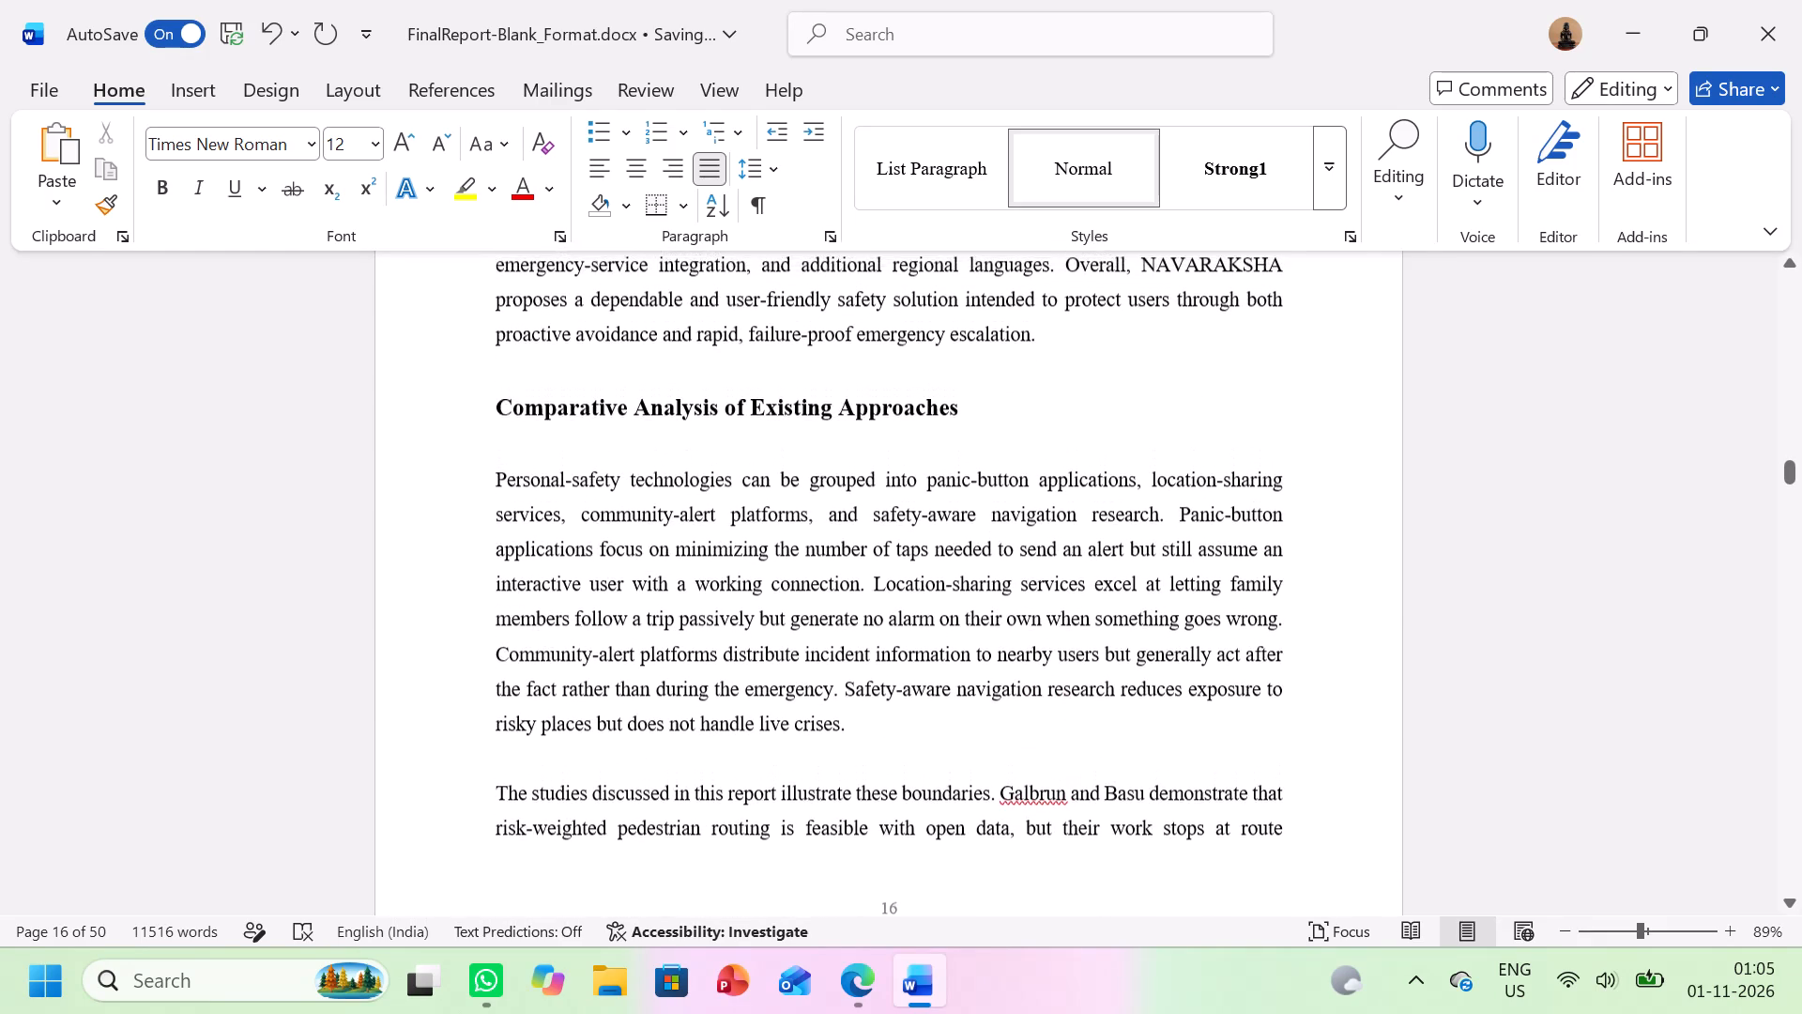
{"action": "scroll", "coordinate": [800, 393], "scroll_direction": "down", "scroll_amount": 1}
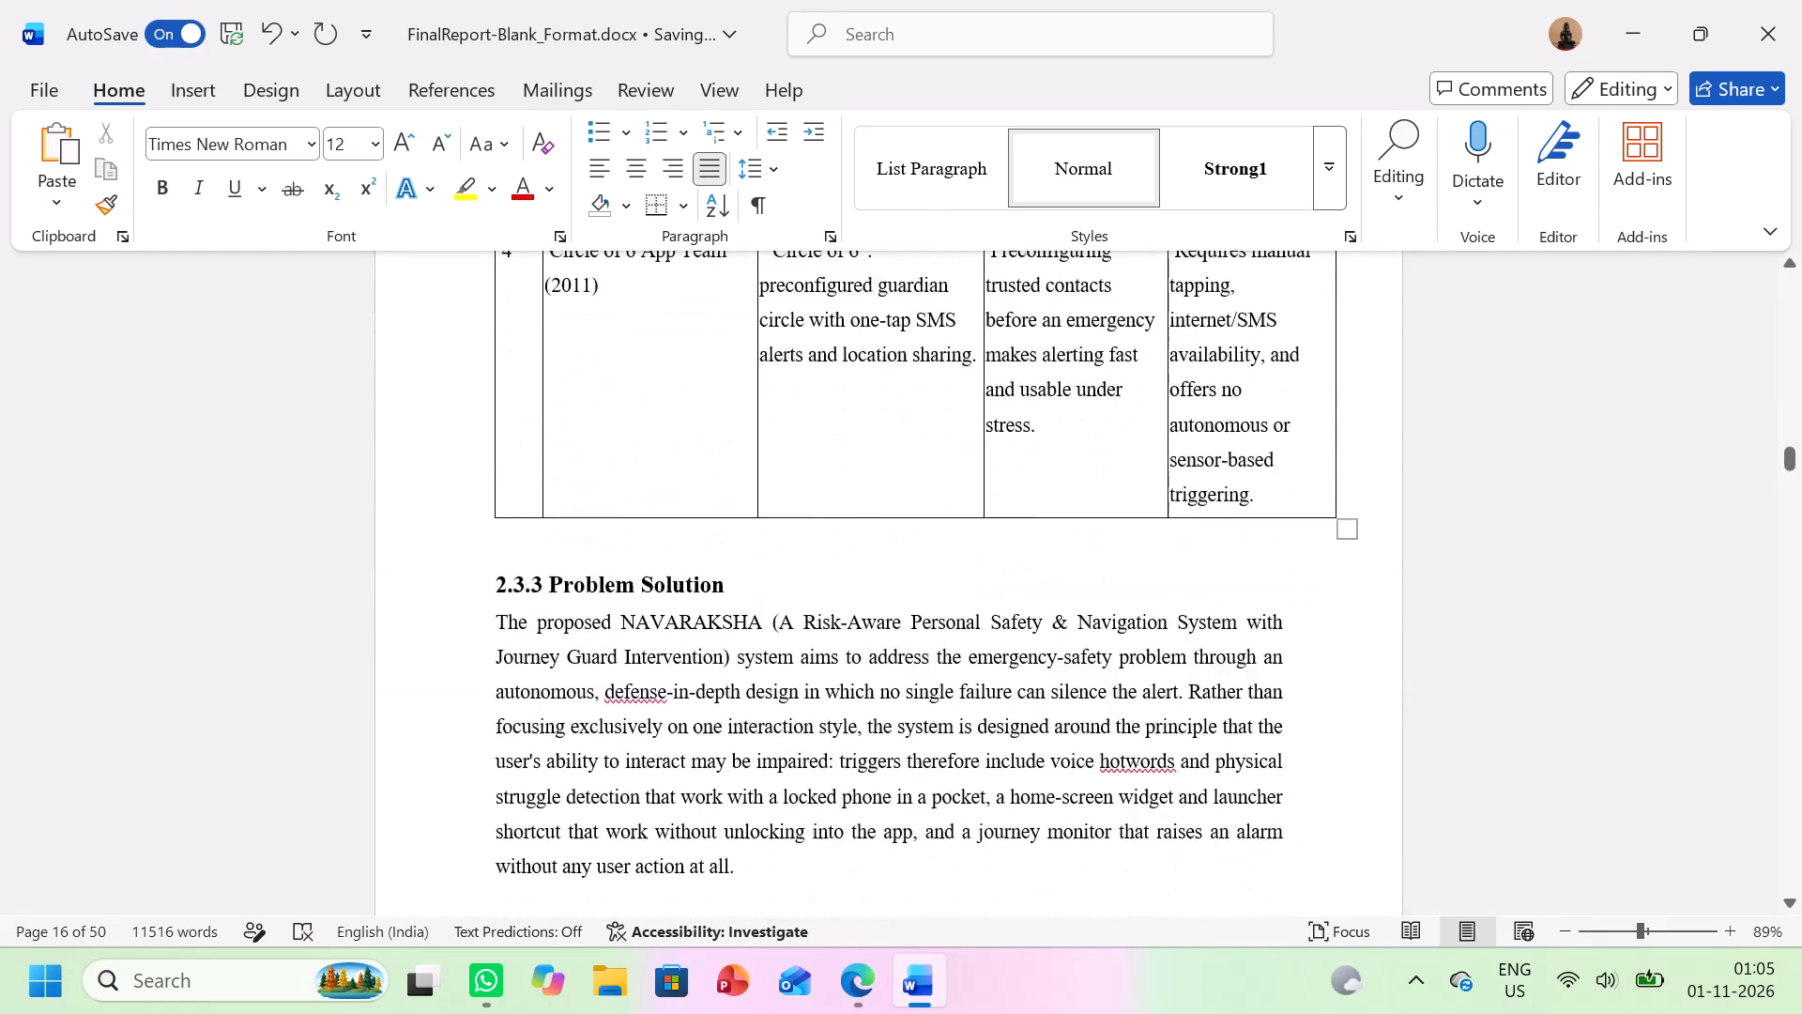
{"action": "scroll", "coordinate": [800, 393], "scroll_direction": "down", "scroll_amount": 8}
{"action": "scroll", "coordinate": [800, 393], "scroll_direction": "up", "scroll_amount": 1}
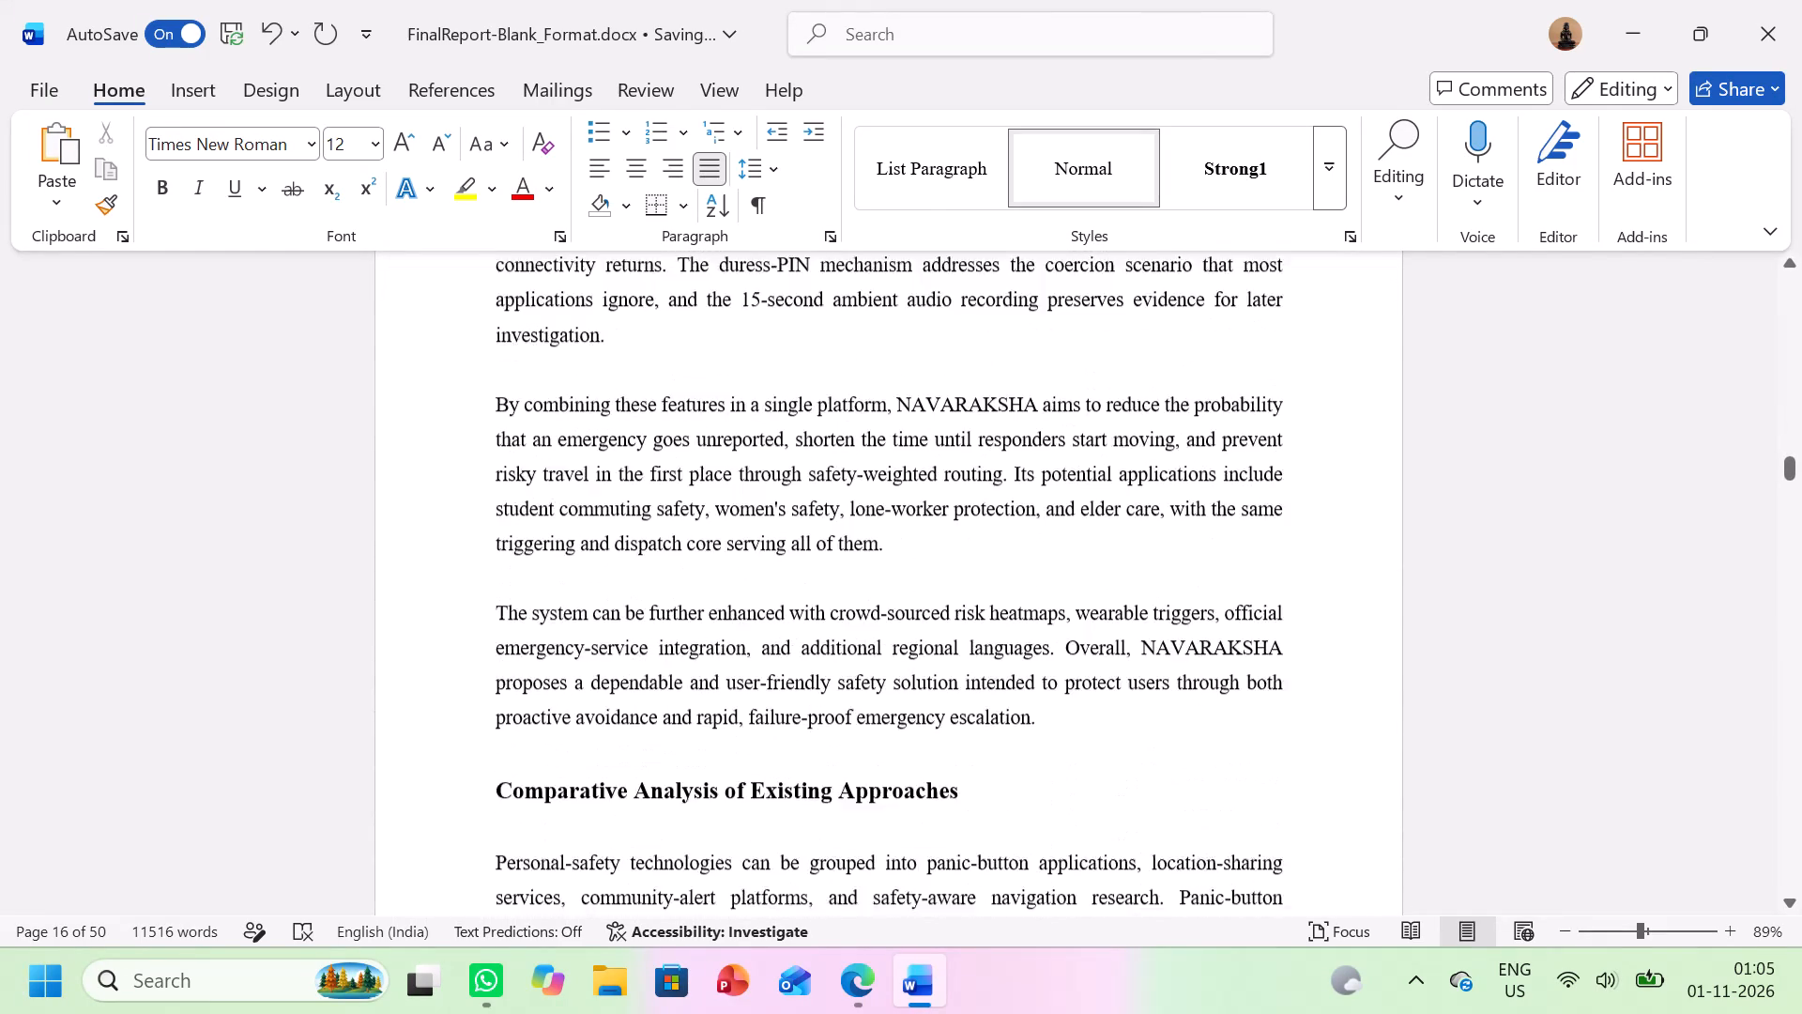
Apply the spelling corrections "Fire store", "SMS Manager" and "dialling" in the second paragraph of 2.3.3 Problem Solution.
{"action": "scroll", "coordinate": [800, 393], "scroll_direction": "up", "scroll_amount": 2}
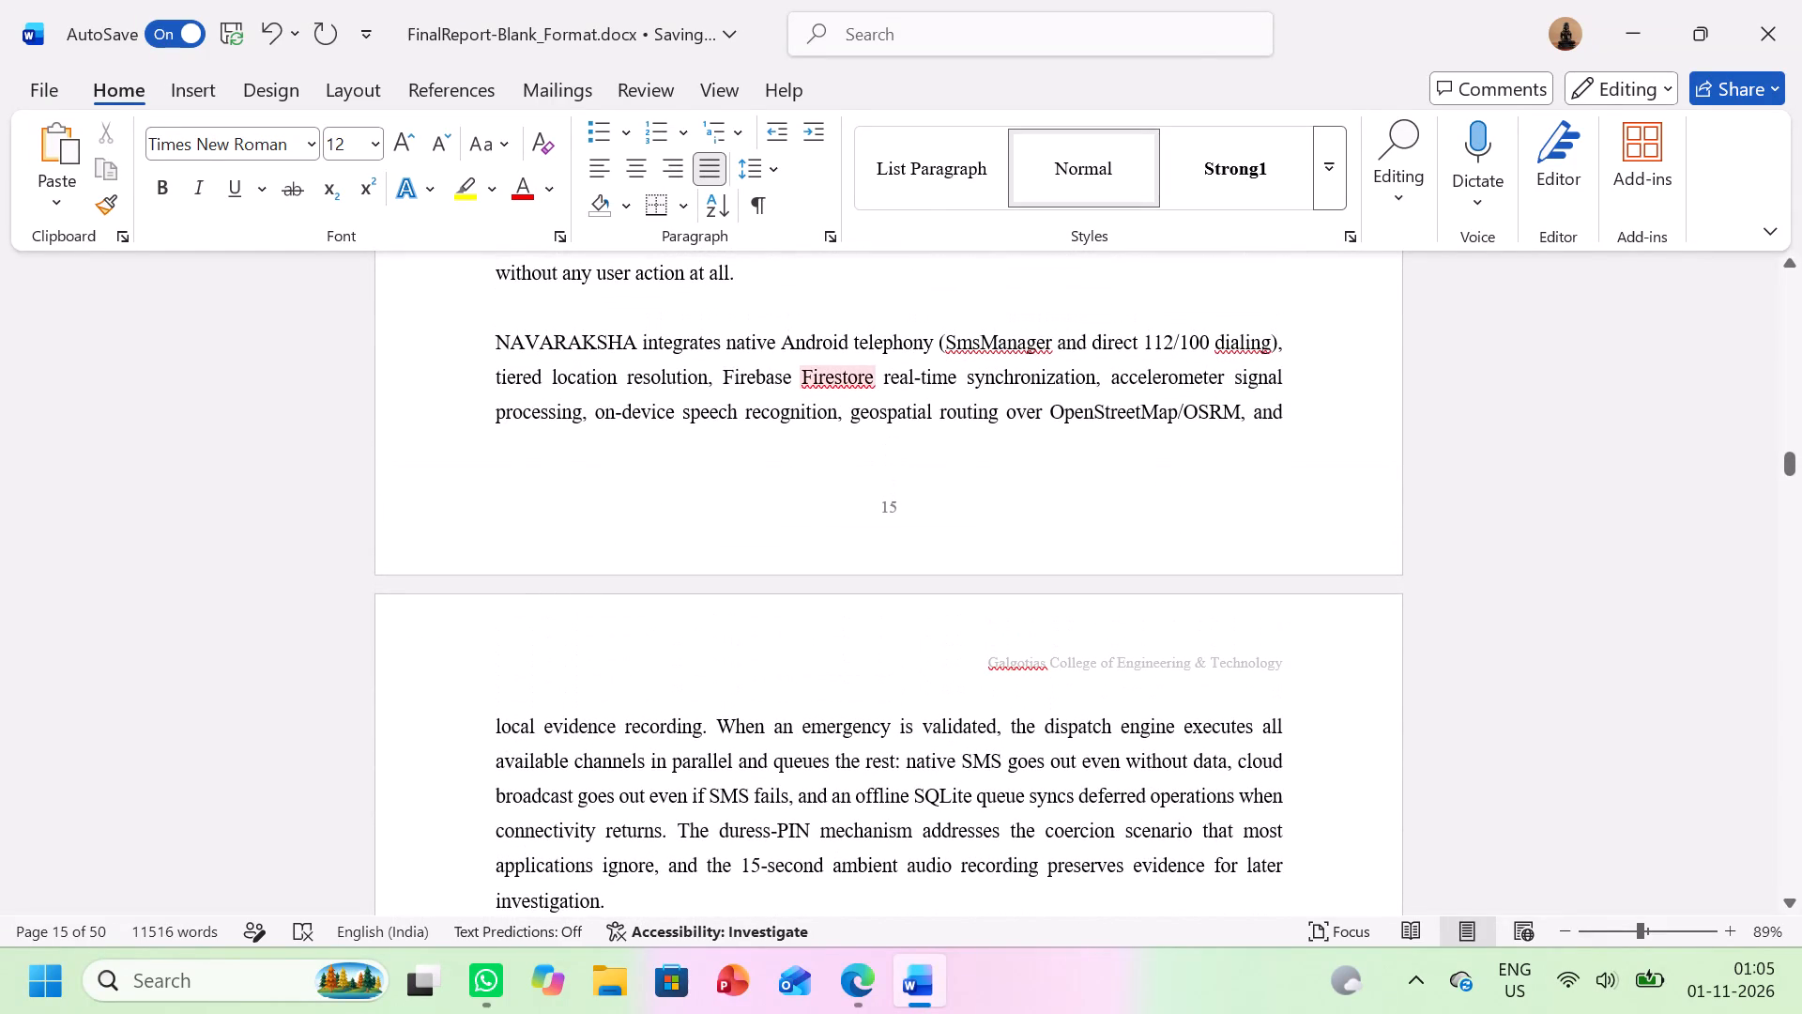
{"action": "left_click", "coordinate": [823, 381]}
{"action": "left_click", "coordinate": [805, 466]}
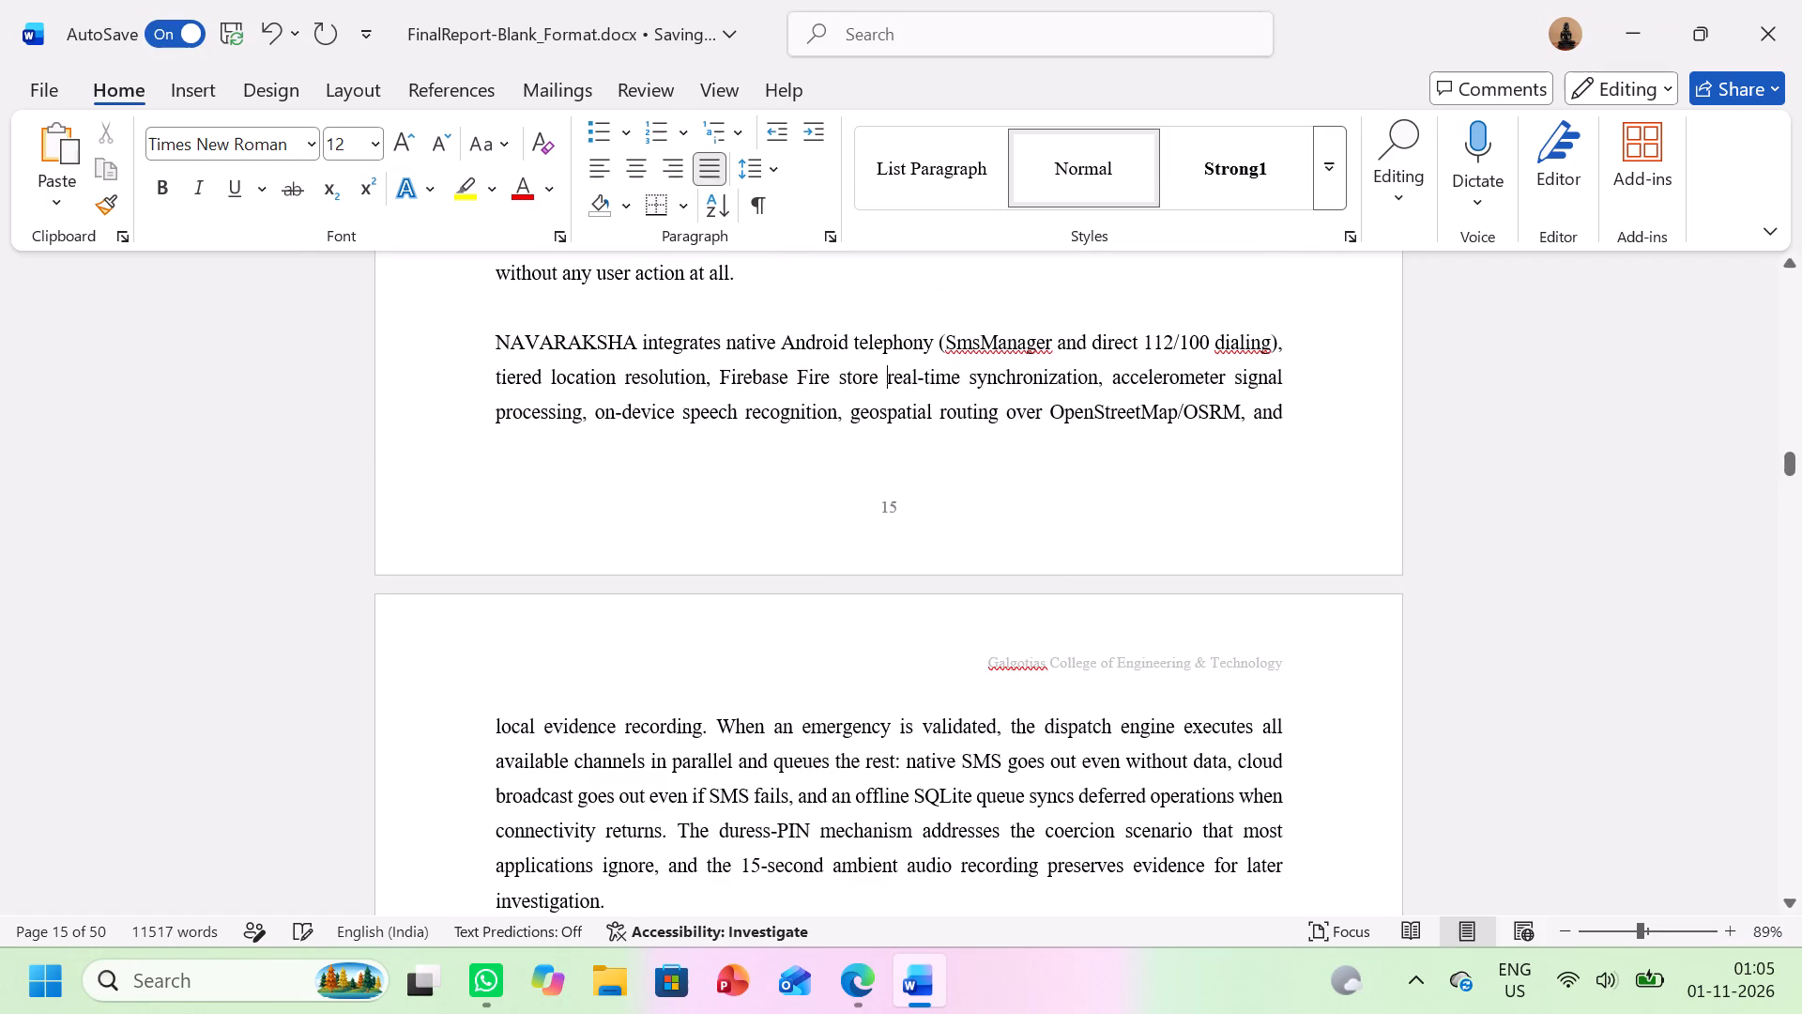
{"action": "left_click", "coordinate": [970, 344]}
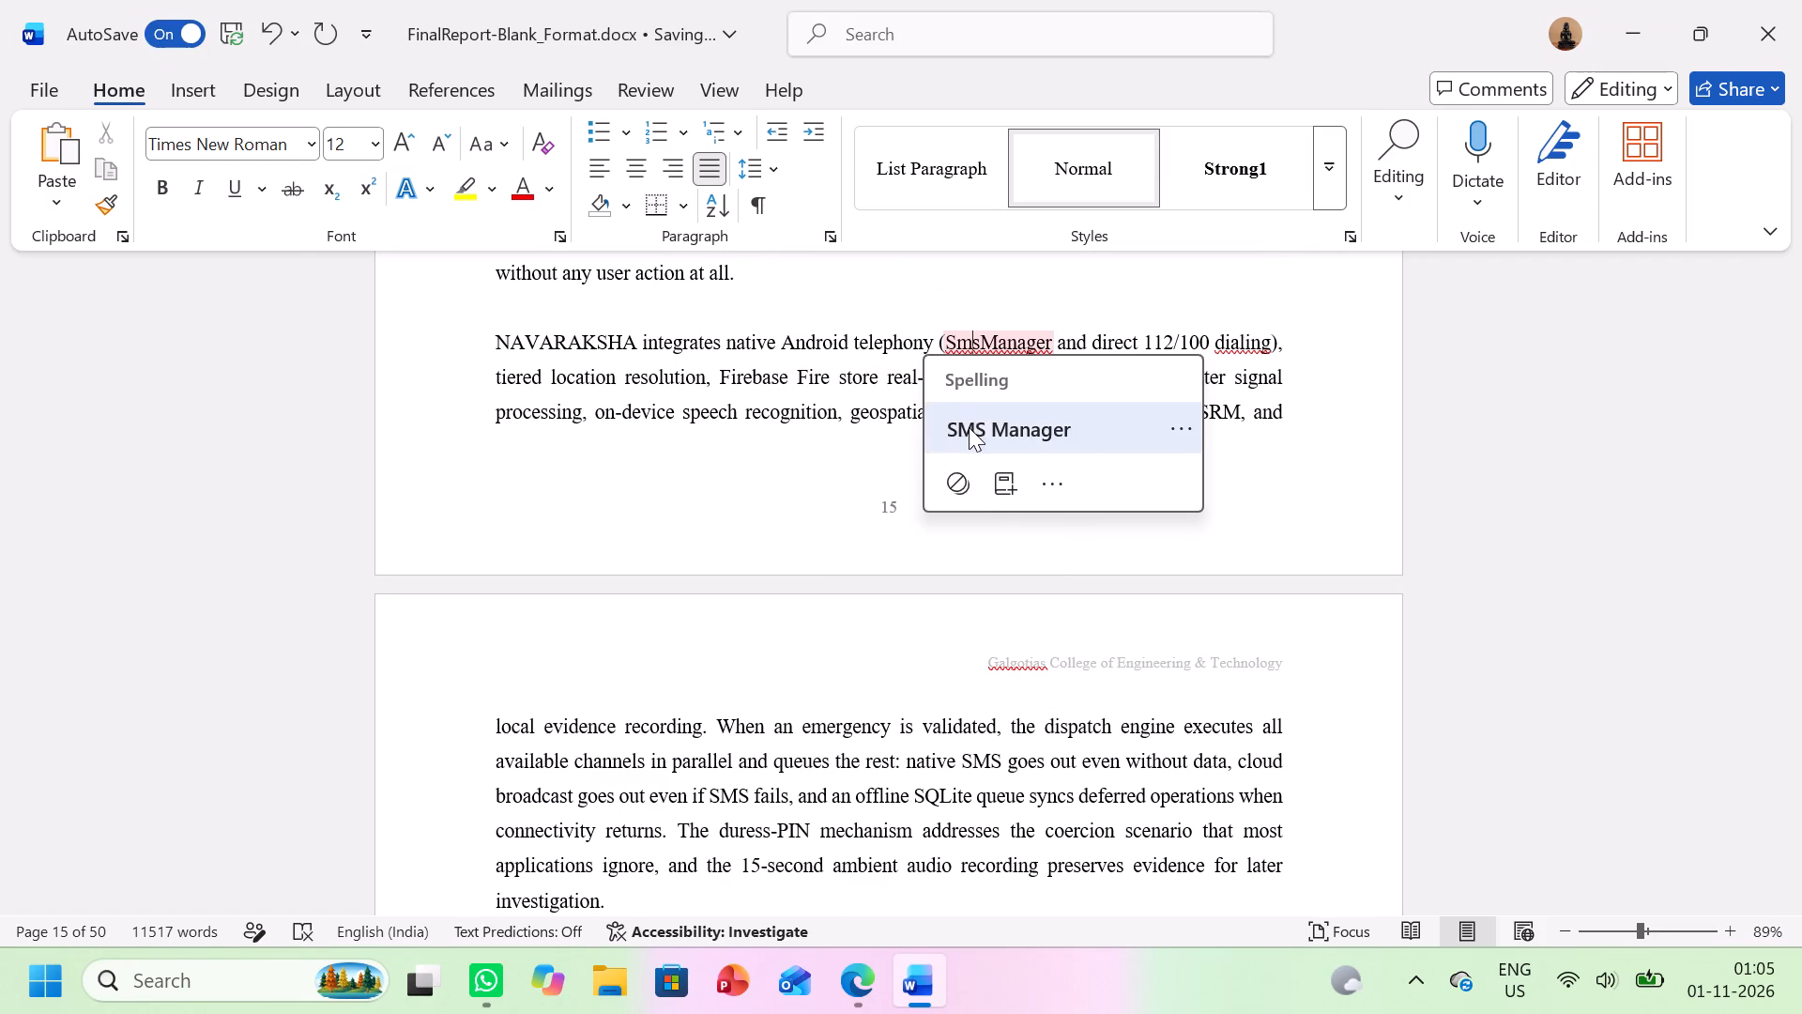
{"action": "left_click", "coordinate": [969, 427]}
{"action": "left_click", "coordinate": [1234, 331]}
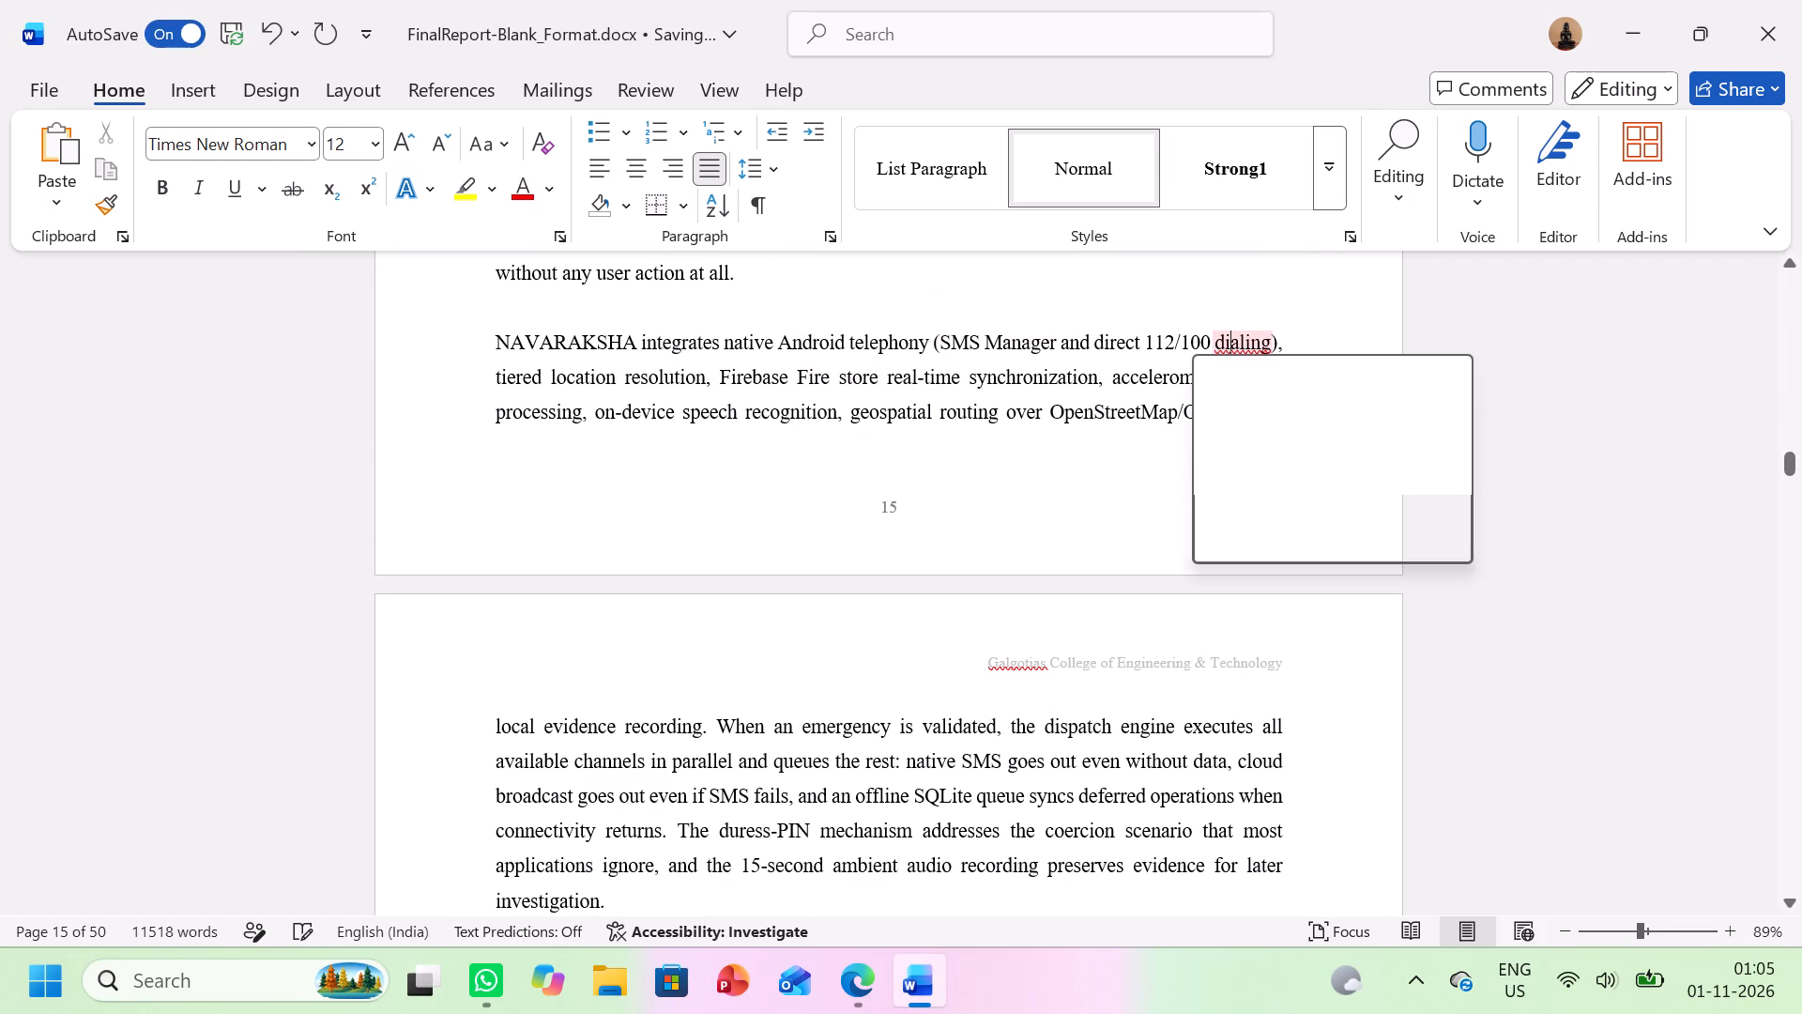
{"action": "left_click", "coordinate": [1236, 418]}
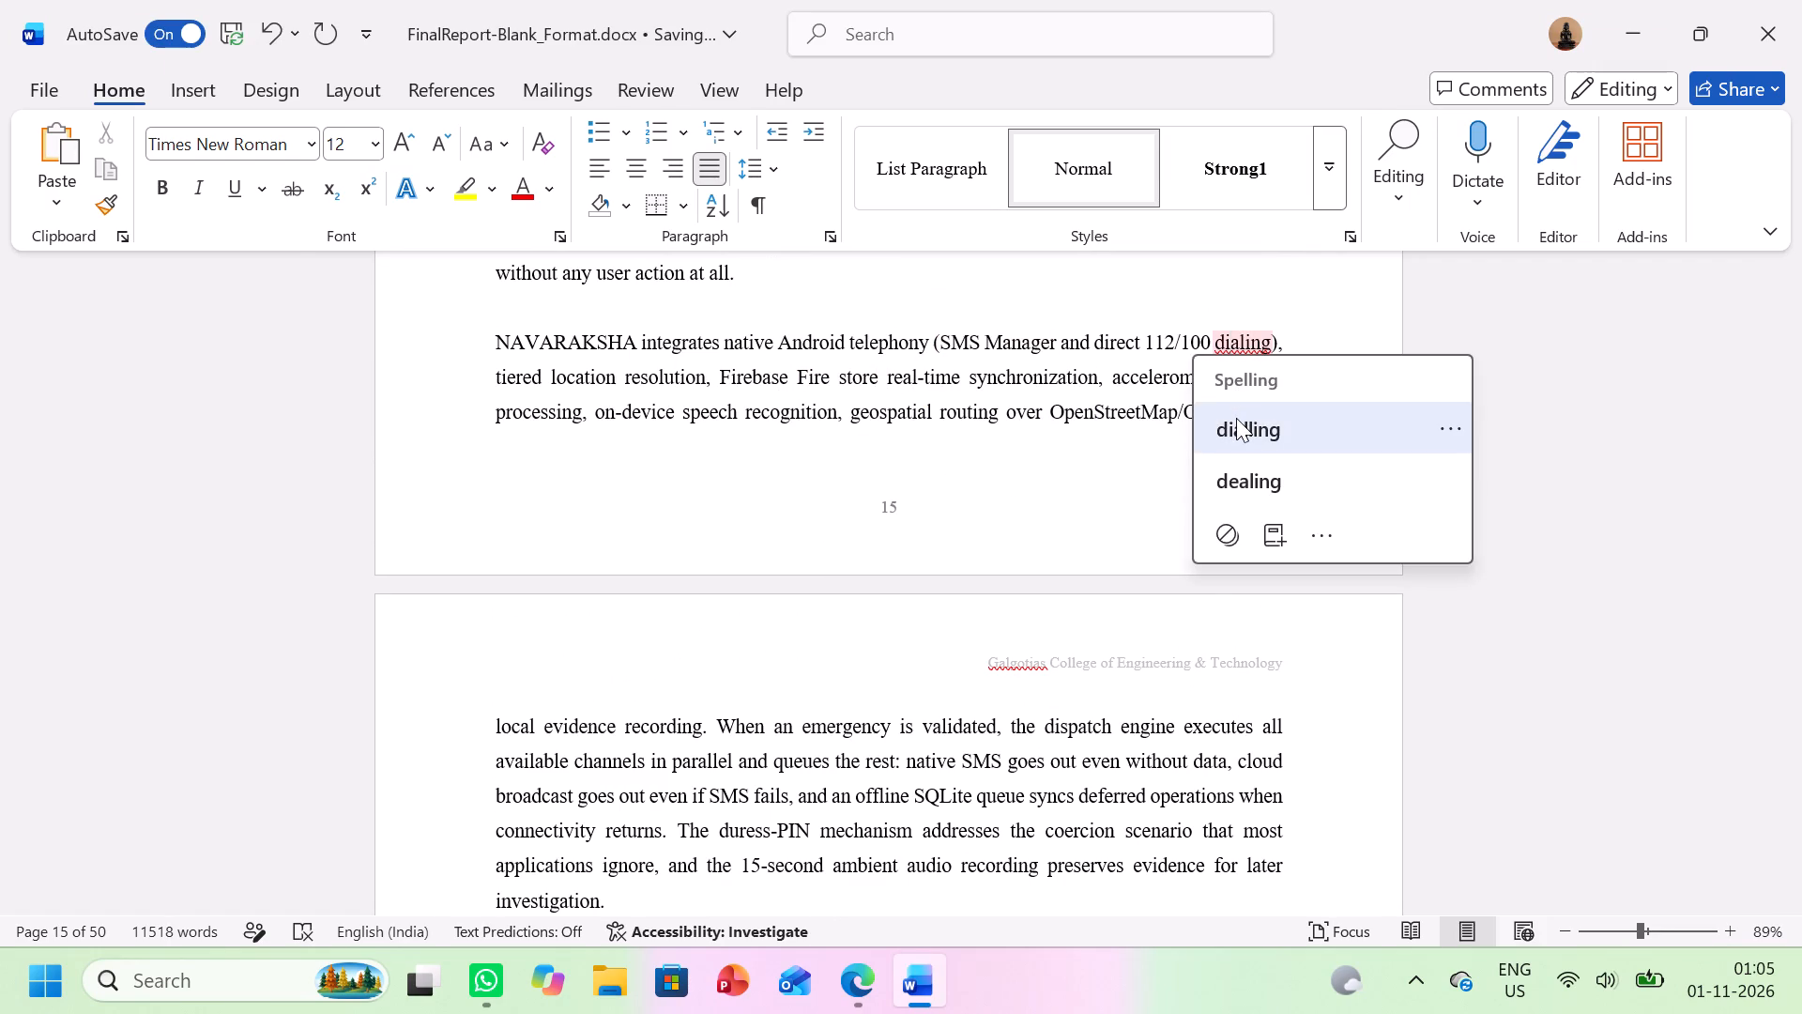
Apply the spelling corrections "defence" and "hot words" in the first paragraph of 2.3.3 Problem Solution.
{"action": "scroll", "coordinate": [1236, 418], "scroll_direction": "up", "scroll_amount": 1}
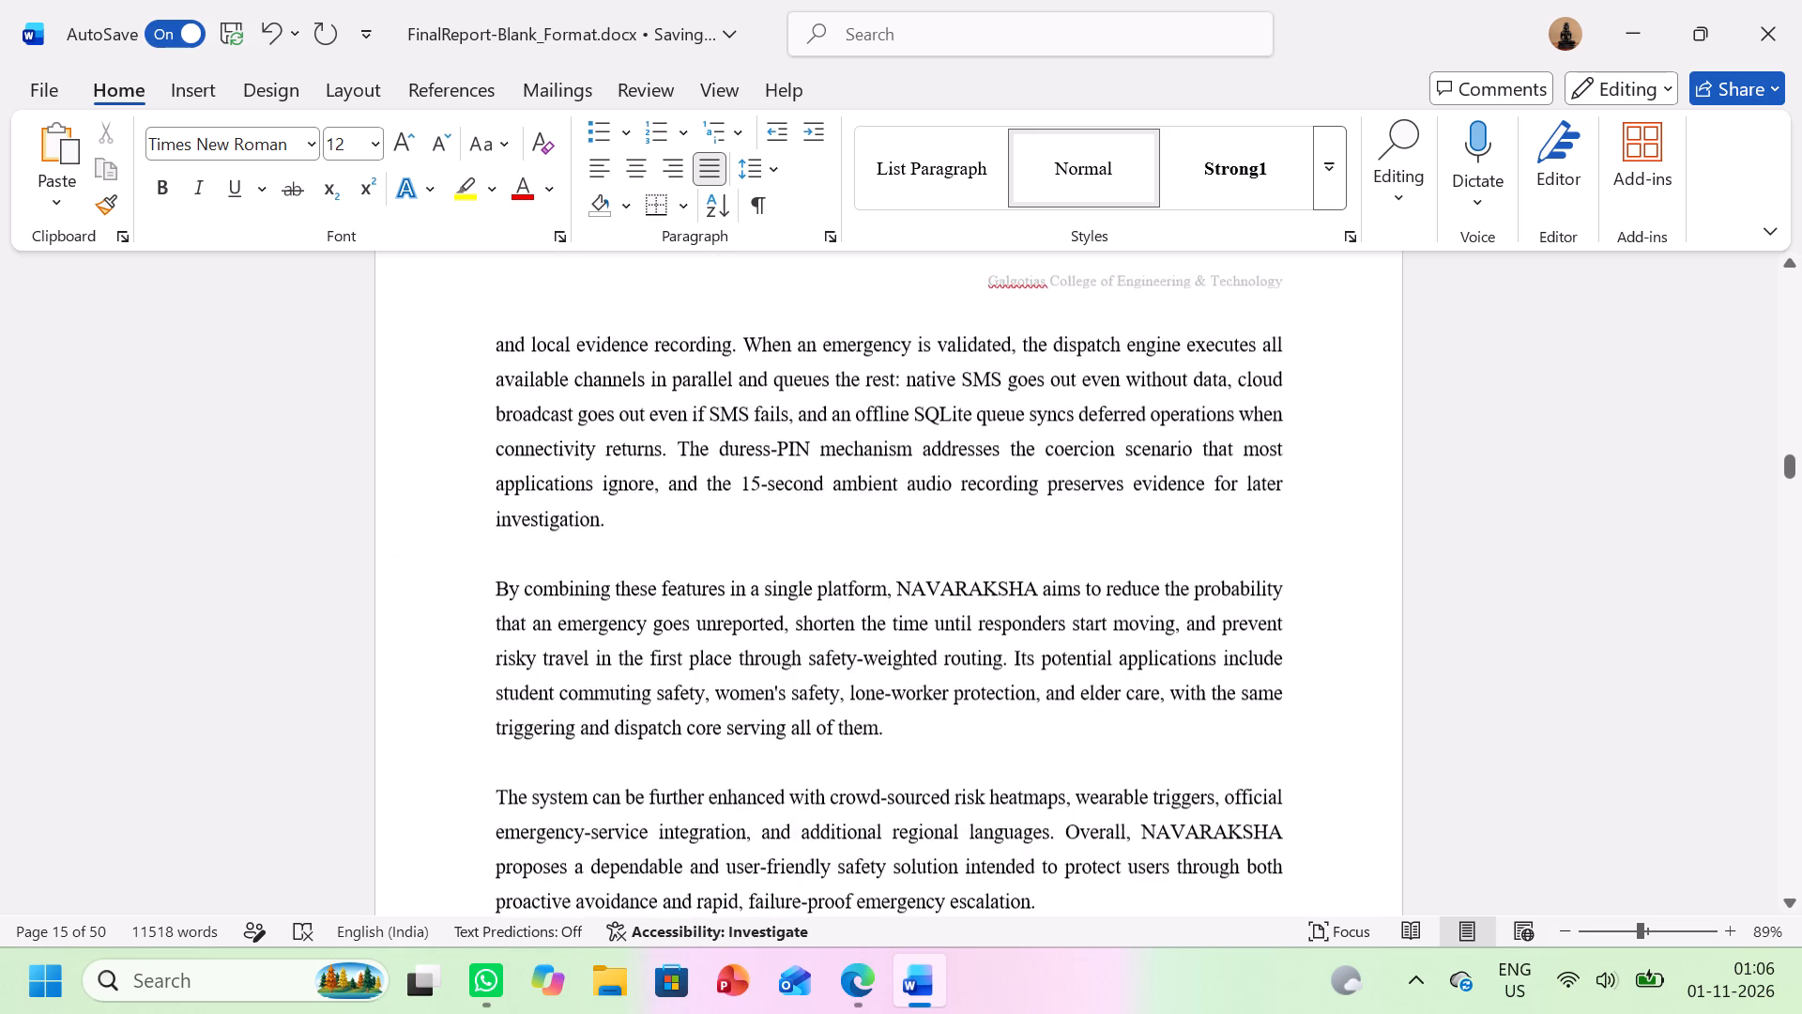
{"action": "scroll", "coordinate": [1236, 418], "scroll_direction": "up", "scroll_amount": 1}
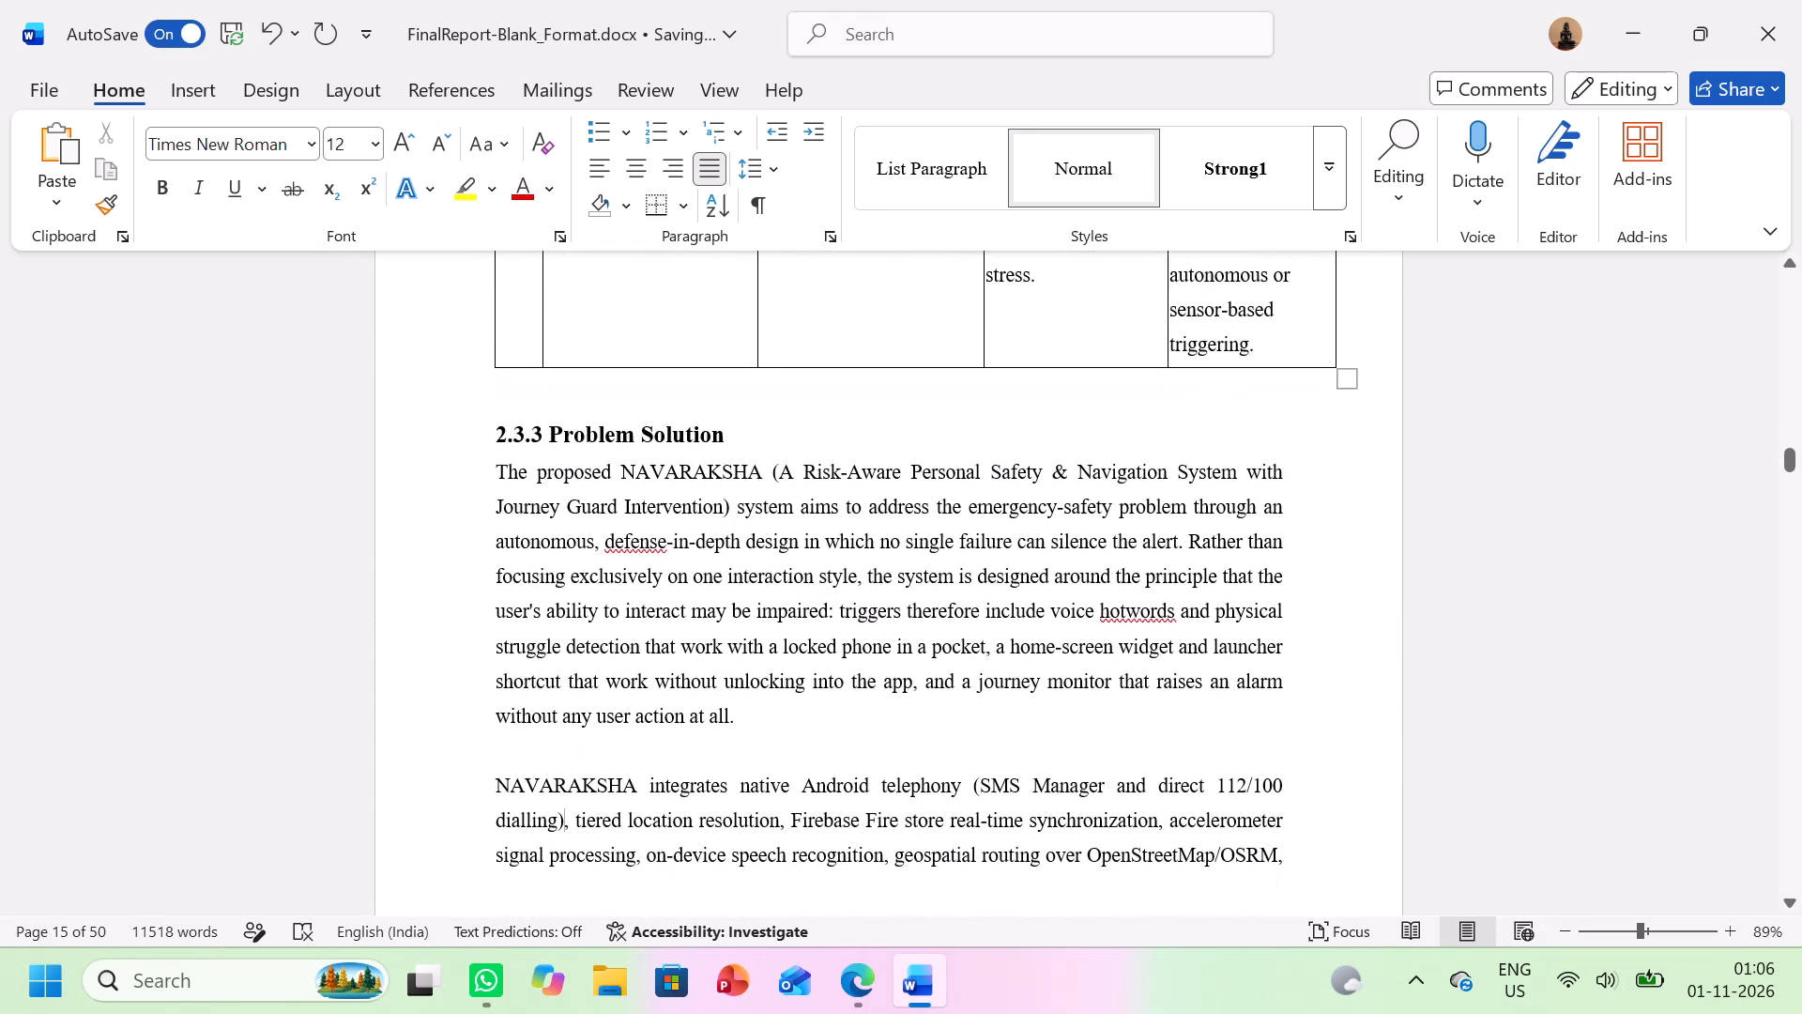
{"action": "left_click", "coordinate": [634, 524]}
{"action": "left_click", "coordinate": [634, 532]}
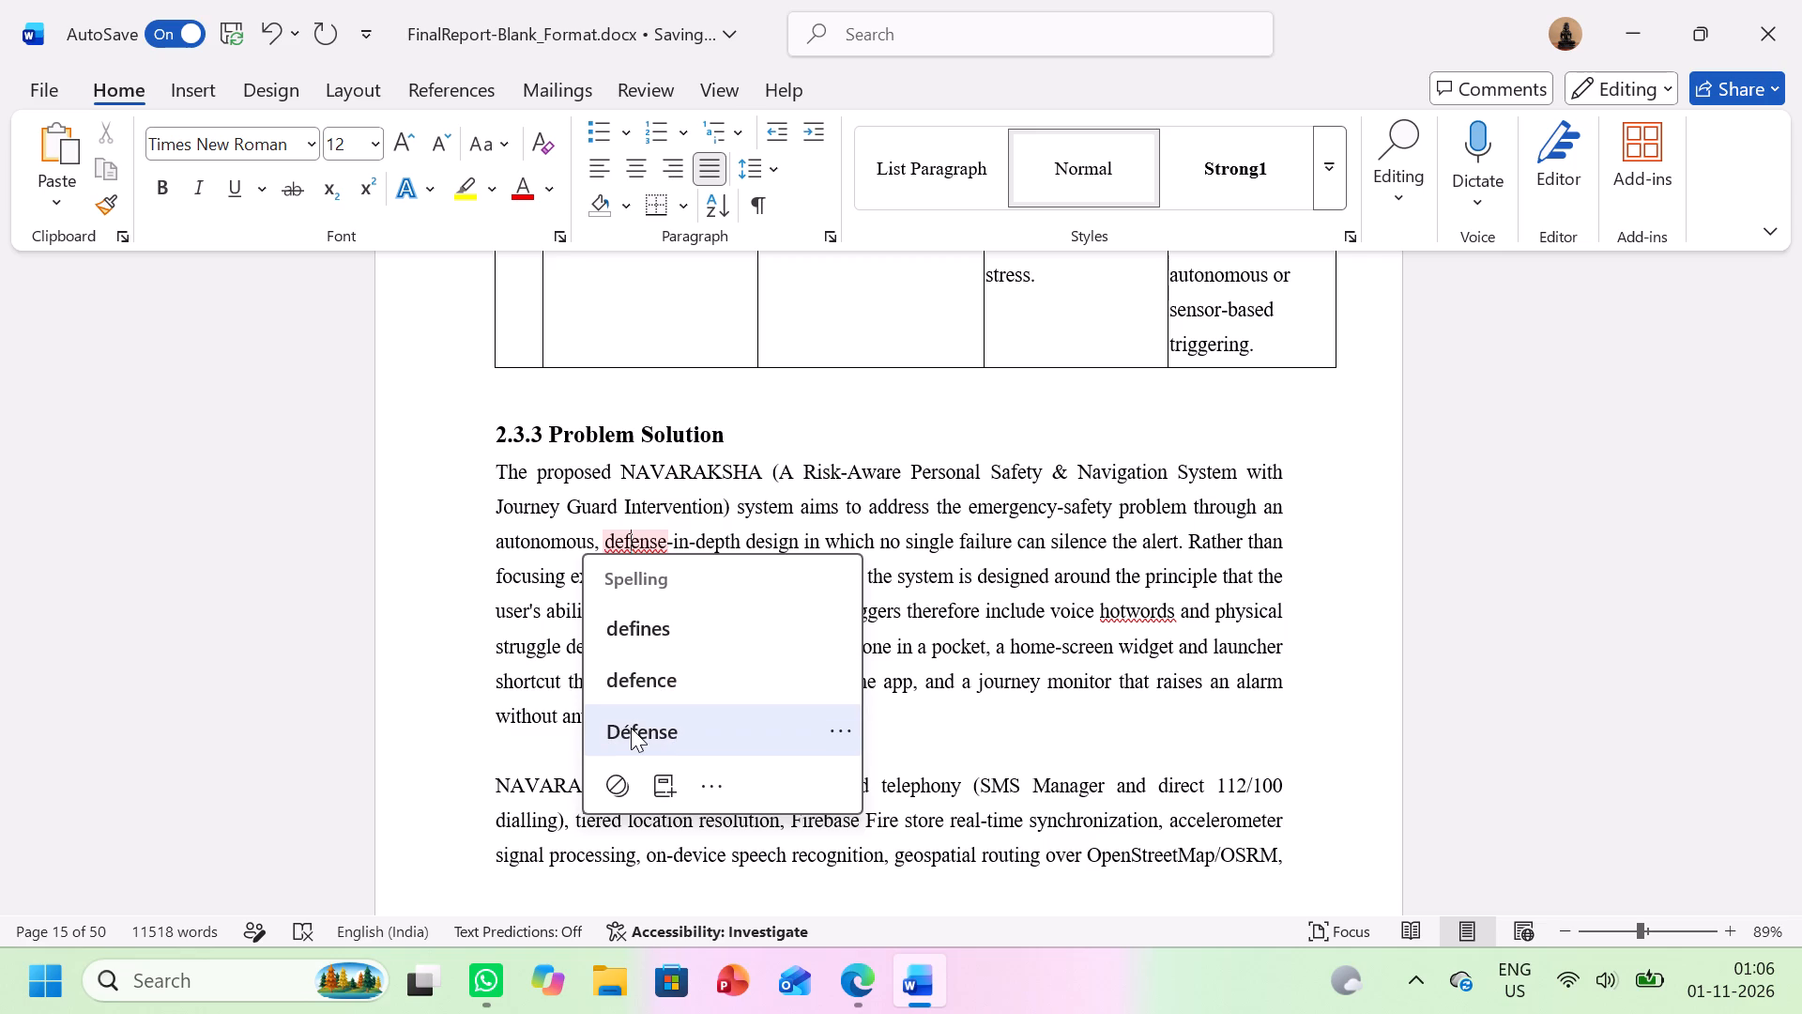
{"action": "left_click", "coordinate": [648, 690]}
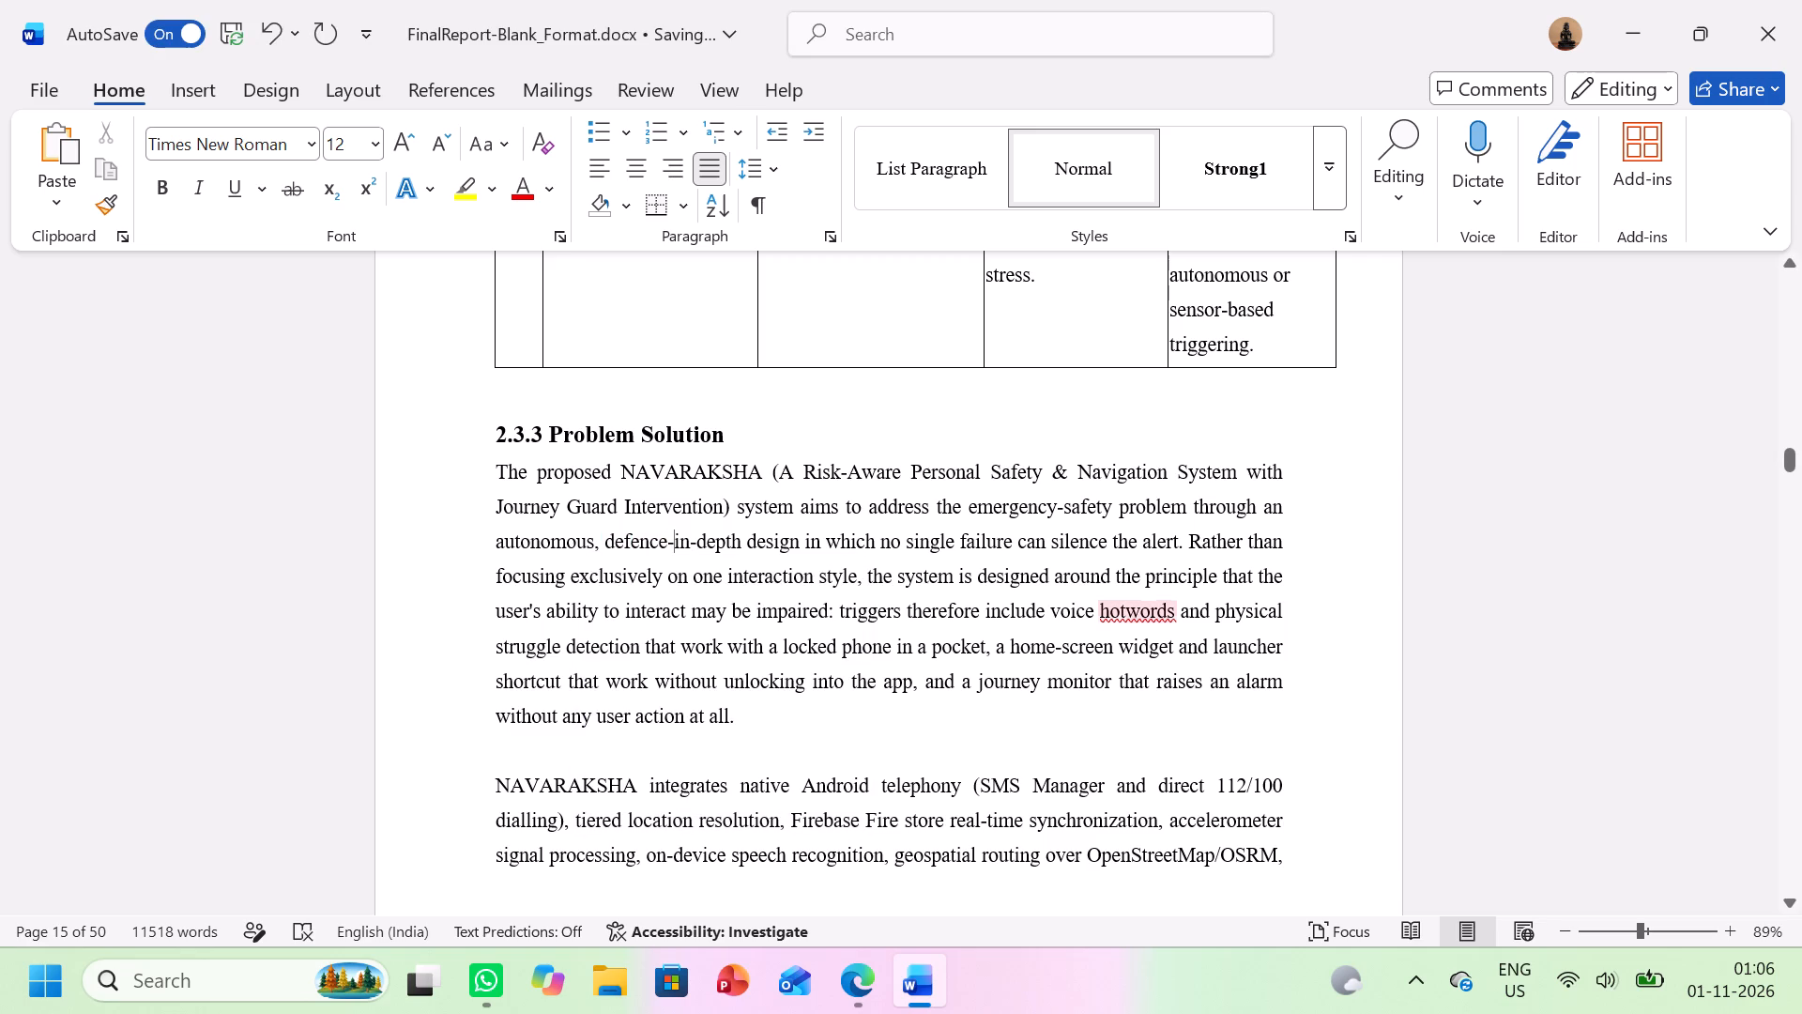
{"action": "left_click", "coordinate": [1121, 618]}
{"action": "left_click", "coordinate": [1121, 712]}
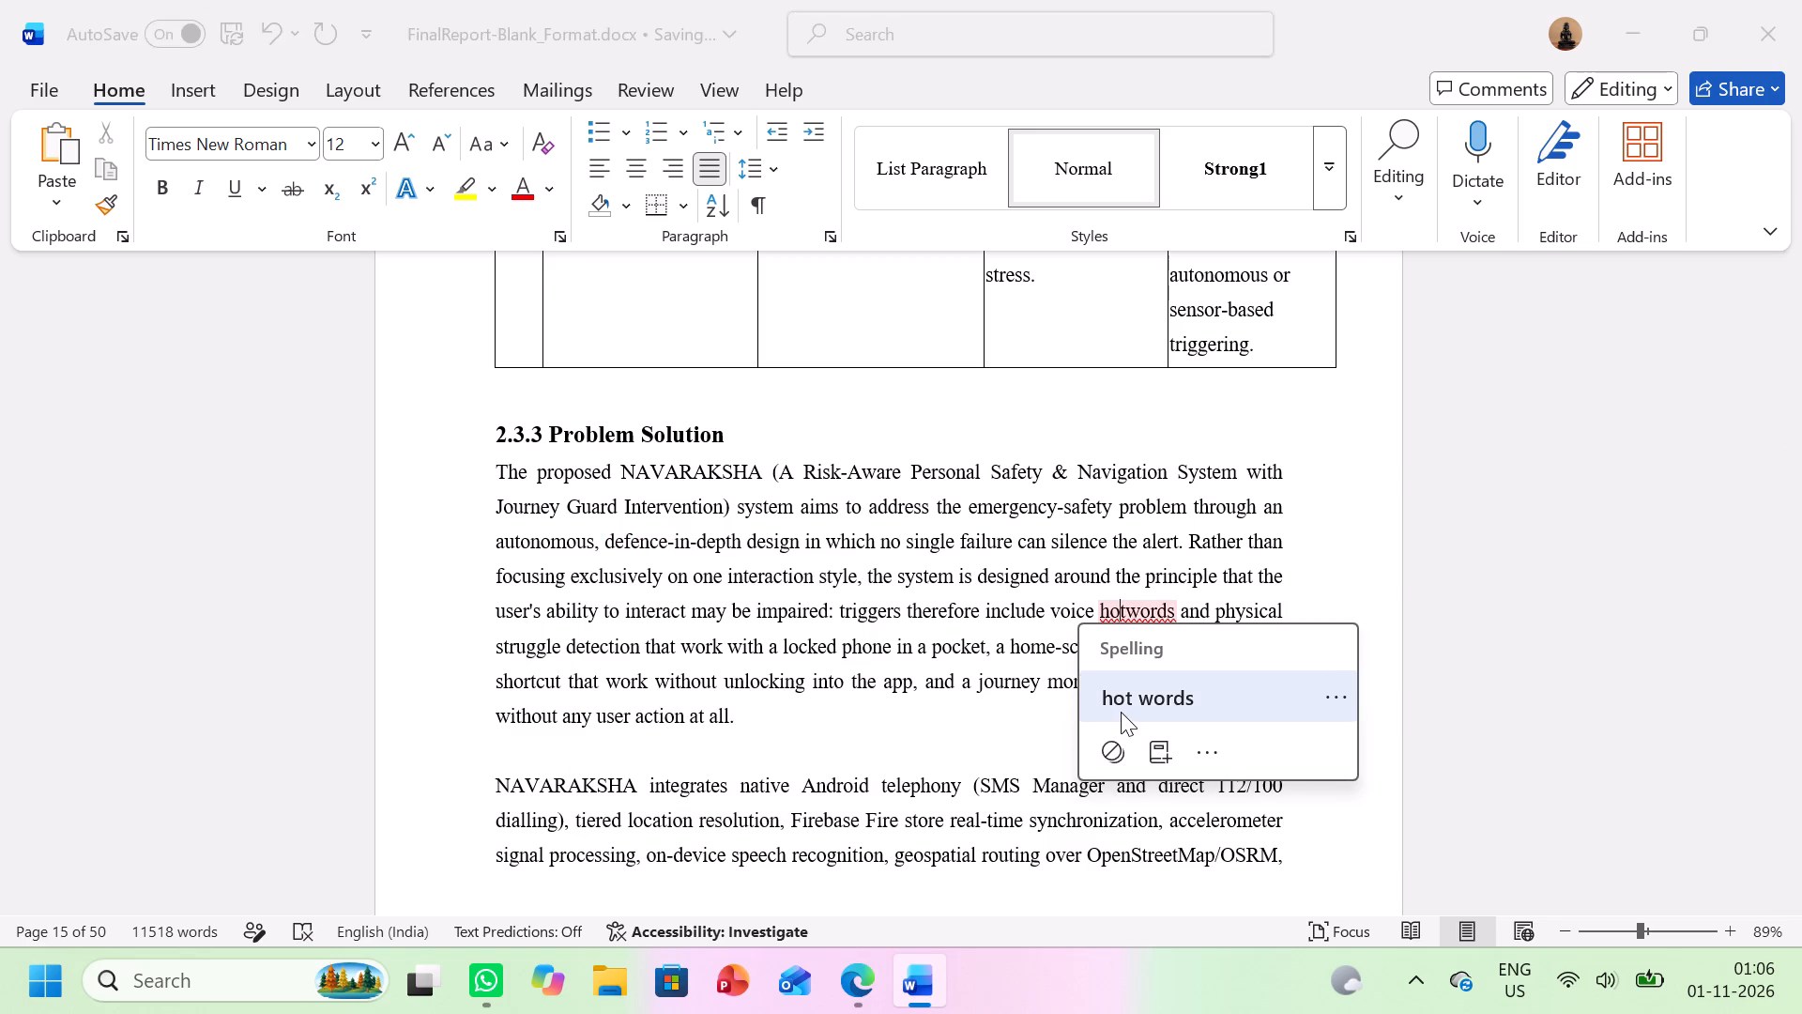
Examine the text after 2.3.3's opening paragraphs, through Comparative Analysis of Existing Approaches, for remaining formatting and spelling issues.
{"action": "scroll", "coordinate": [1121, 712], "scroll_direction": "down", "scroll_amount": 9}
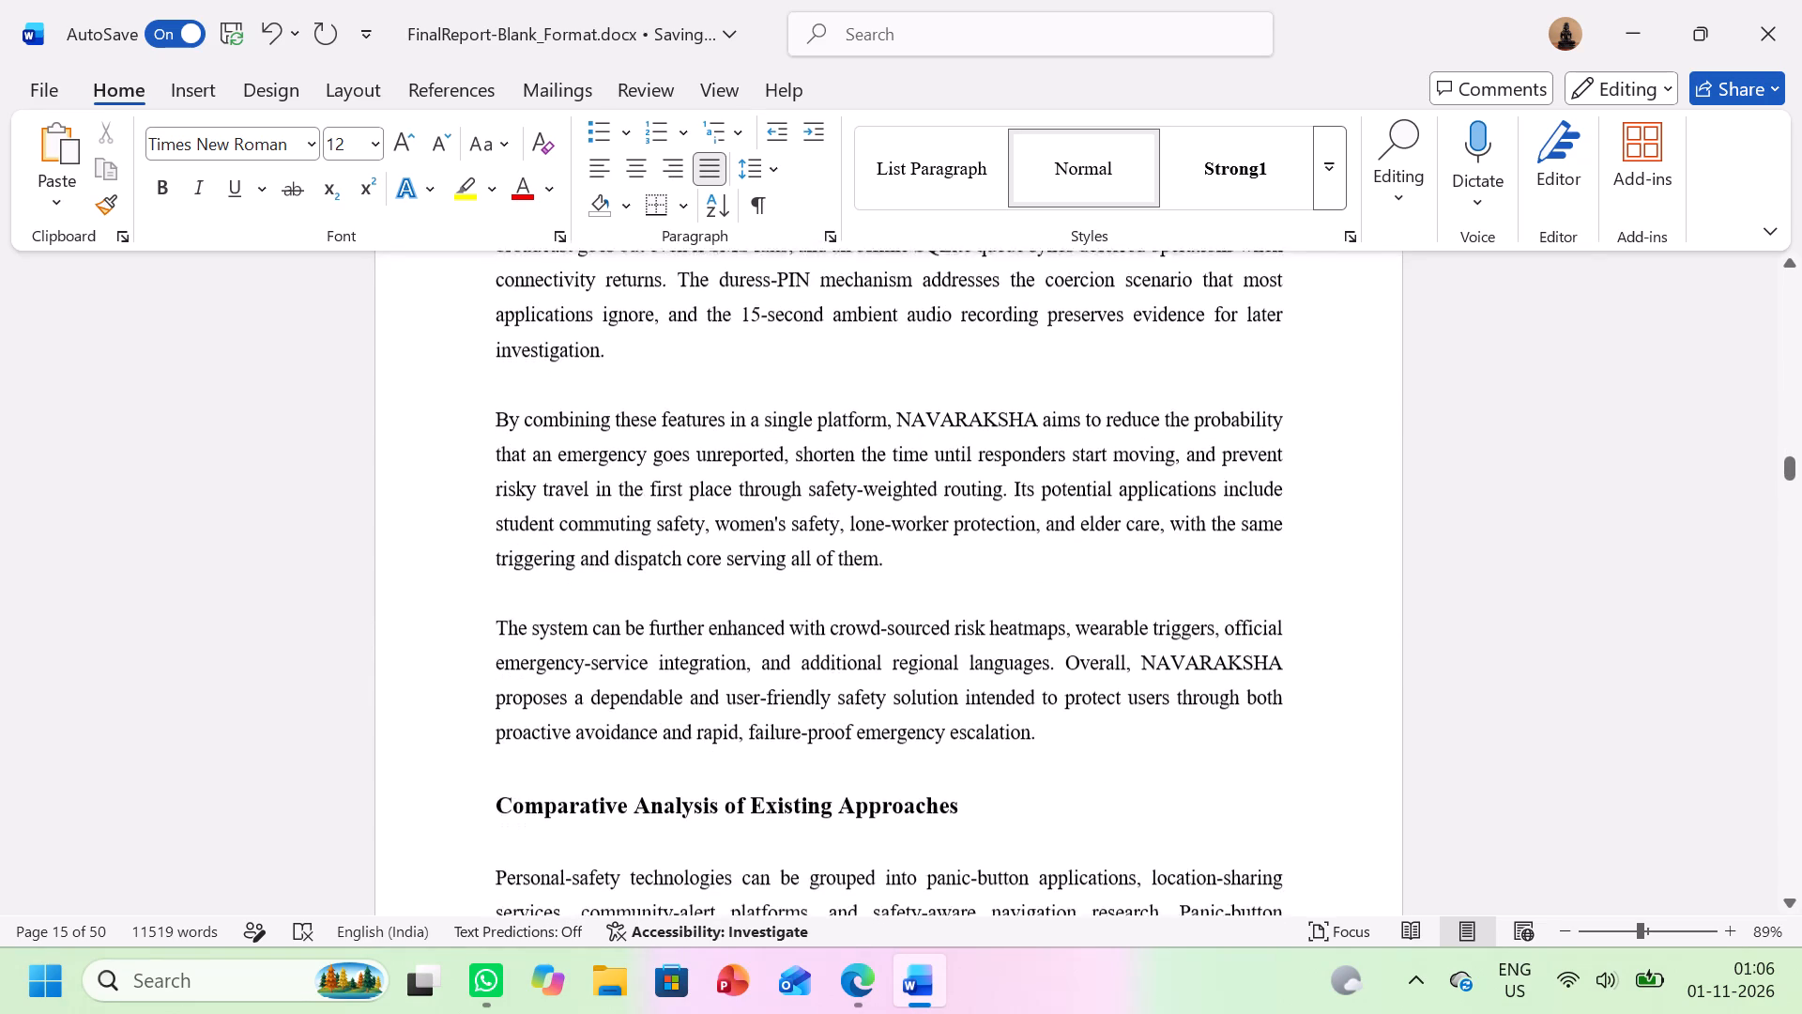
{"action": "scroll", "coordinate": [1121, 712], "scroll_direction": "down", "scroll_amount": 4}
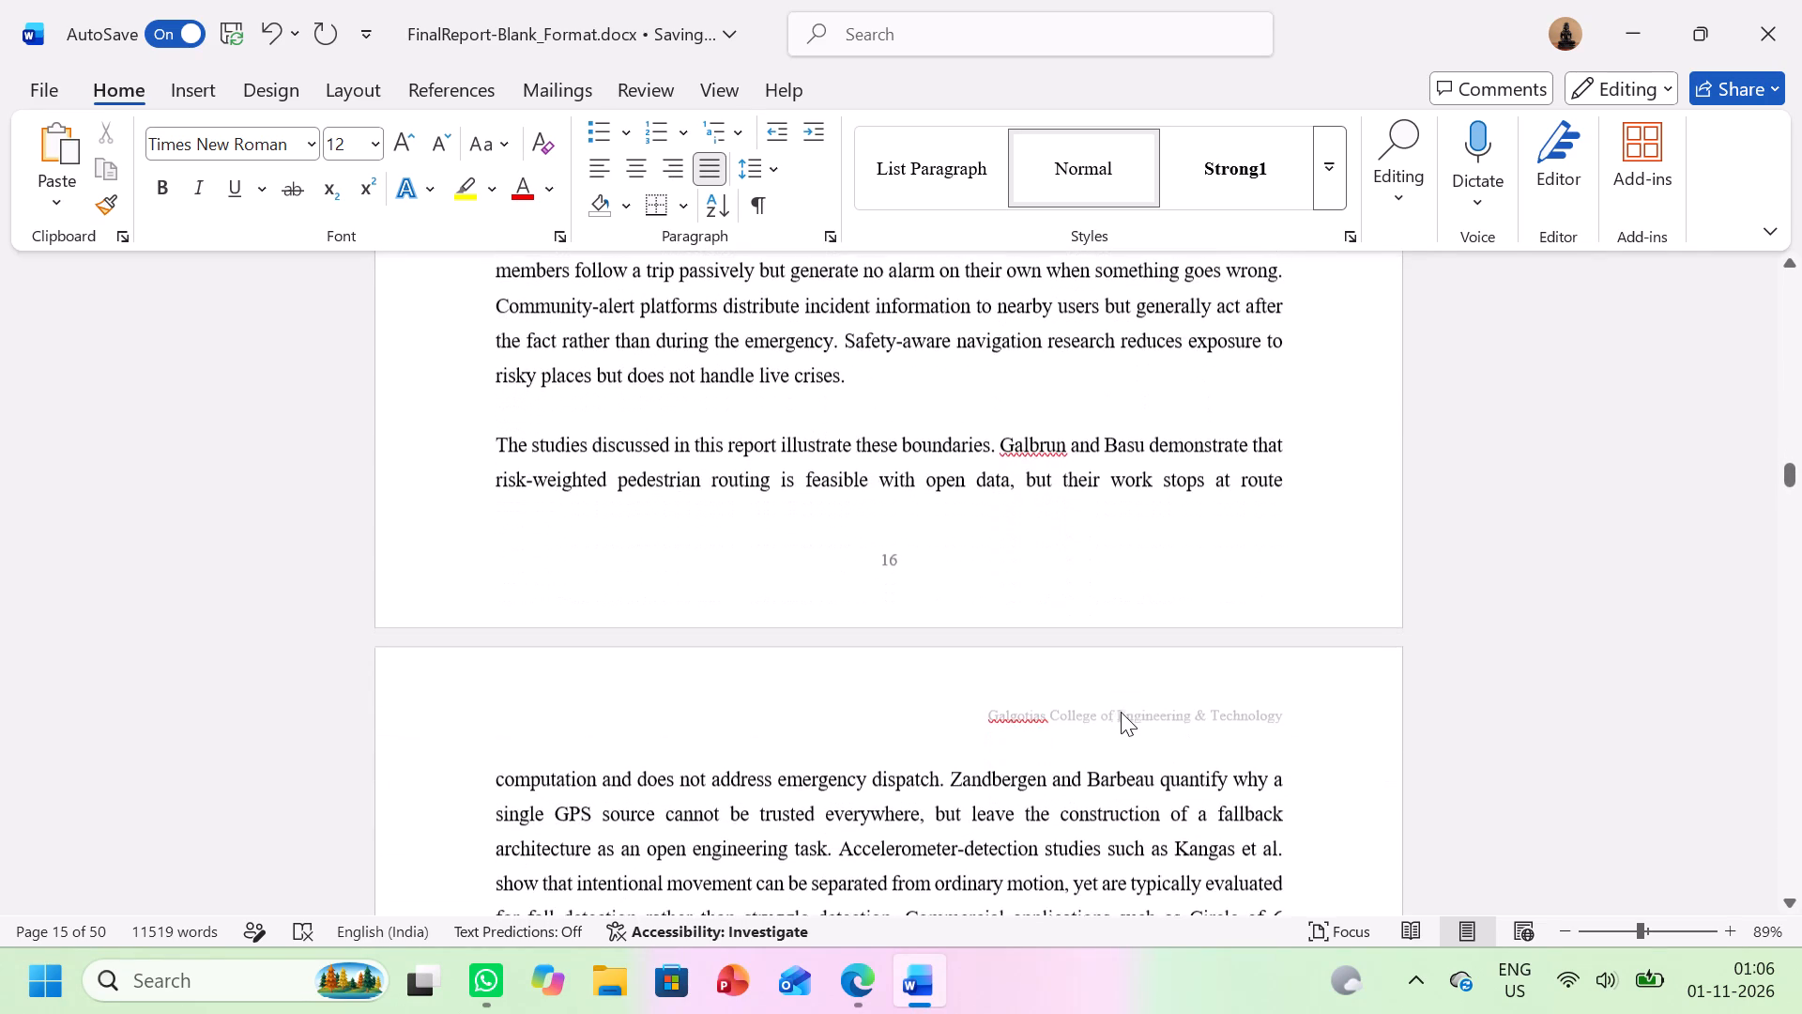
{"action": "scroll", "coordinate": [1121, 712], "scroll_direction": "down", "scroll_amount": 3}
{"action": "scroll", "coordinate": [1121, 712], "scroll_direction": "up", "scroll_amount": 1, "text": "ctrl"}
{"action": "scroll", "coordinate": [1121, 712], "scroll_direction": "down", "scroll_amount": 1, "text": "ctrl"}
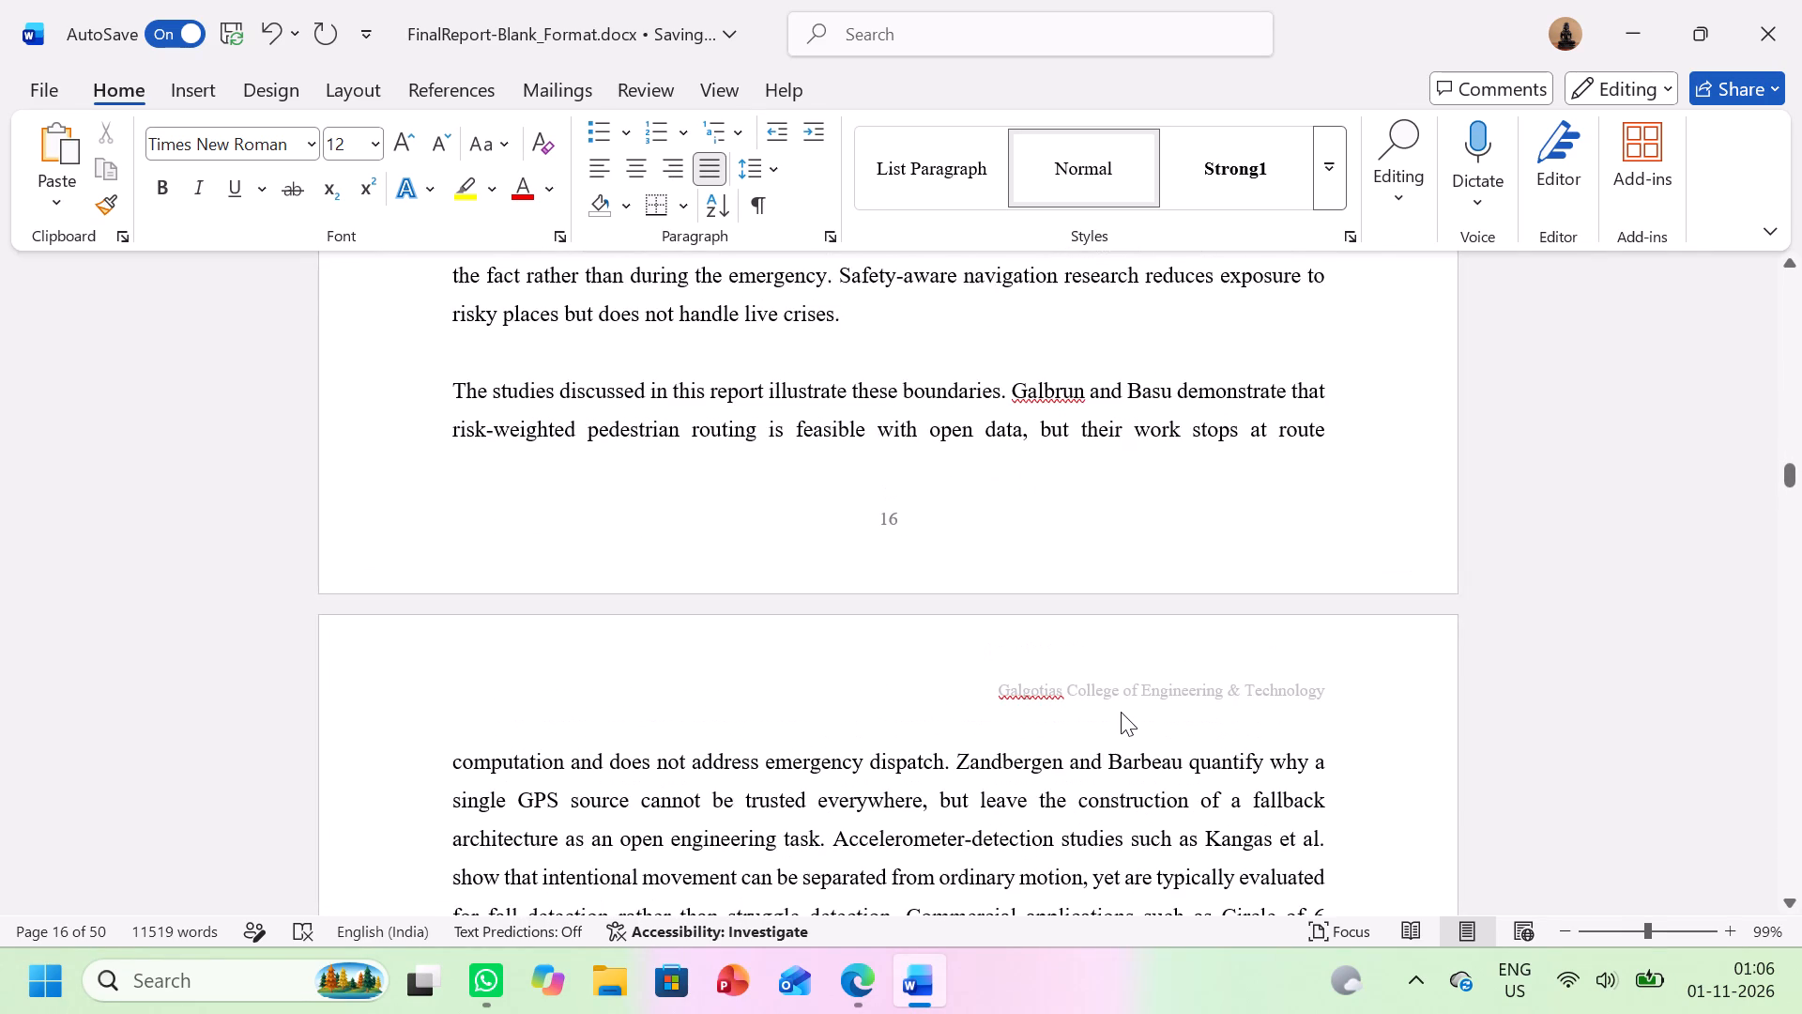
{"action": "scroll", "coordinate": [1121, 712], "scroll_direction": "down", "scroll_amount": 1, "text": "ctrl"}
{"action": "scroll", "coordinate": [1121, 712], "scroll_direction": "down", "scroll_amount": 1}
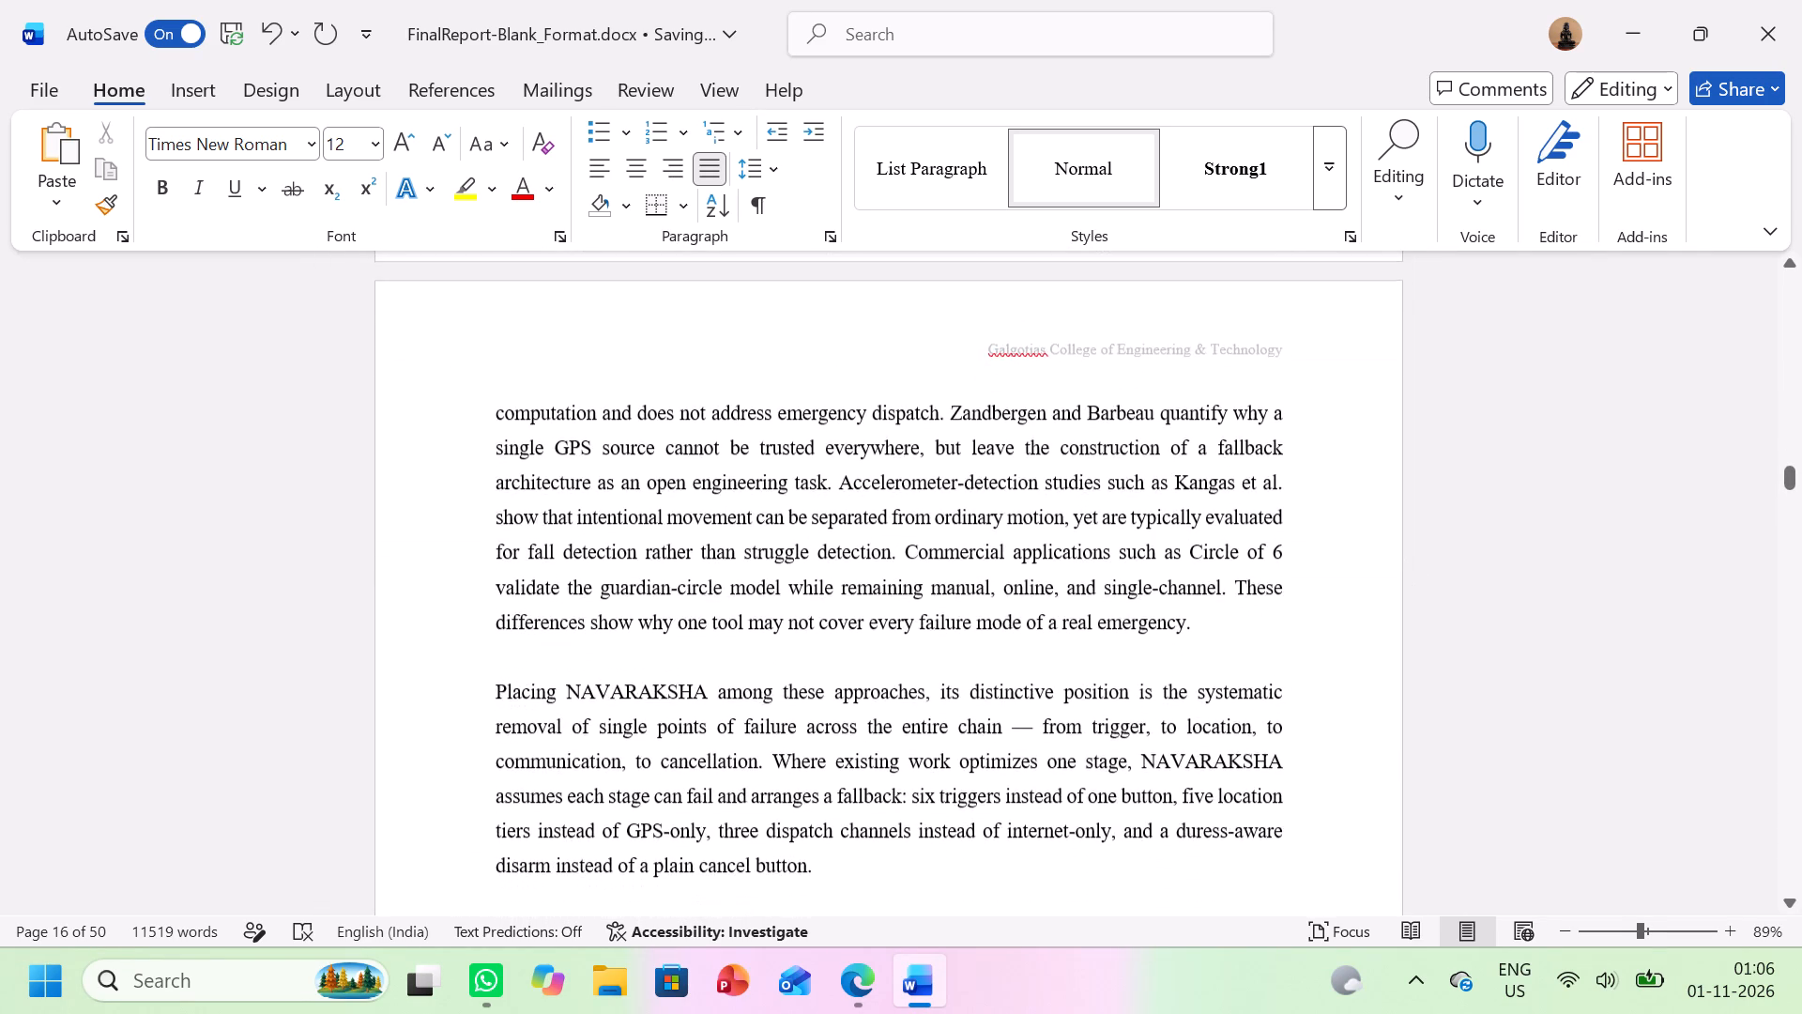
Delete the blank line above the Literature Review Summary heading.
{"action": "scroll", "coordinate": [1121, 712], "scroll_direction": "down", "scroll_amount": 1}
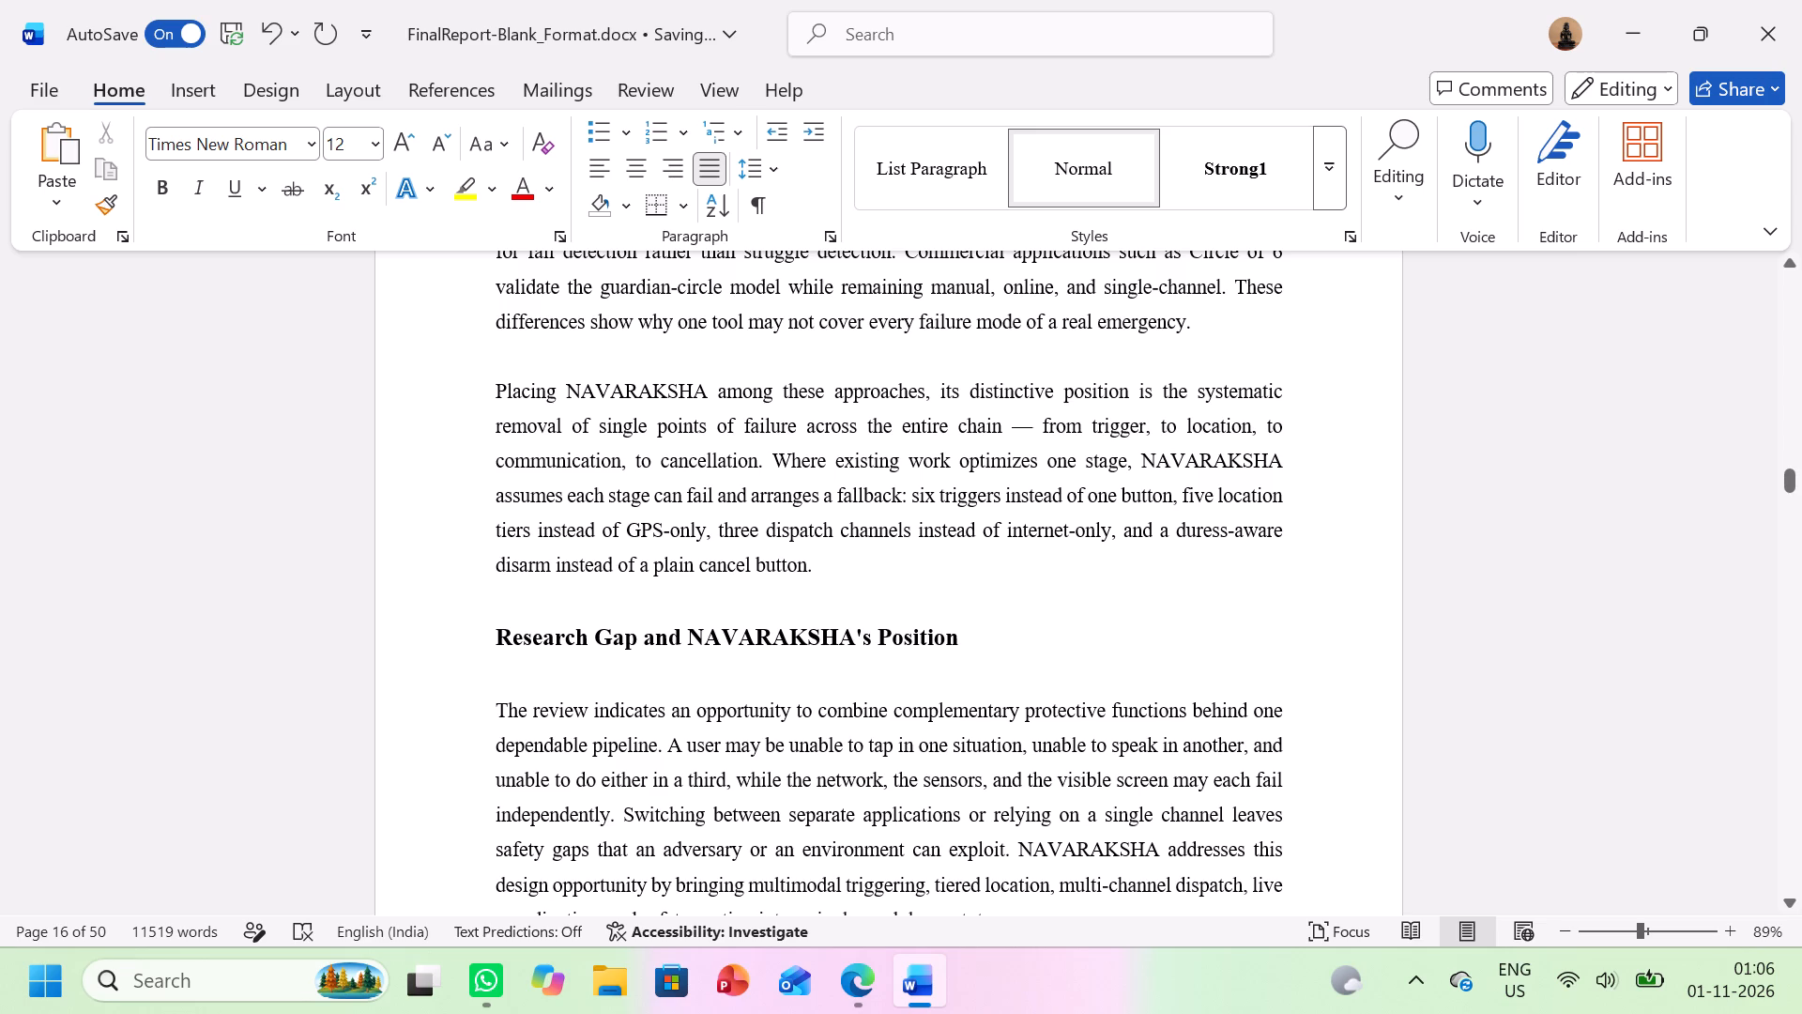
{"action": "left_click_drag", "start_coordinate": [959, 638], "coordinate": [675, 666]}
{"action": "left_click", "coordinate": [668, 666]}
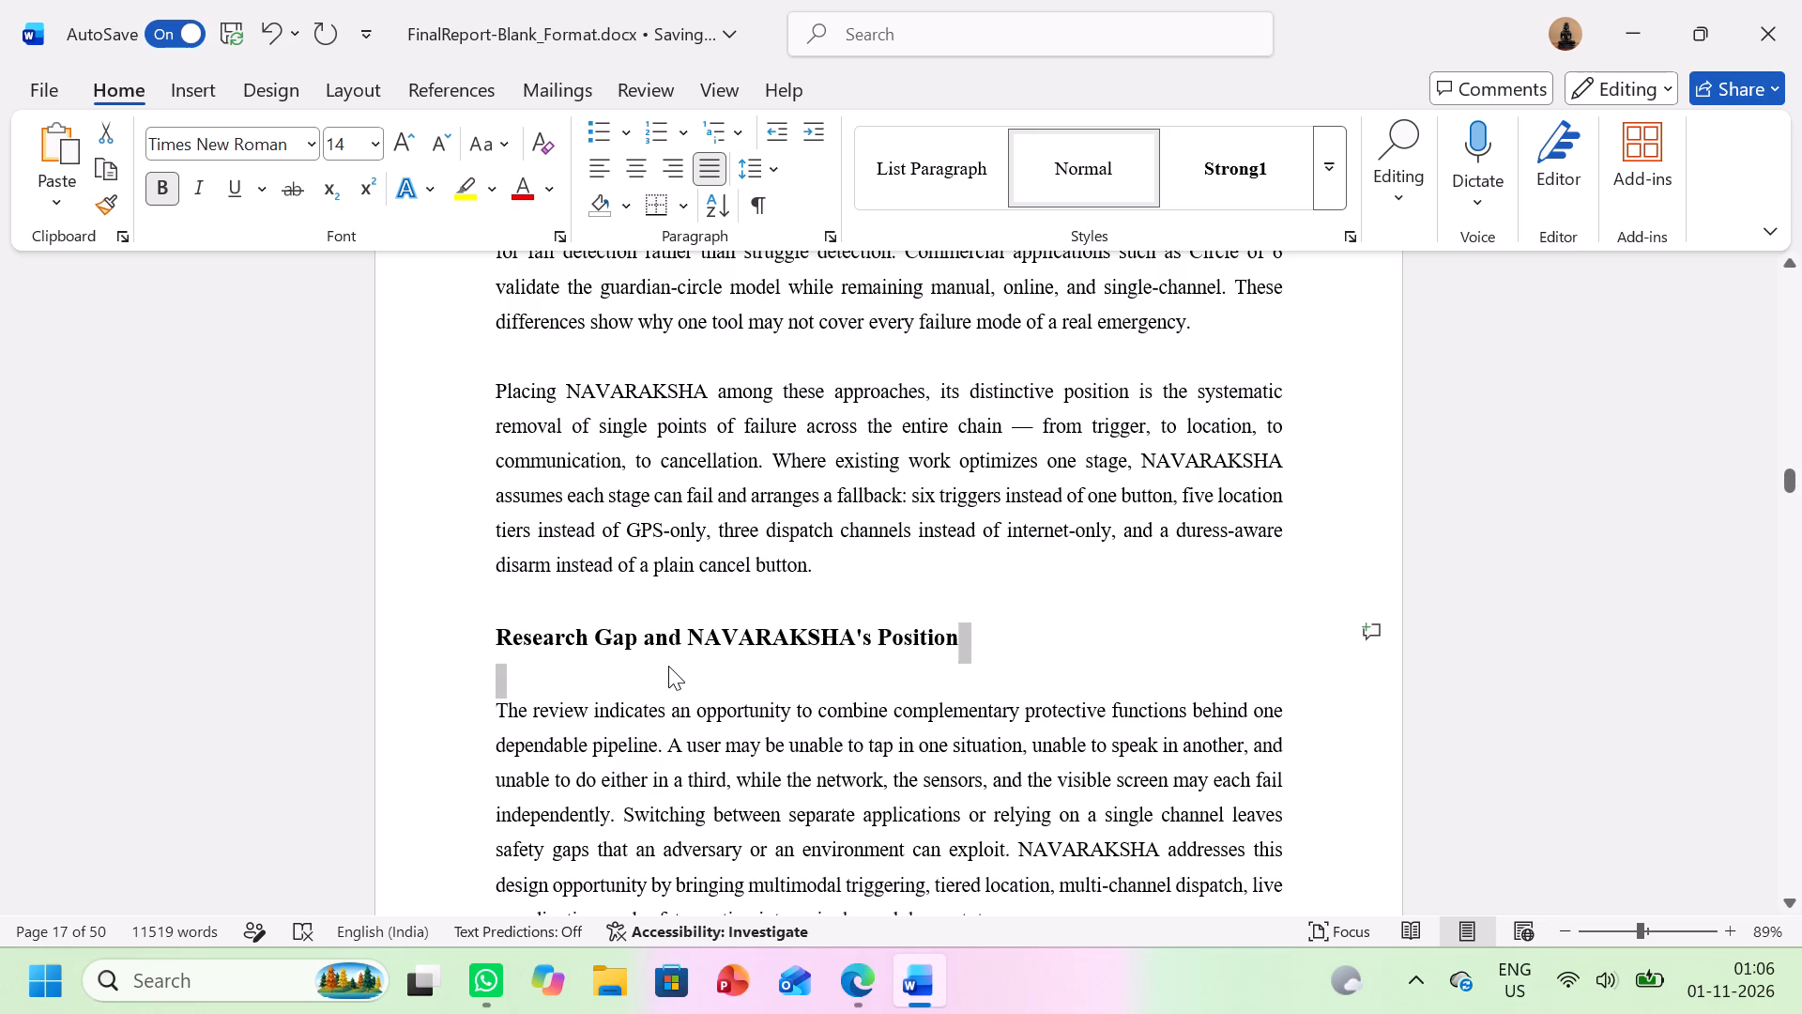
{"action": "scroll", "coordinate": [668, 666], "scroll_direction": "down", "scroll_amount": 2}
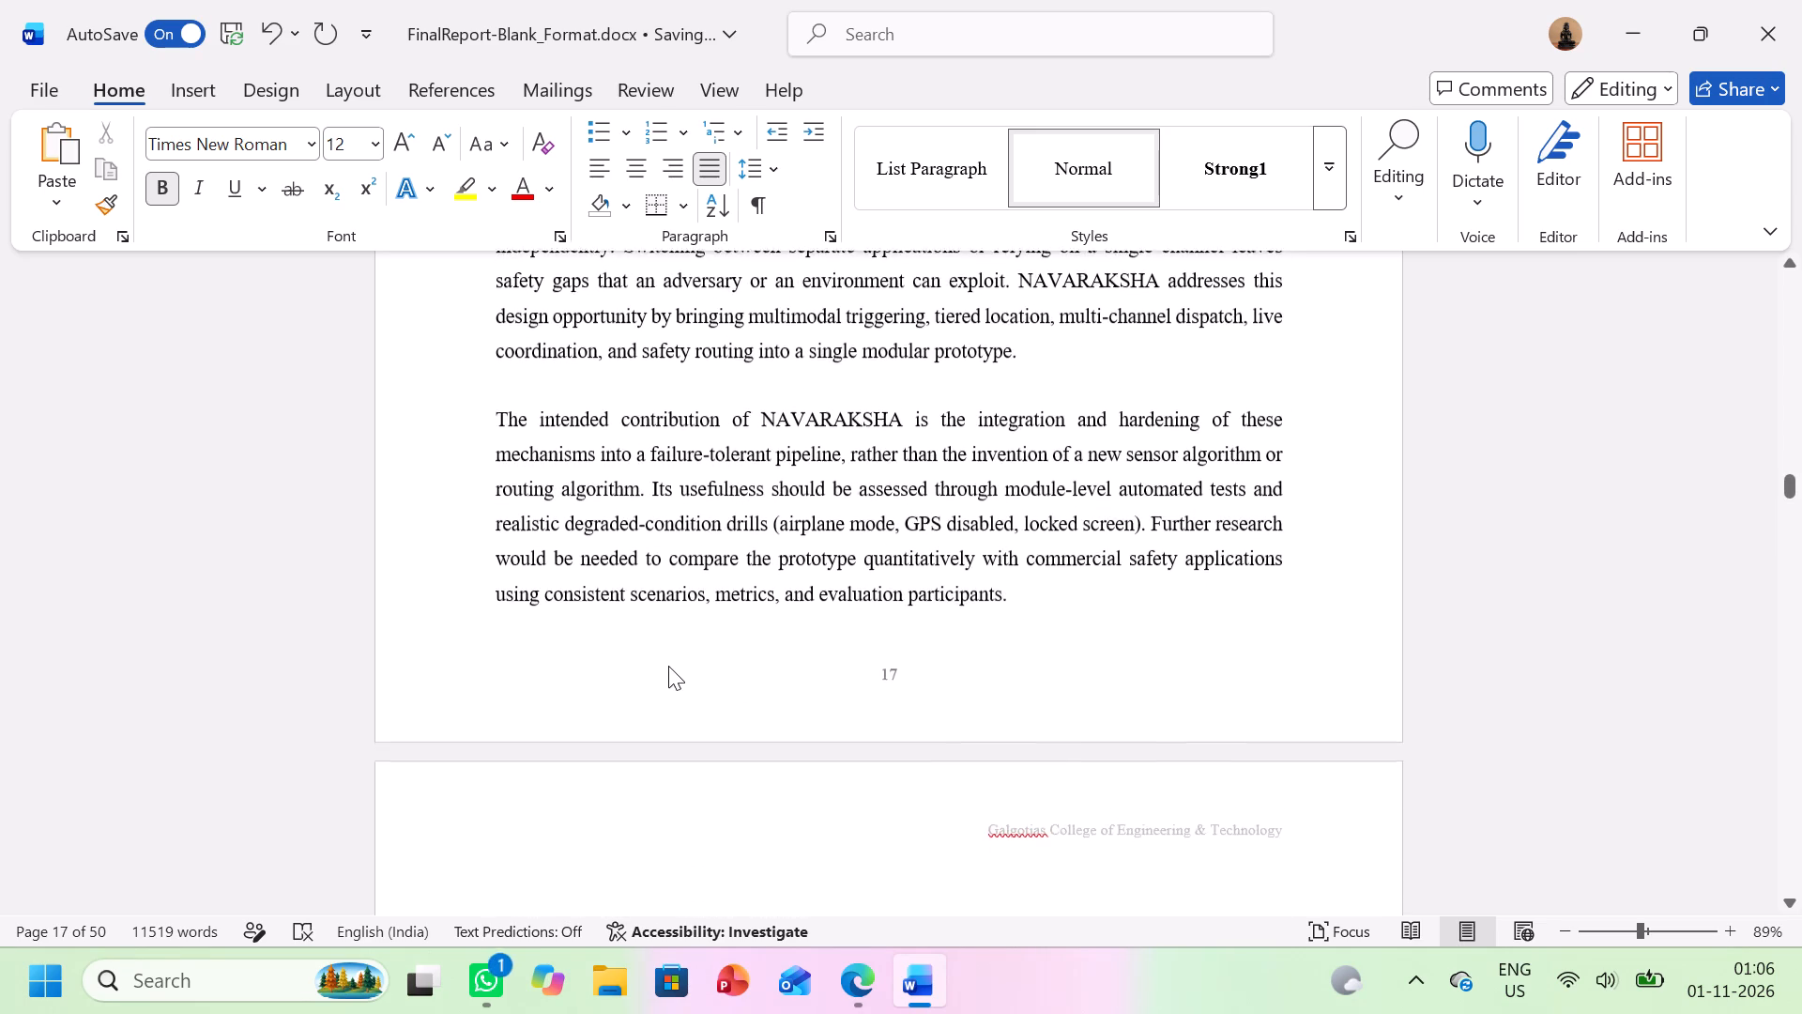
{"action": "scroll", "coordinate": [668, 666], "scroll_direction": "down", "scroll_amount": 2}
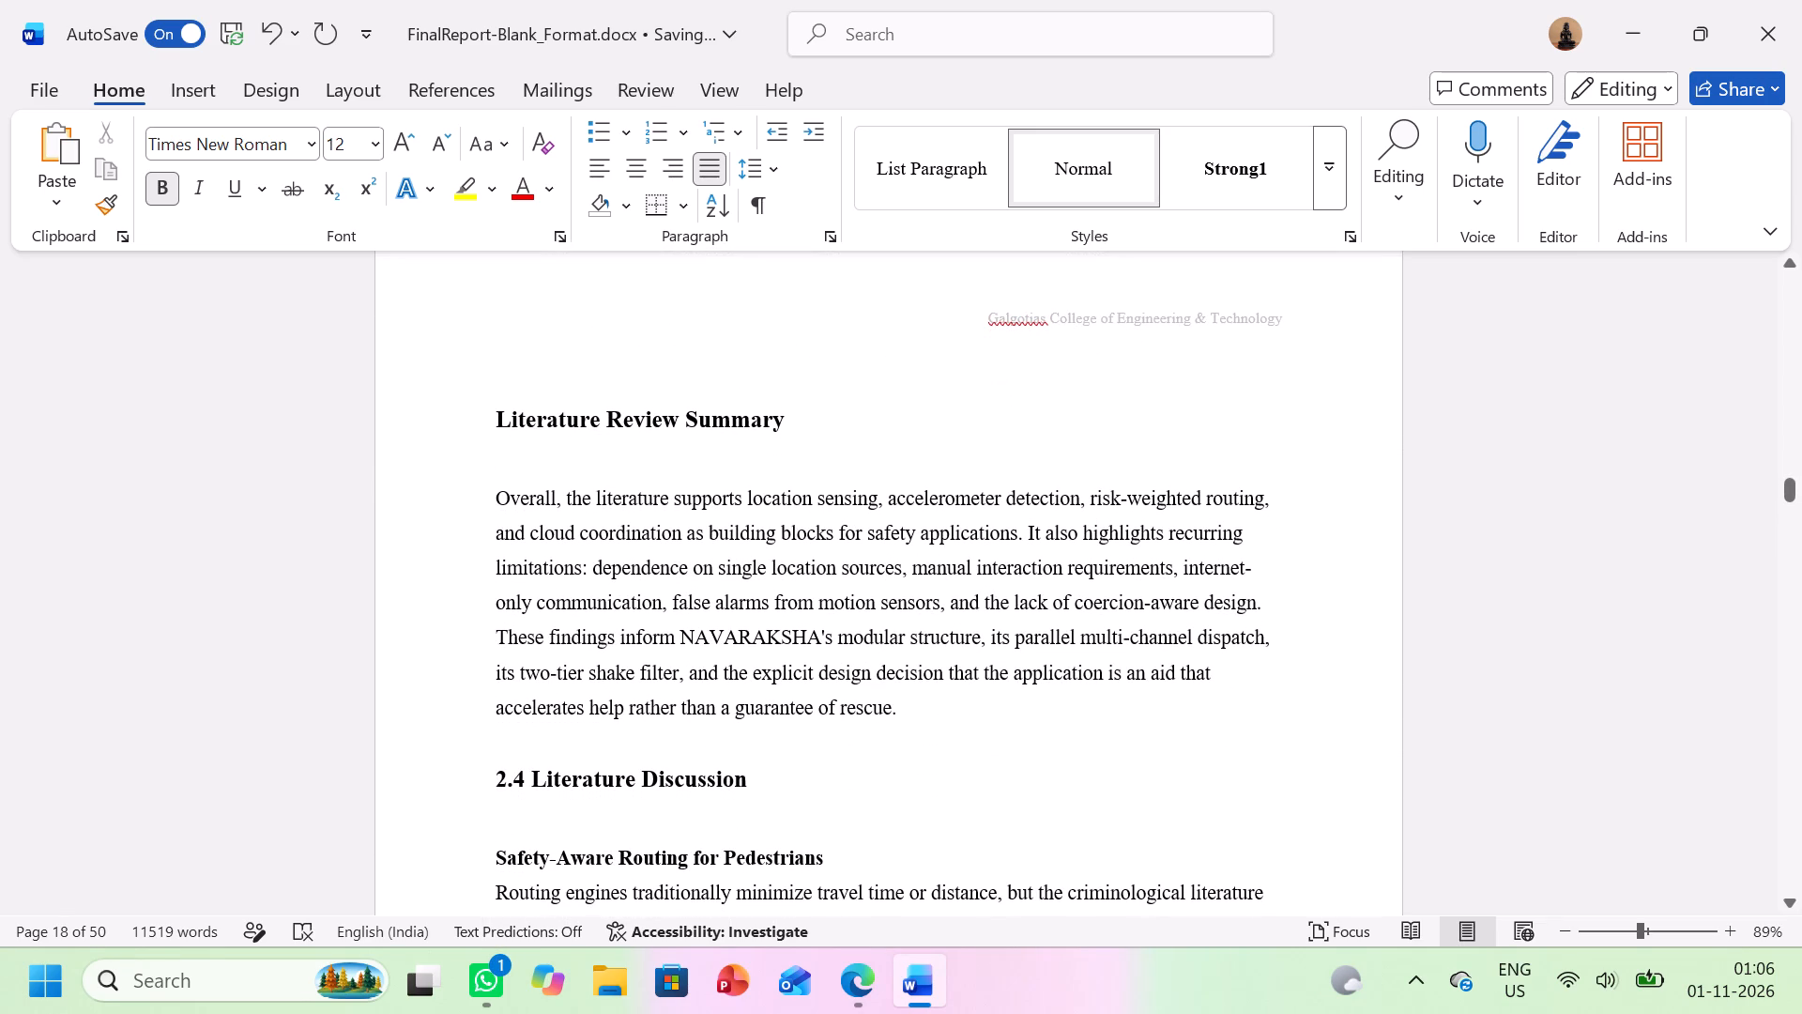
{"action": "left_click", "coordinate": [652, 389]}
{"action": "key", "text": "BackSpace"}
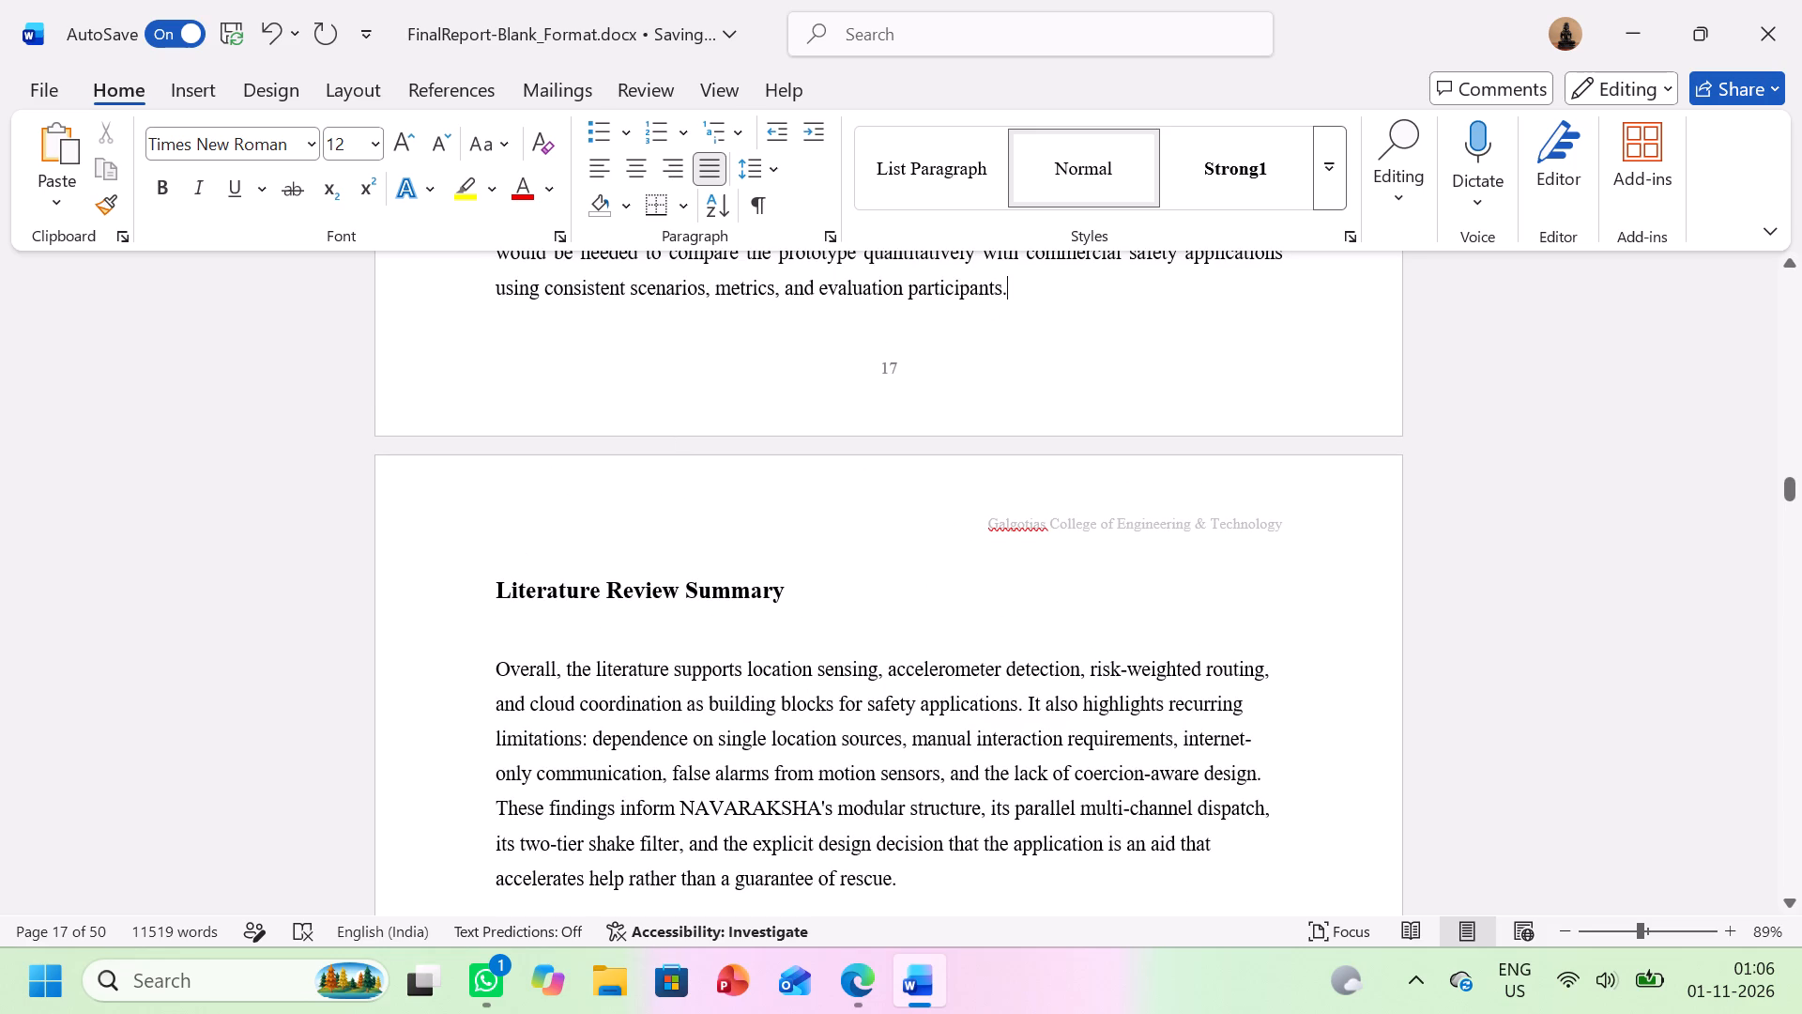
Justify the text from Literature Review Summary through the end of Synthesis and Research Gap, with 0 pt spacing after paragraphs.
{"action": "left_click_drag", "start_coordinate": [496, 587], "coordinate": [775, 586]}
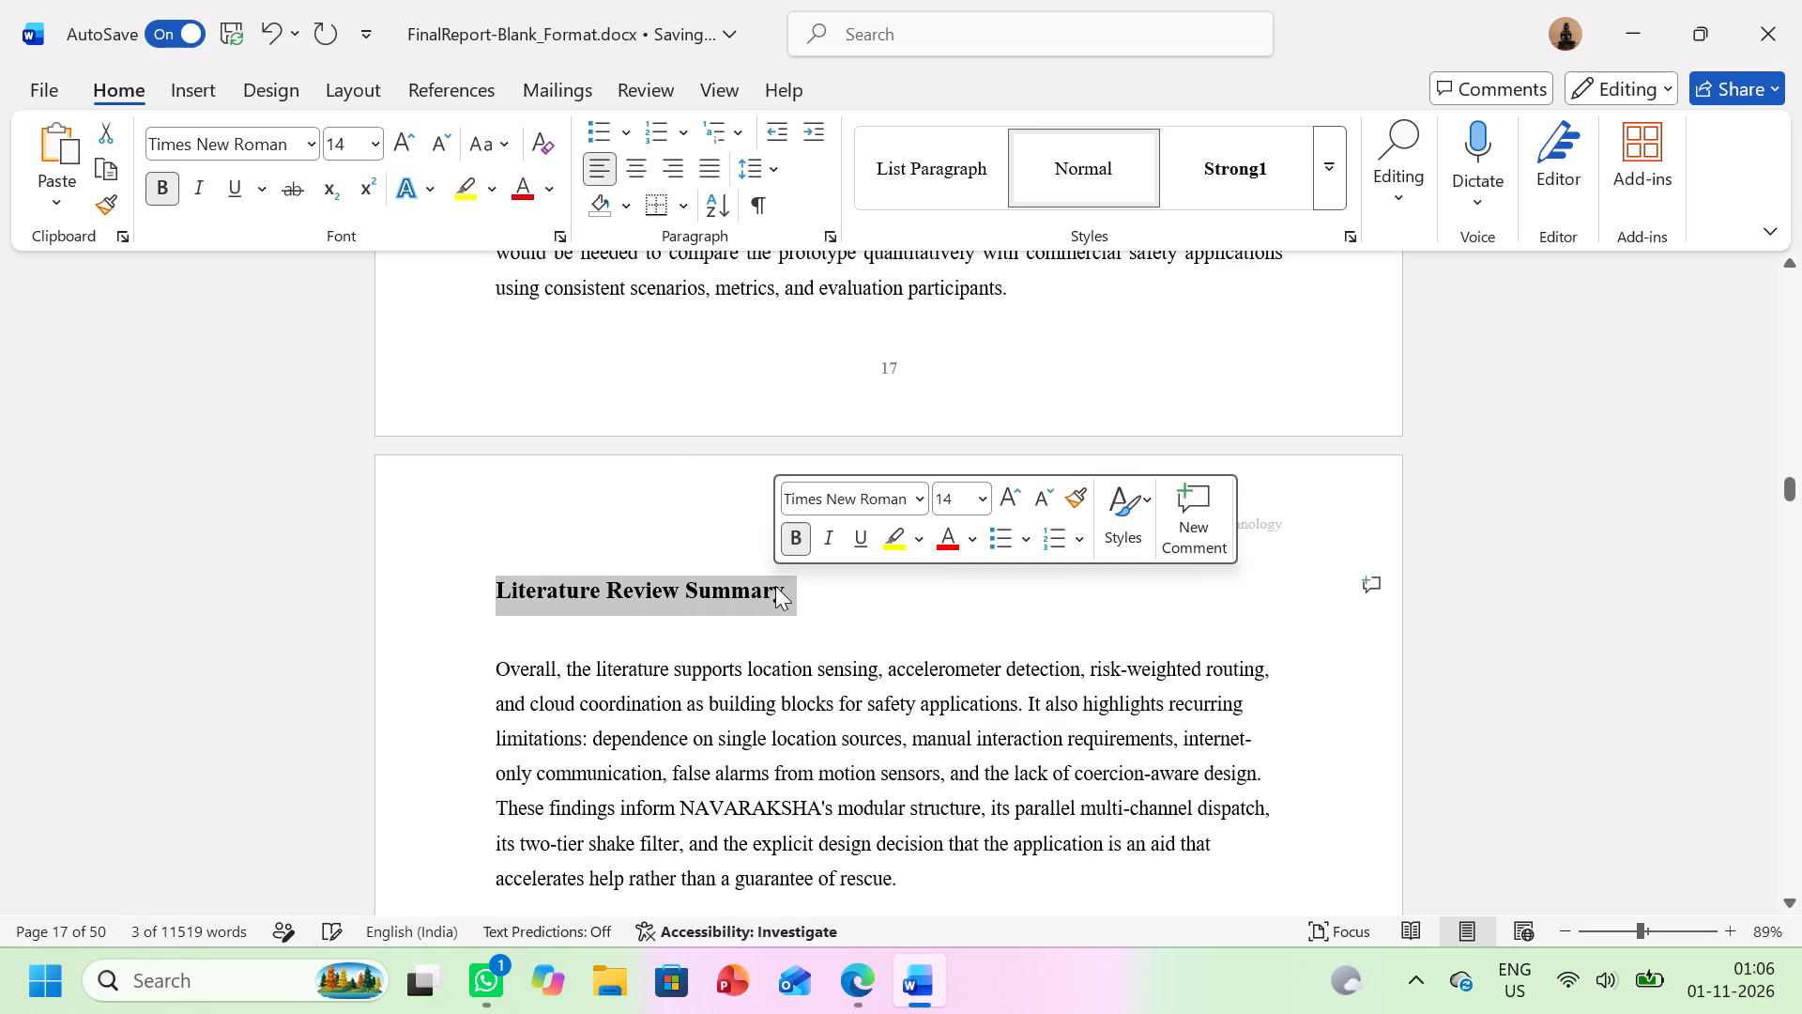
{"action": "left_click", "coordinate": [863, 576]}
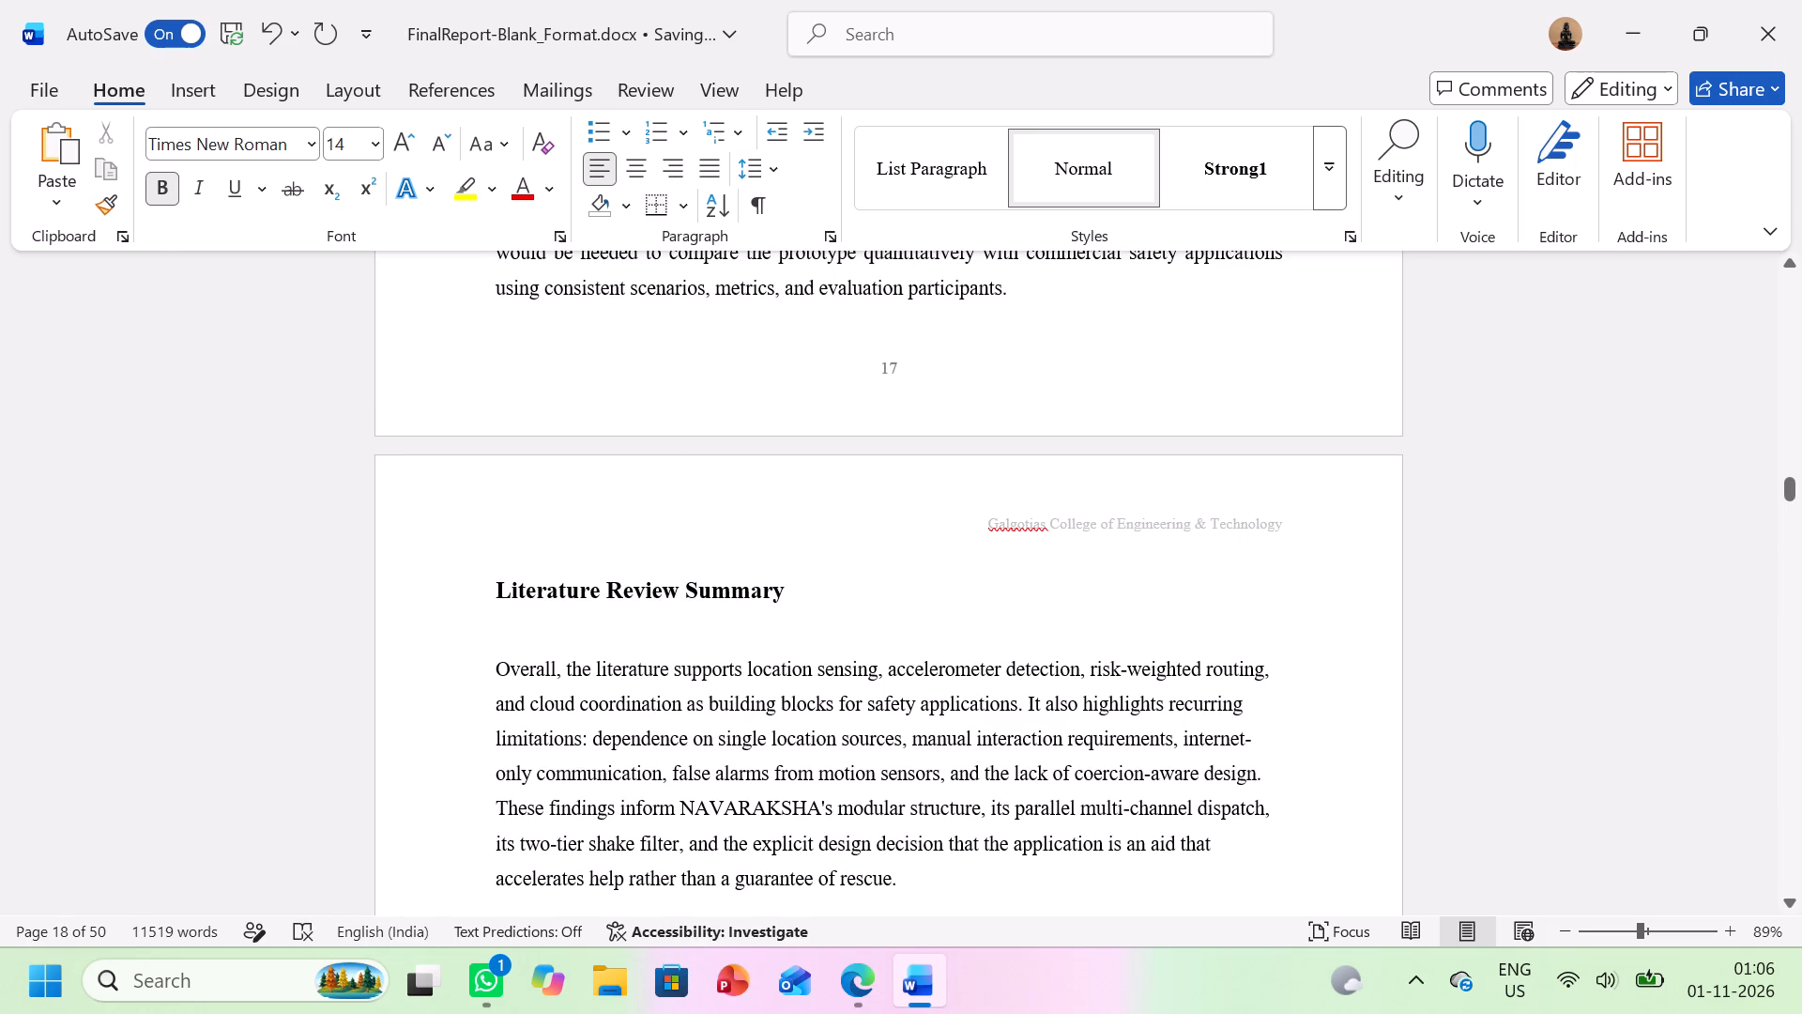
{"action": "left_click_drag", "start_coordinate": [496, 580], "coordinate": [1016, 883]}
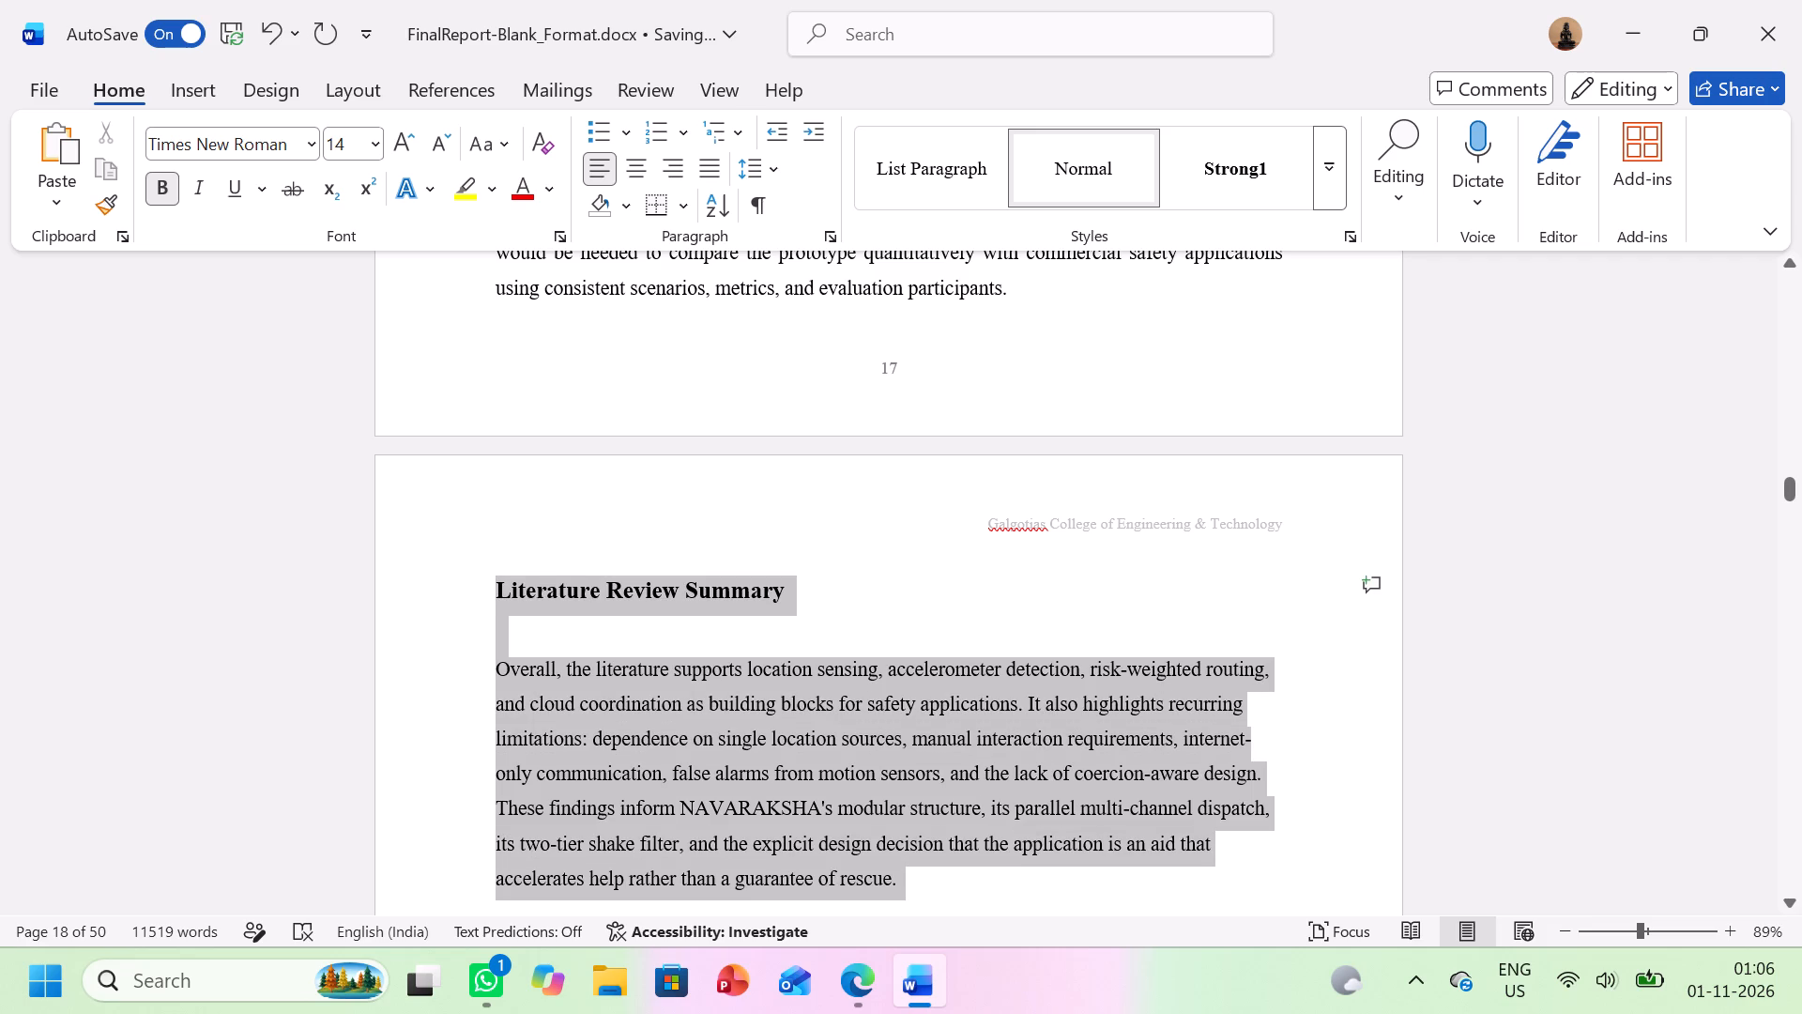
{"action": "left_click_drag", "start_coordinate": [1016, 883], "coordinate": [1066, 926]}
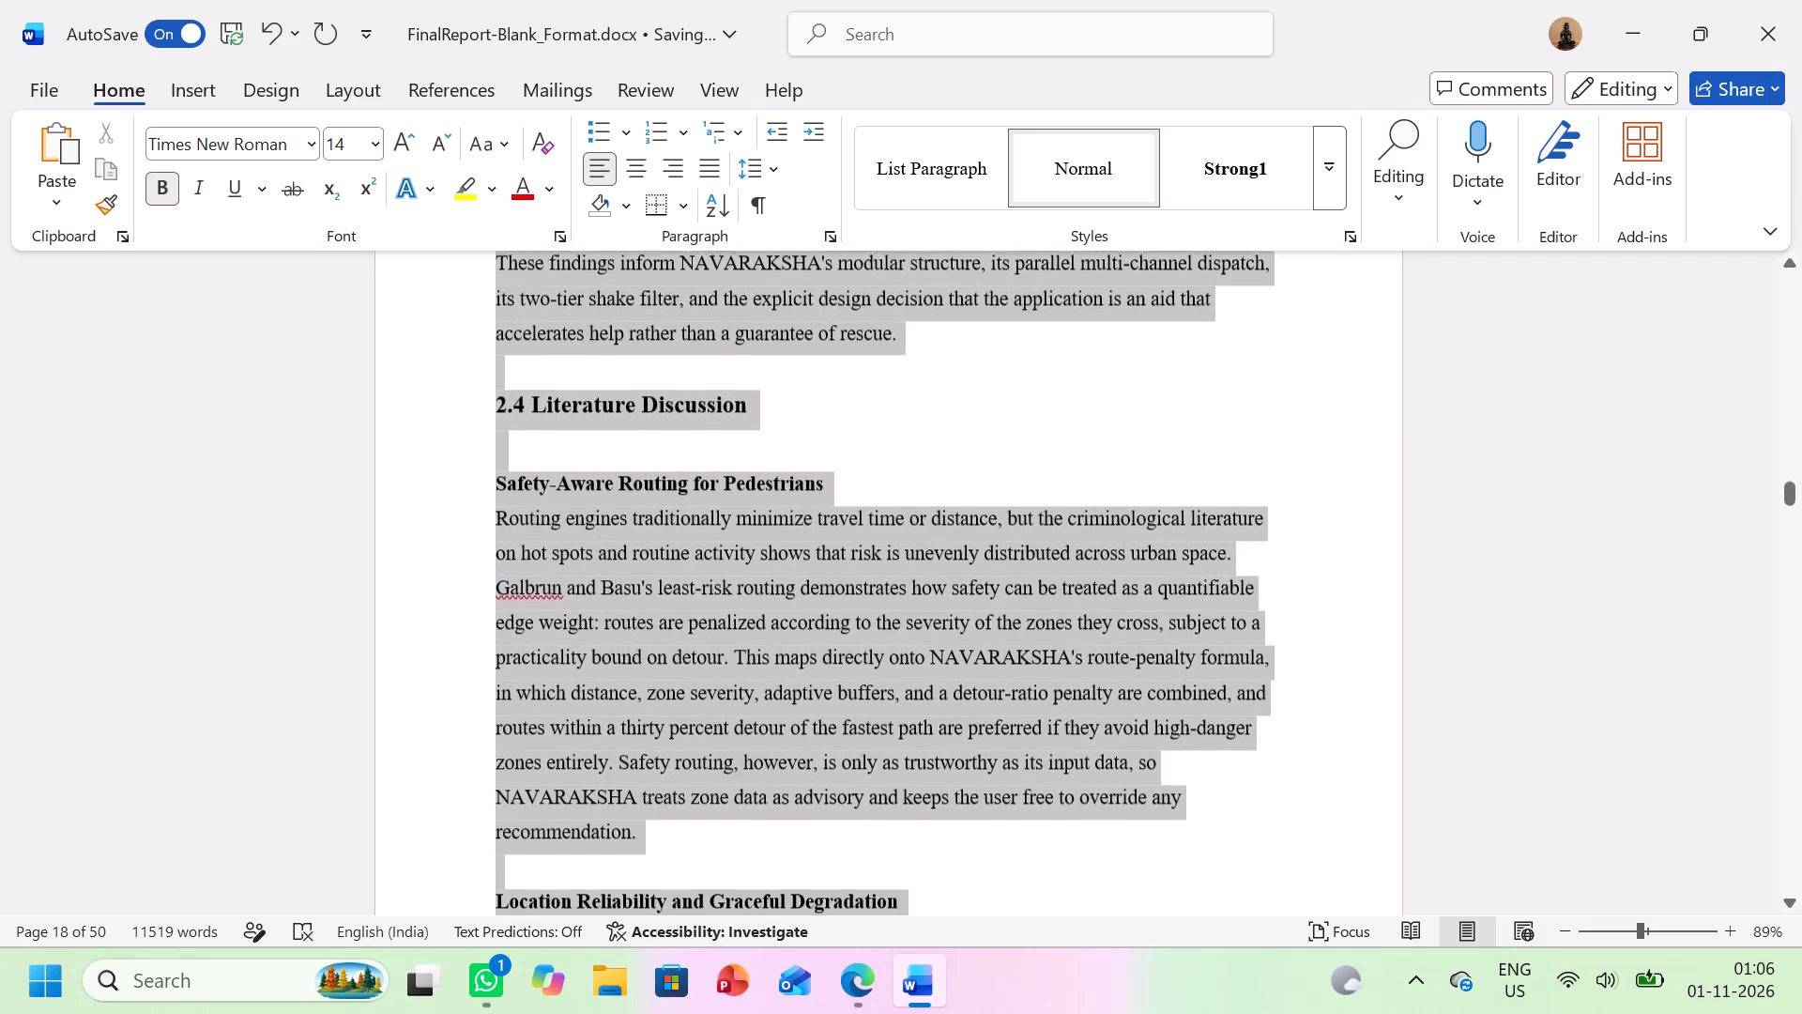
{"action": "left_click_drag", "start_coordinate": [1066, 926], "coordinate": [1100, 912]}
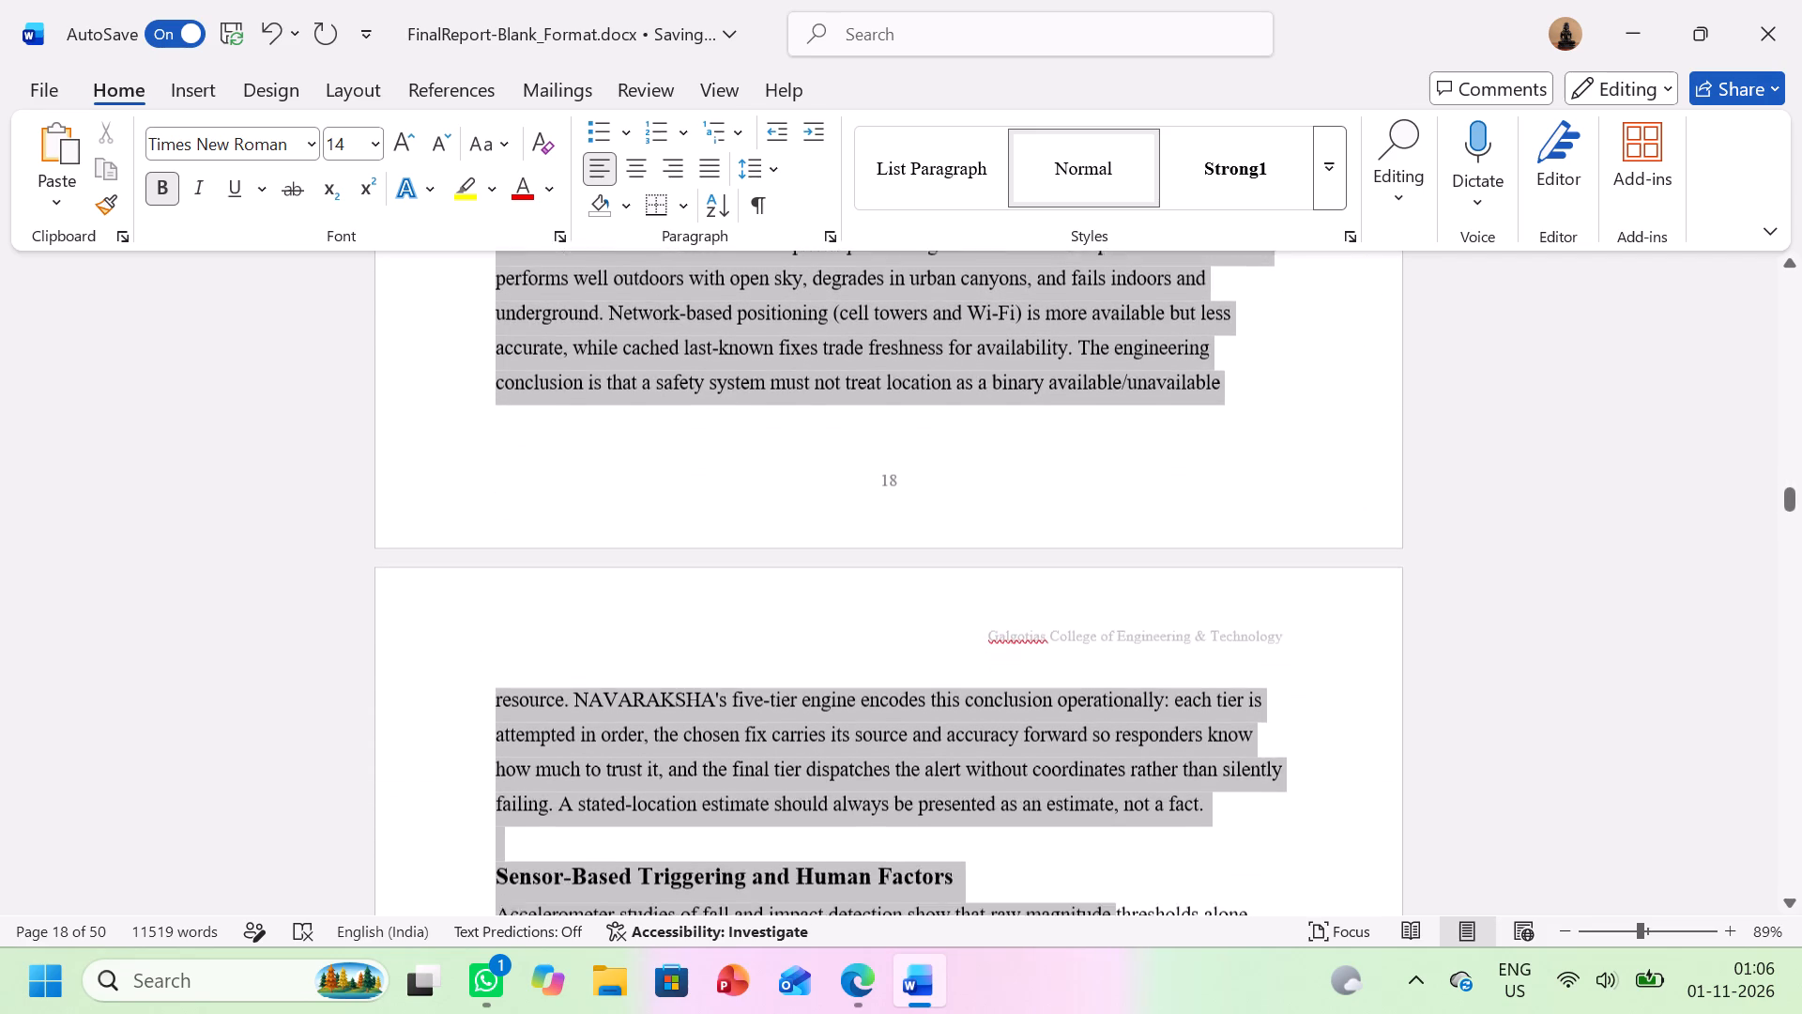
{"action": "left_click_drag", "start_coordinate": [1100, 912], "coordinate": [1092, 861]}
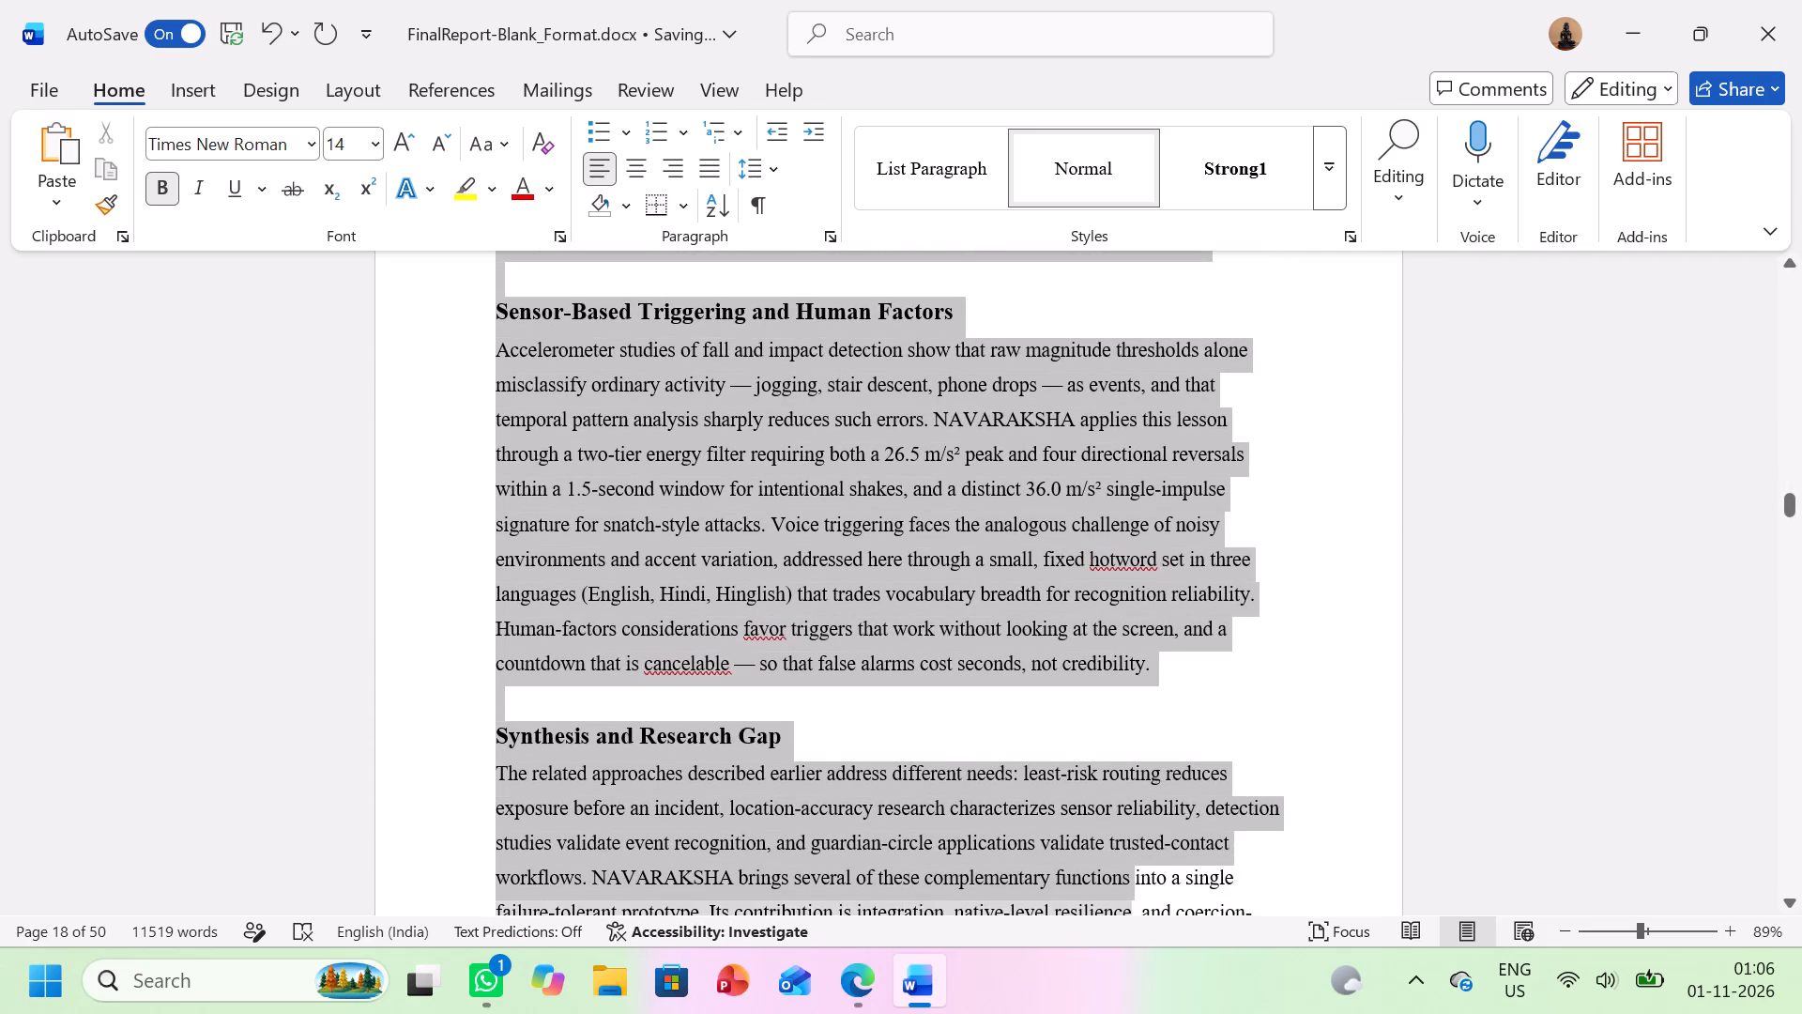
{"action": "left_click_drag", "start_coordinate": [1092, 861], "coordinate": [1367, 887]}
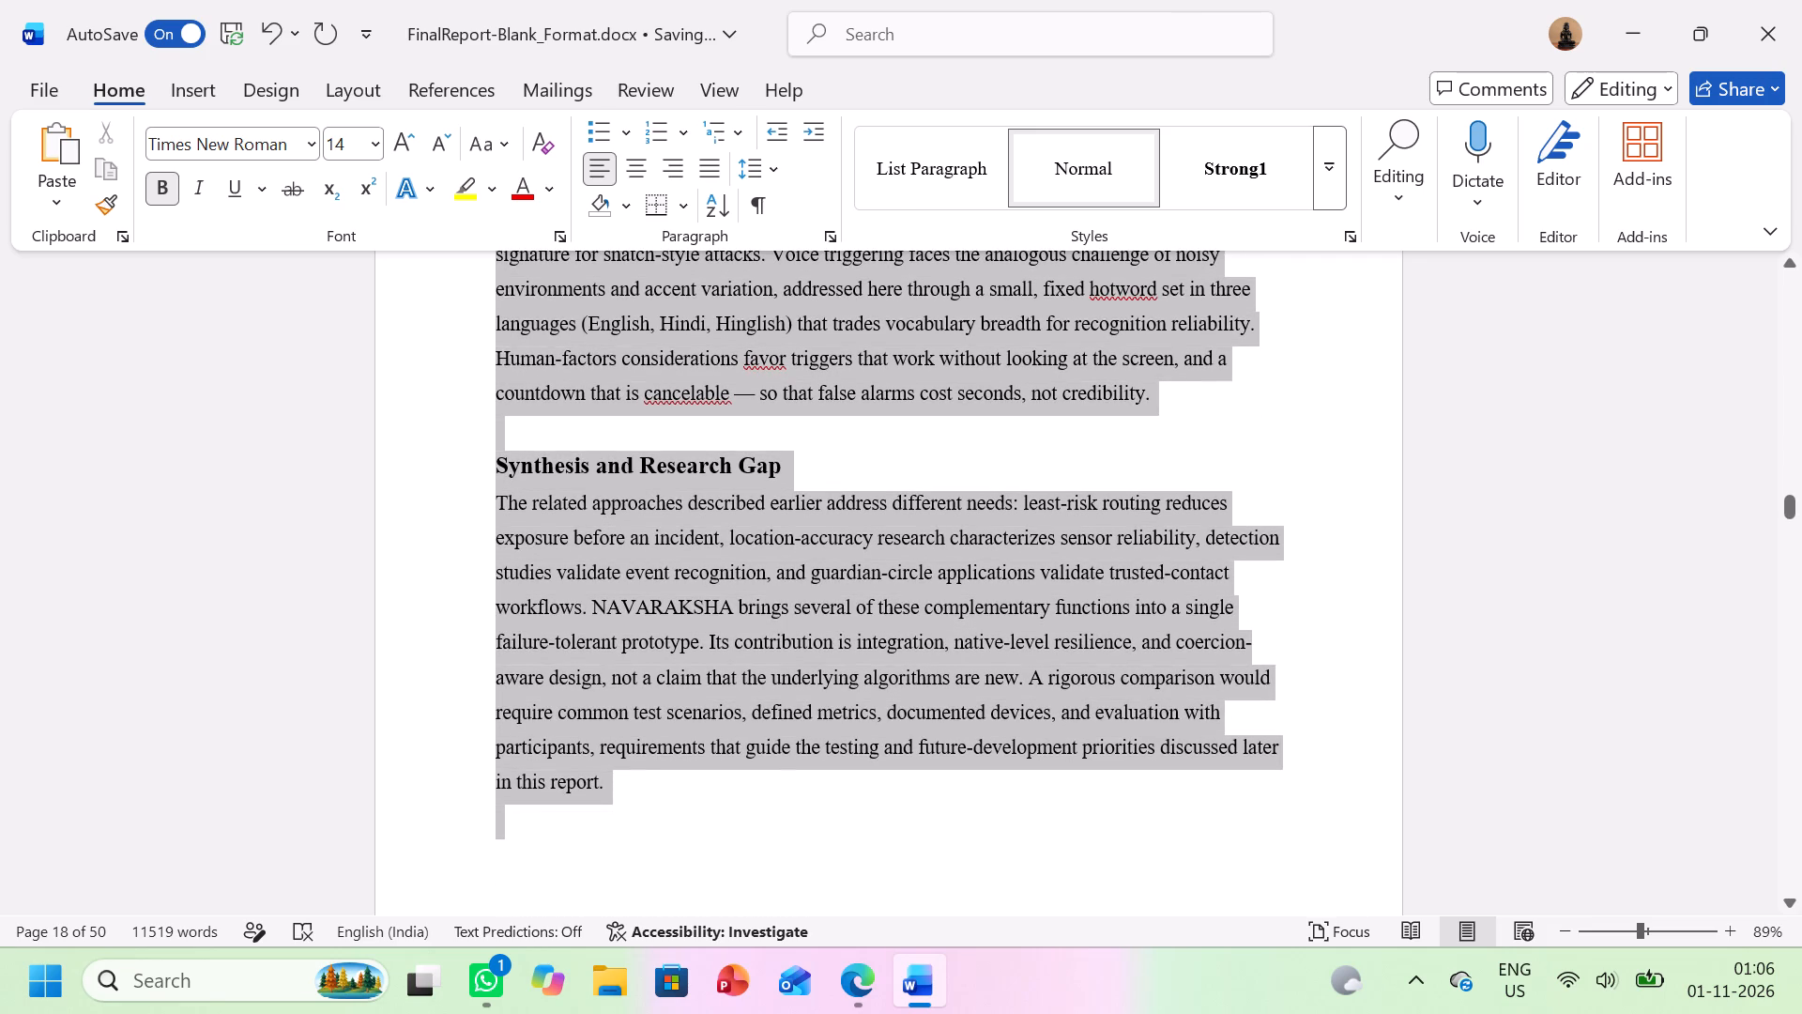
{"action": "left_click_drag", "start_coordinate": [1367, 887], "coordinate": [1178, 824]}
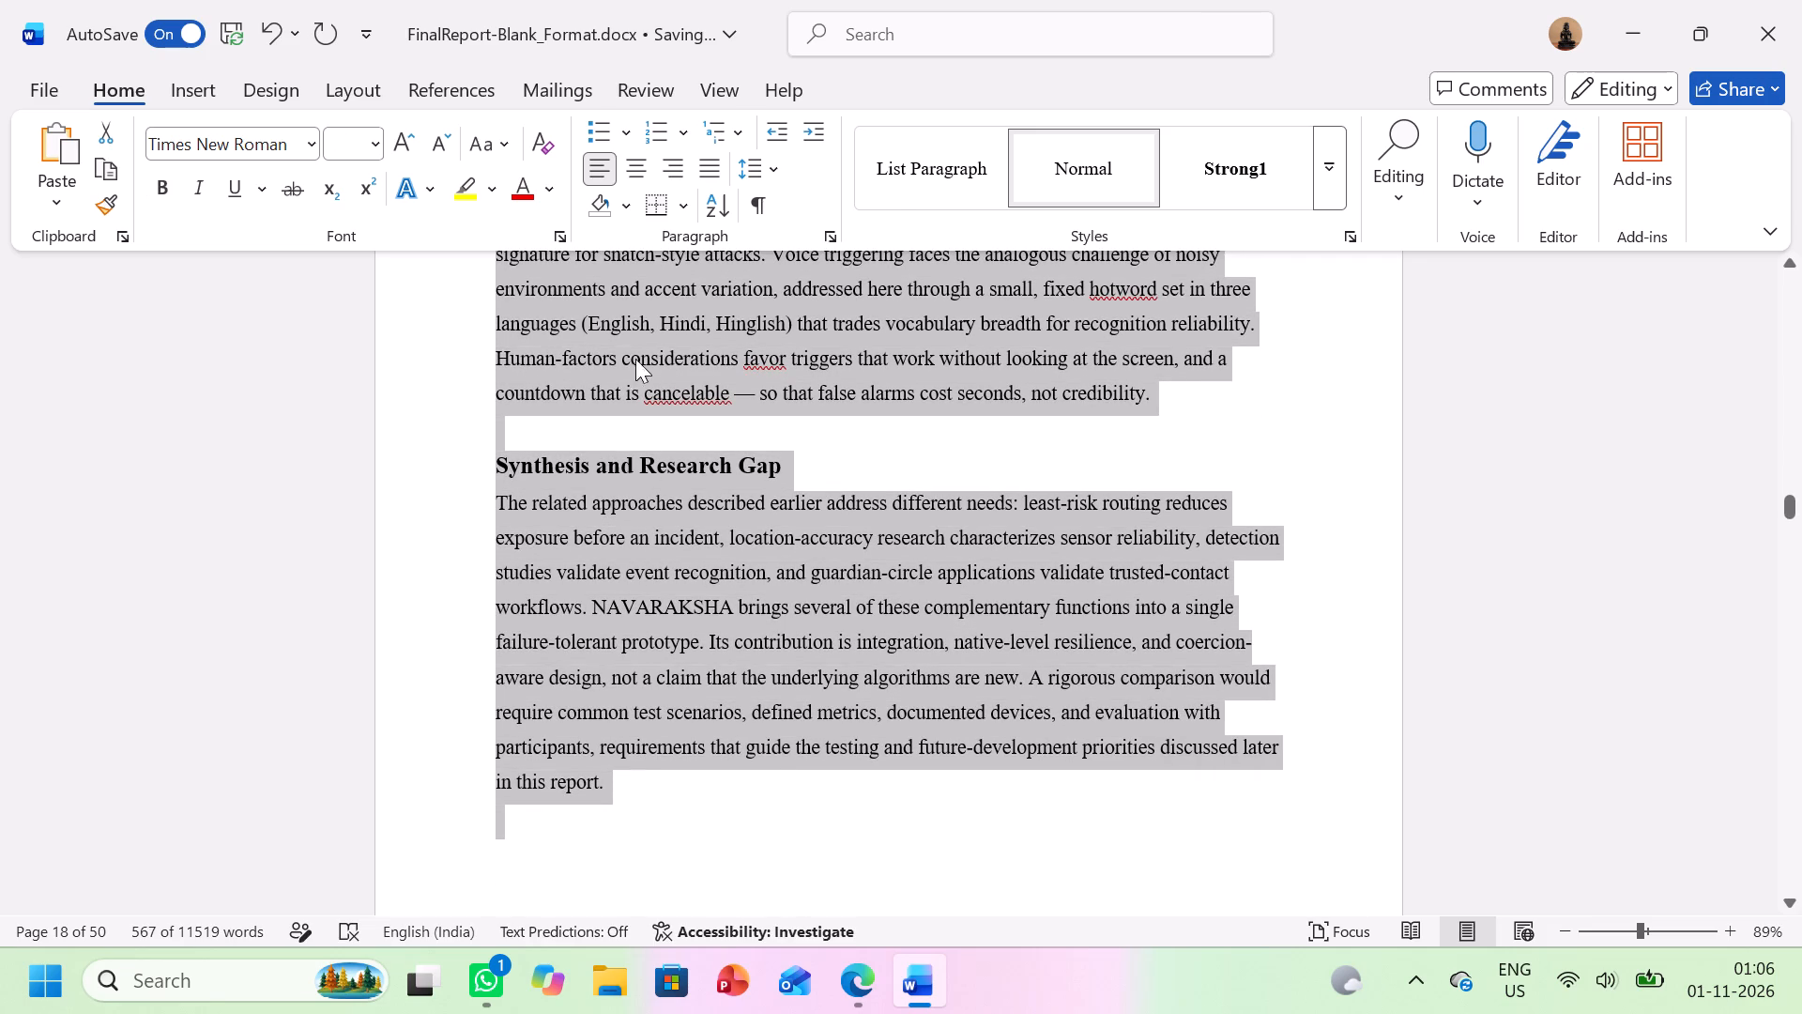
{"action": "left_click", "coordinate": [702, 164]}
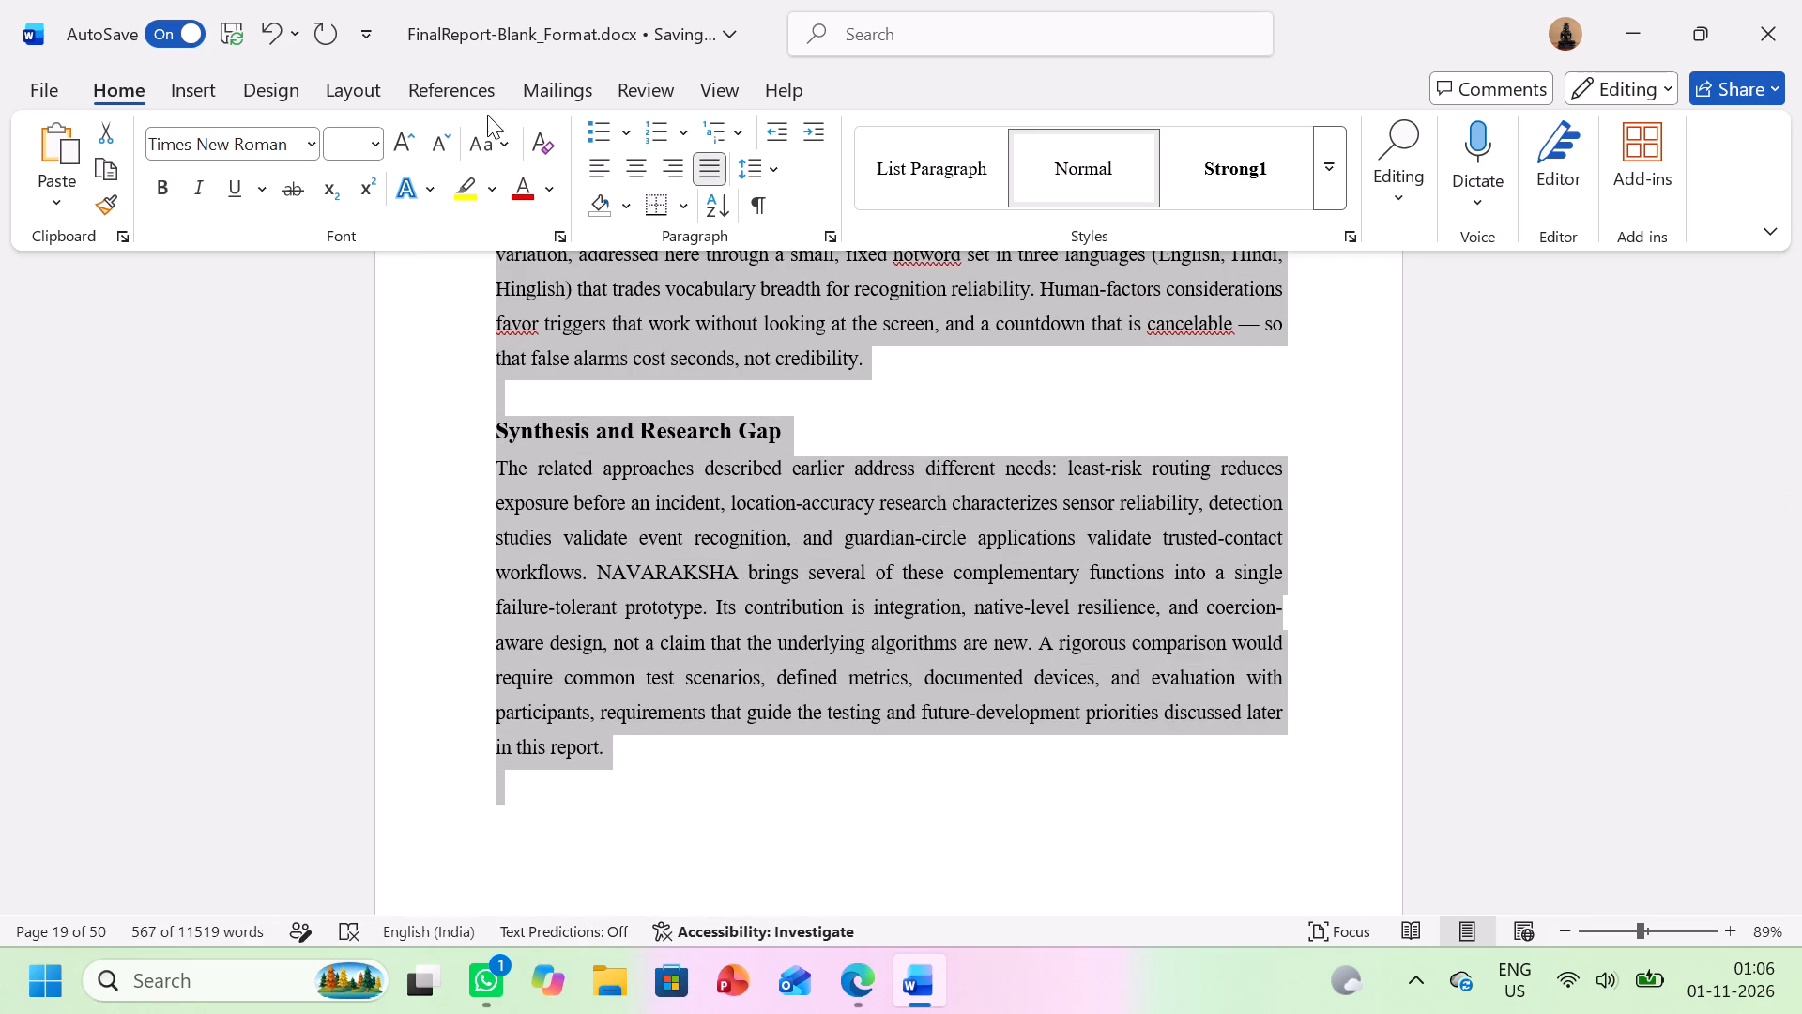
{"action": "left_click", "coordinate": [339, 88]}
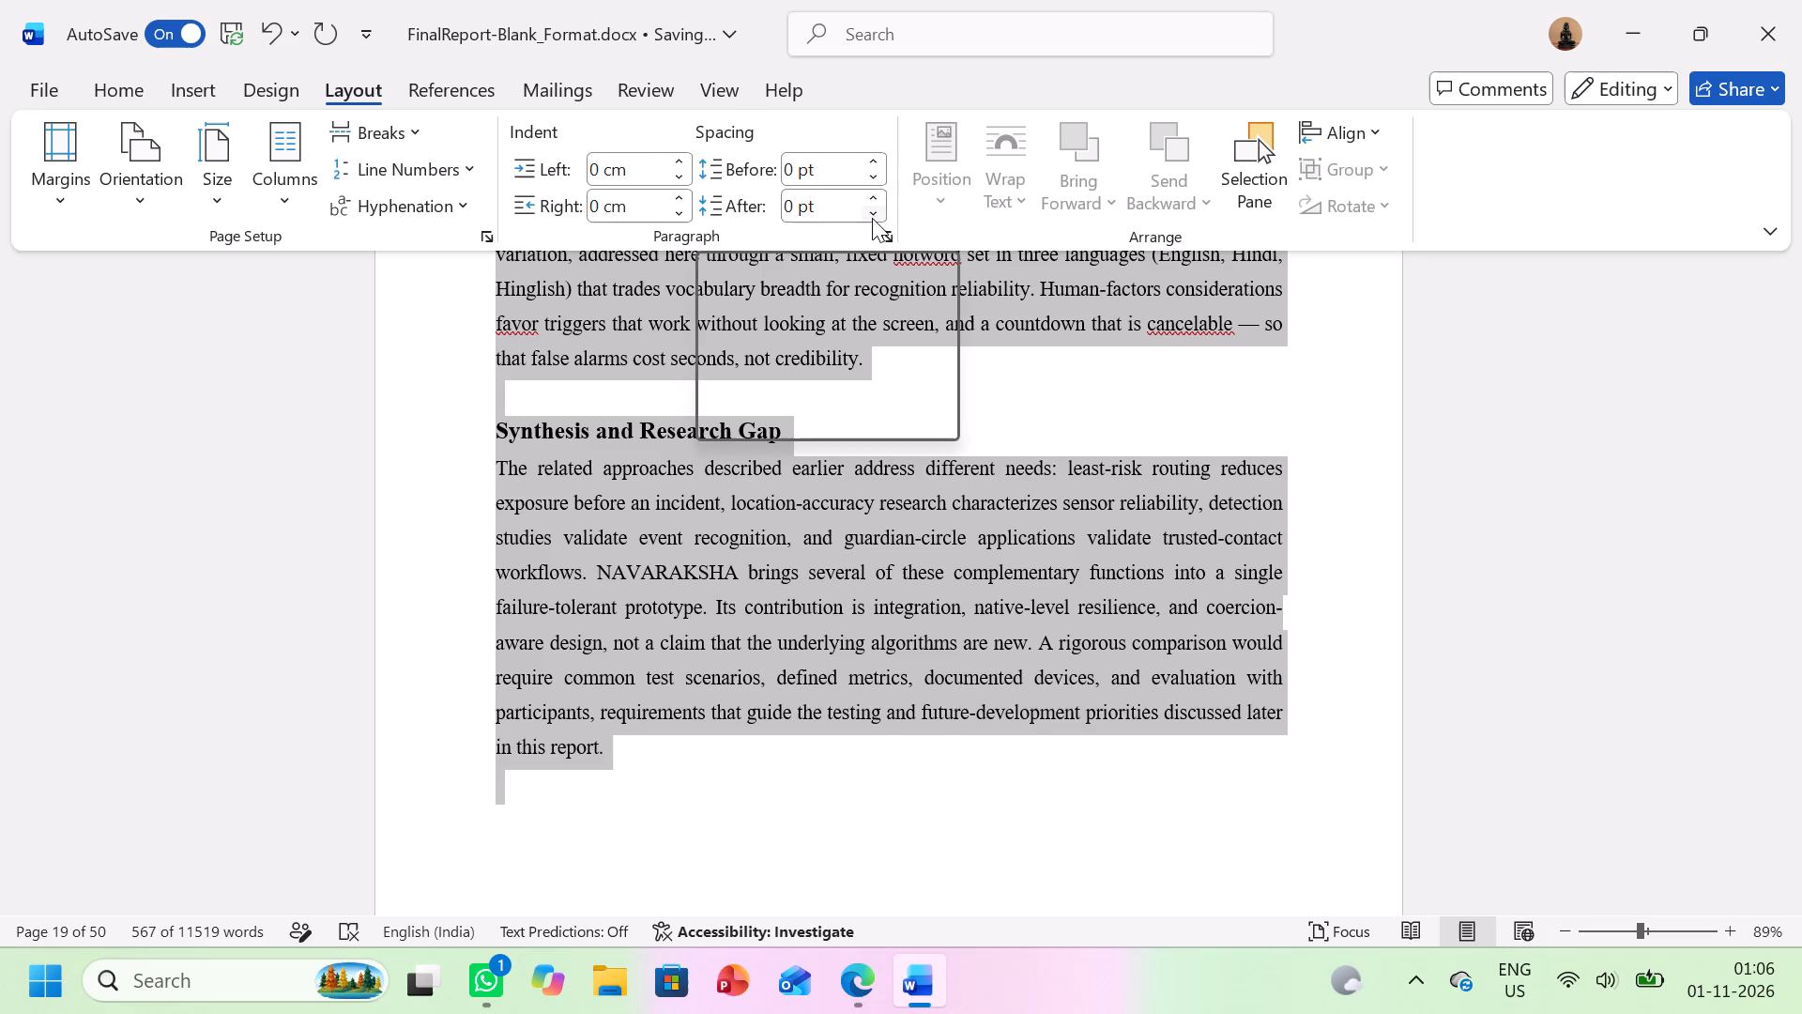
{"action": "left_click", "coordinate": [872, 218]}
{"action": "left_click", "coordinate": [872, 199]}
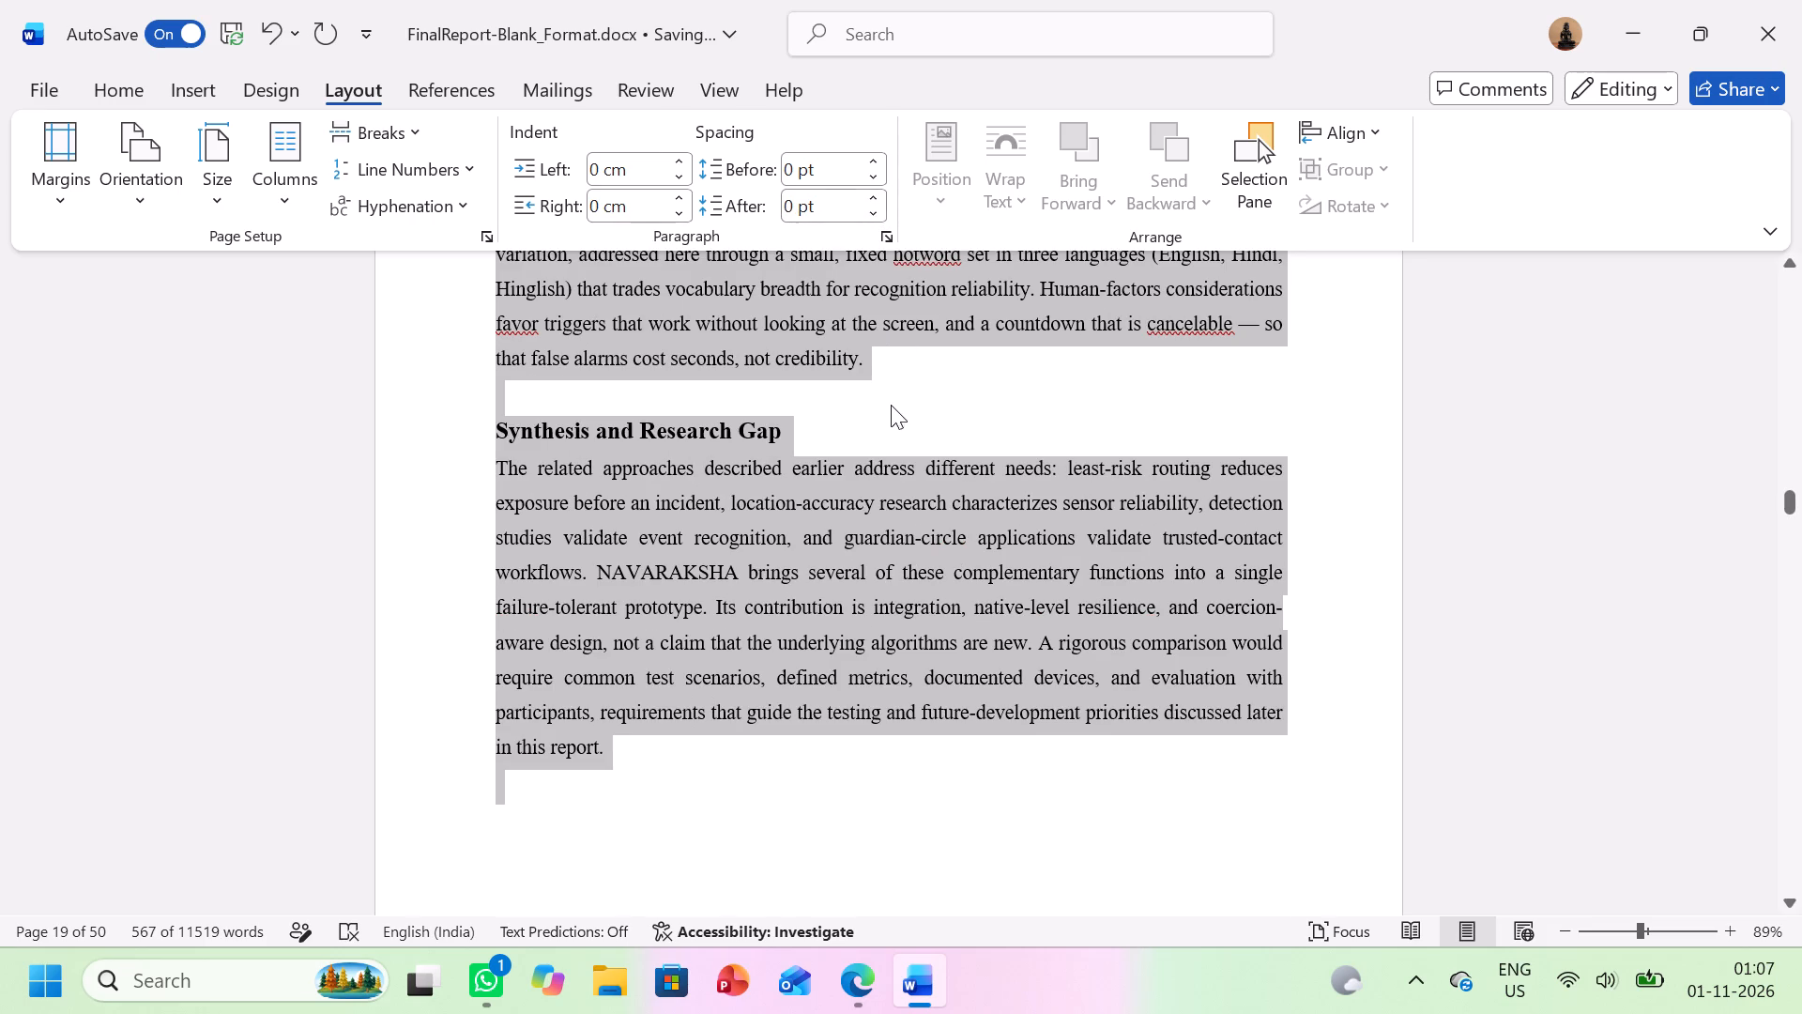
{"action": "left_click", "coordinate": [892, 409]}
Insert a blank line below the headings Location Reliability and Graceful Degradation, Sensor-Based Triggering and Human Factors, and Synthesis and Research Gap.
{"action": "scroll", "coordinate": [892, 409], "scroll_direction": "up", "scroll_amount": 11}
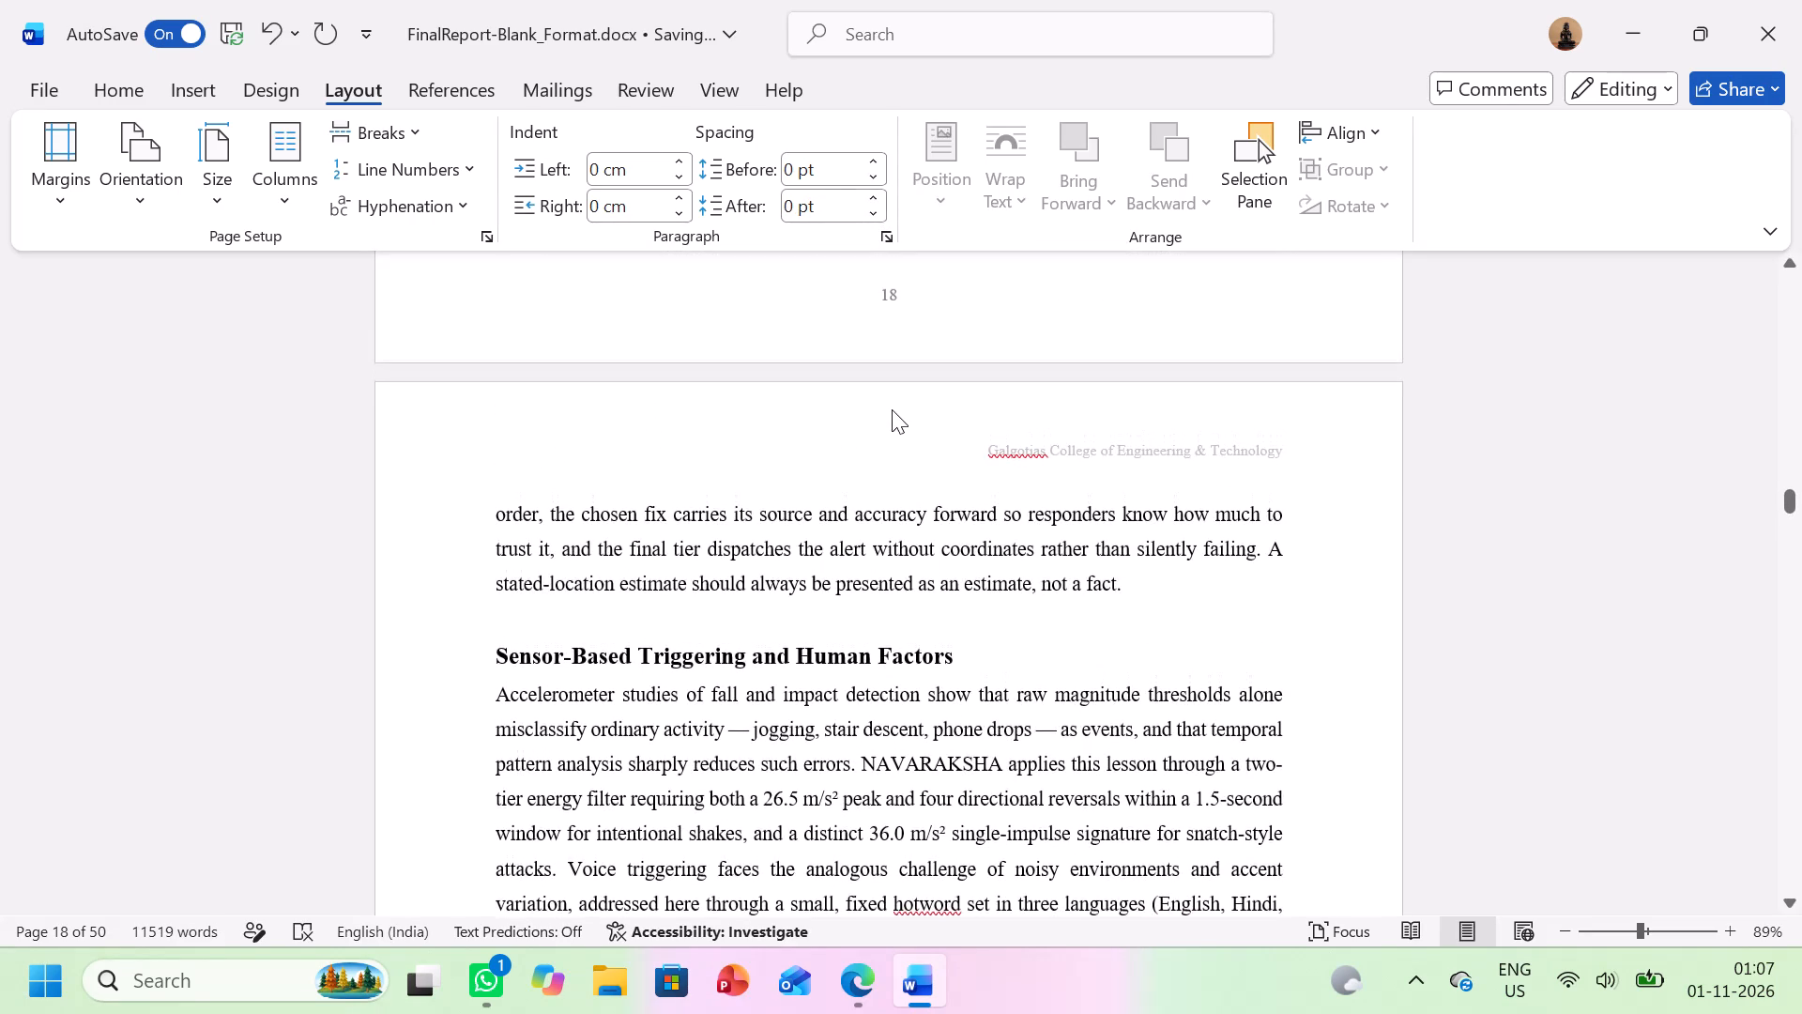
{"action": "scroll", "coordinate": [892, 409], "scroll_direction": "up", "scroll_amount": 3}
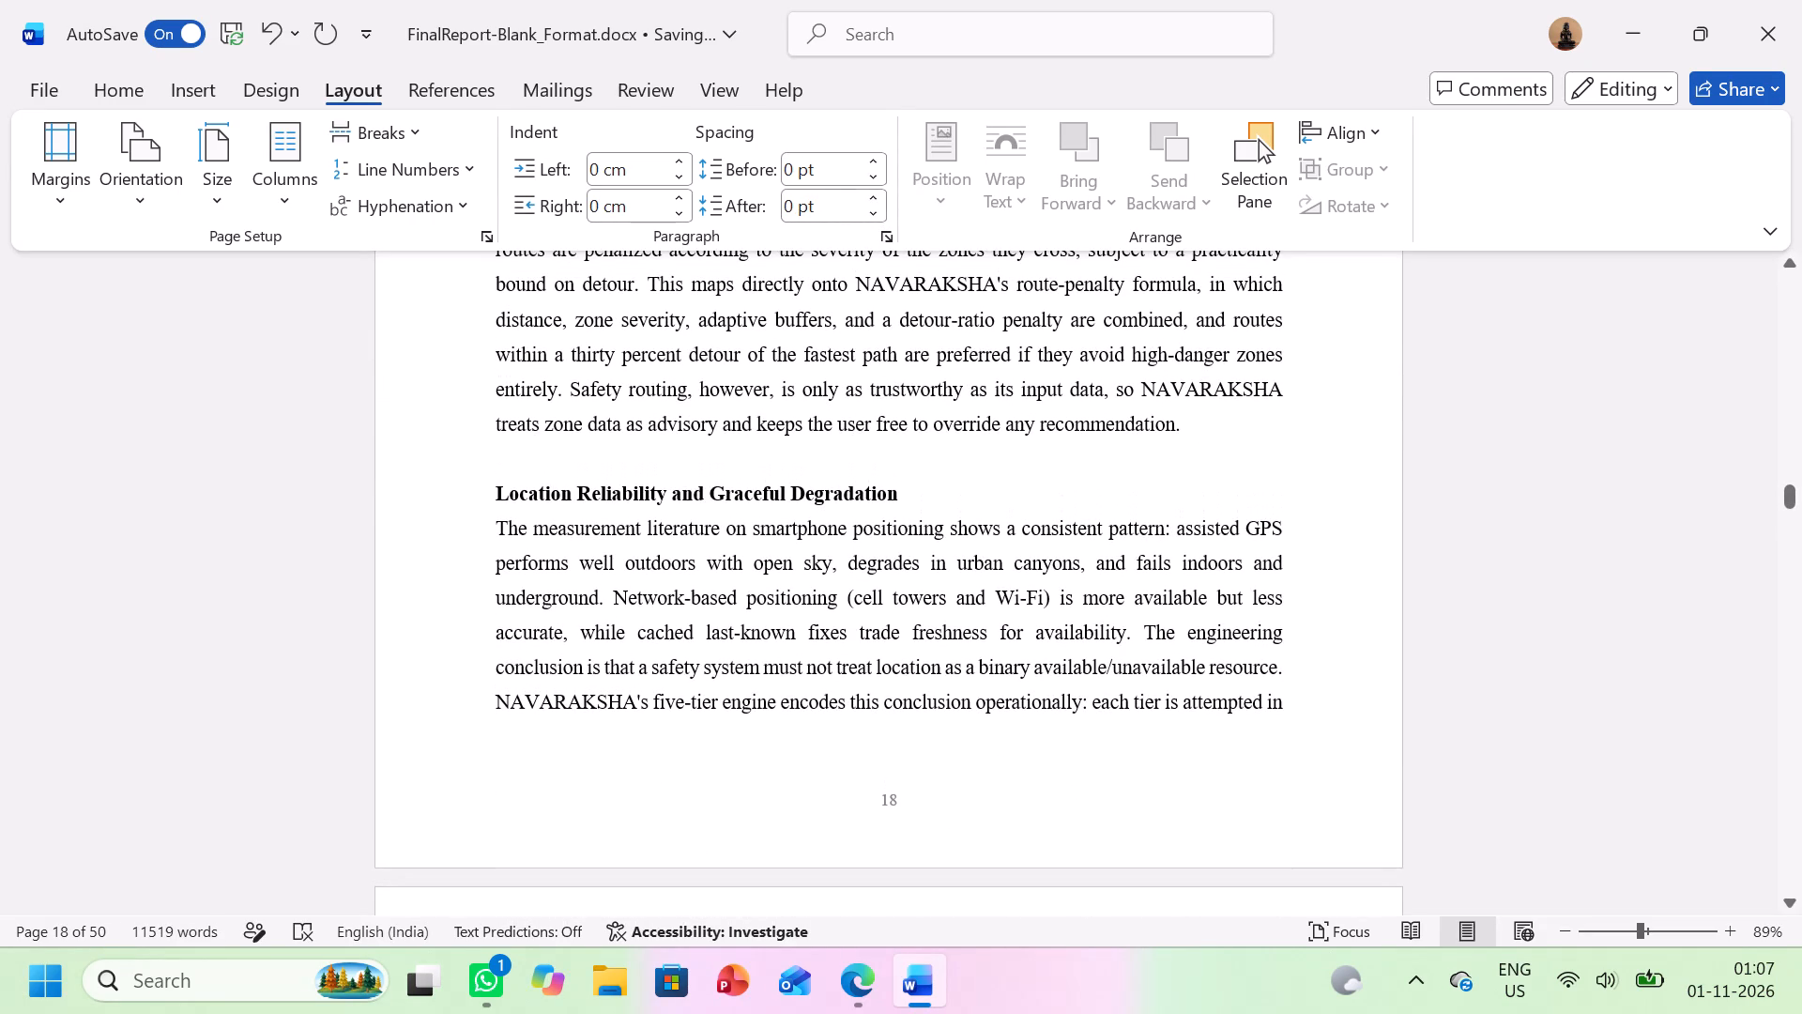
{"action": "left_click", "coordinate": [924, 502]}
{"action": "key", "text": "Return"}
{"action": "scroll", "coordinate": [924, 502], "scroll_direction": "down", "scroll_amount": 2}
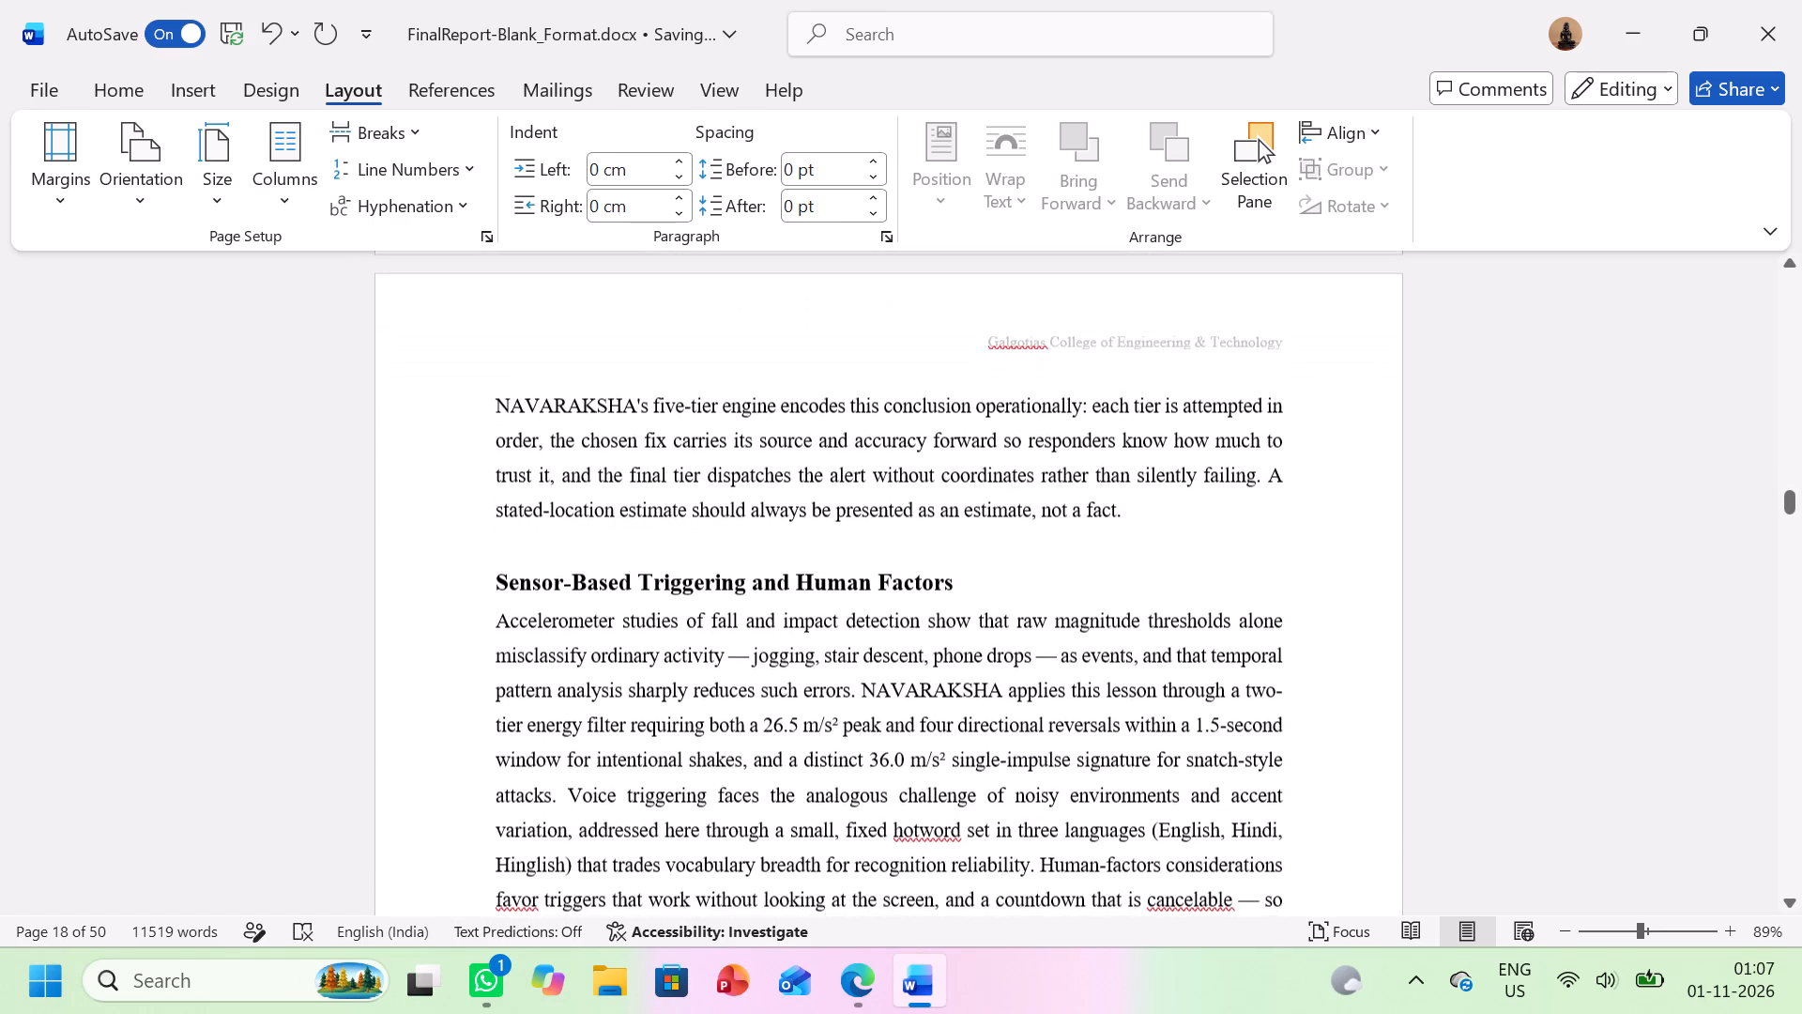
{"action": "left_click", "coordinate": [970, 574]}
{"action": "key", "text": "Return"}
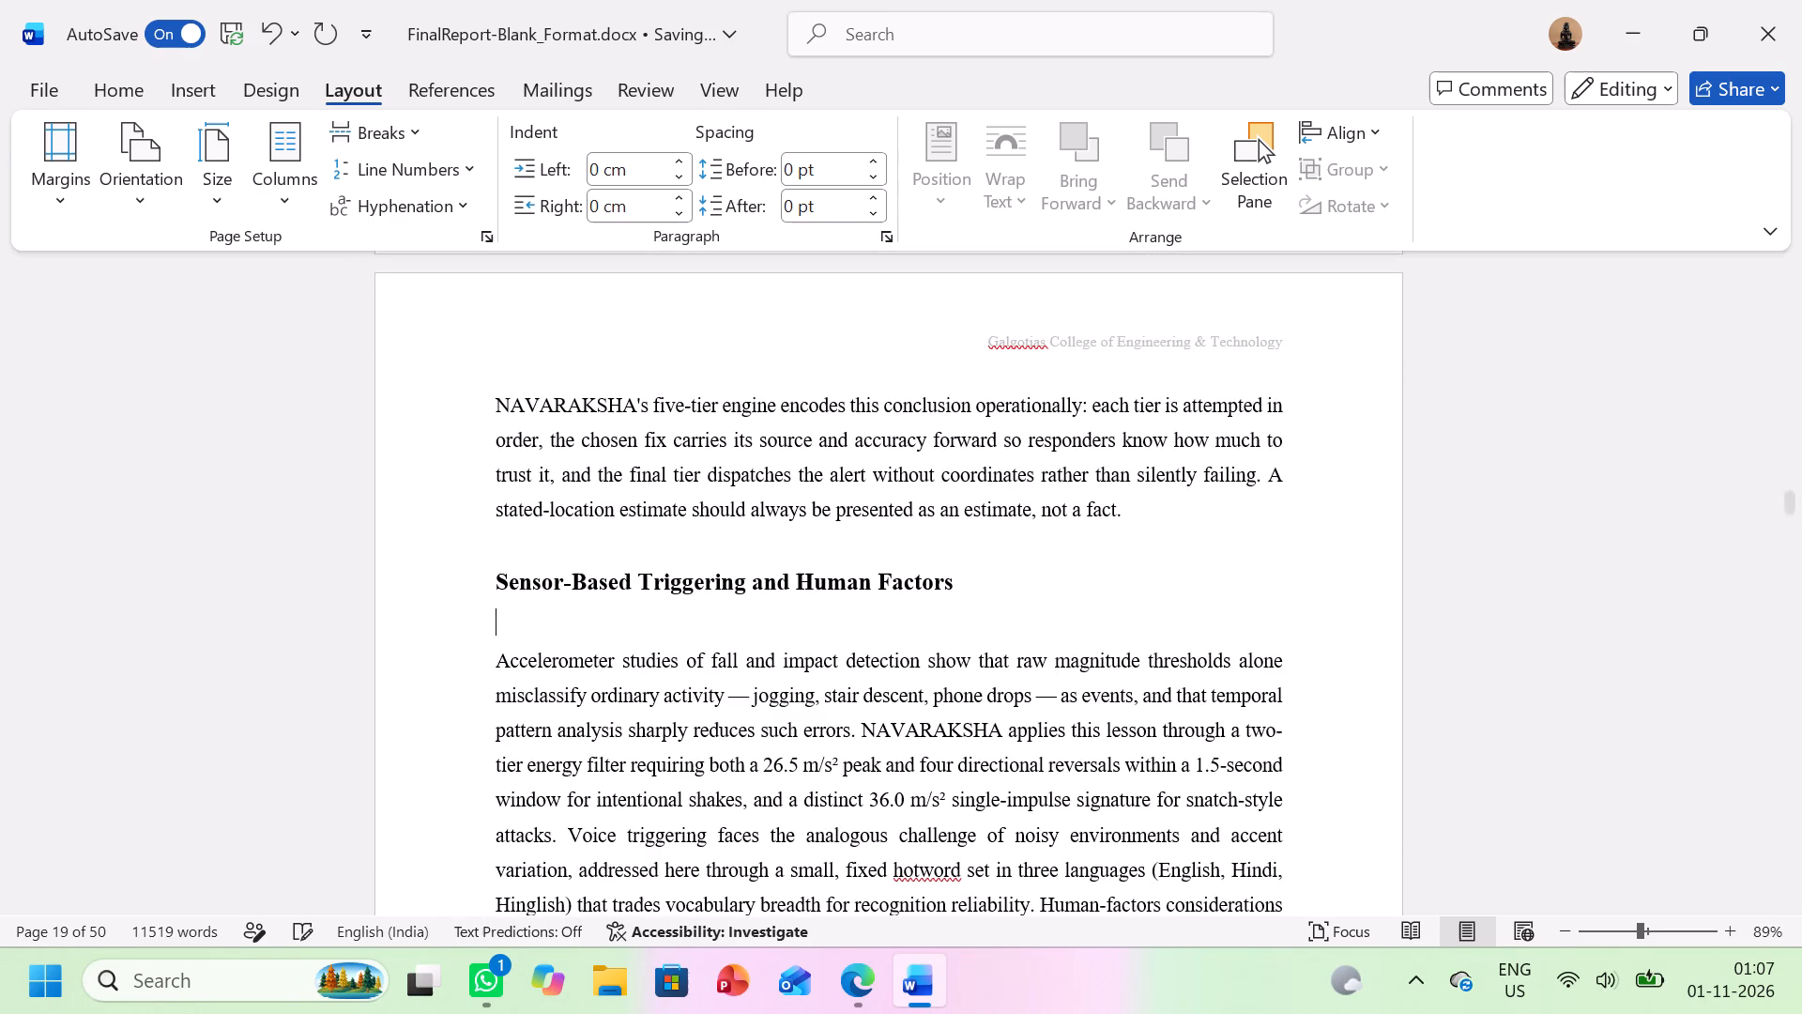
{"action": "scroll", "coordinate": [970, 574], "scroll_direction": "down", "scroll_amount": 2}
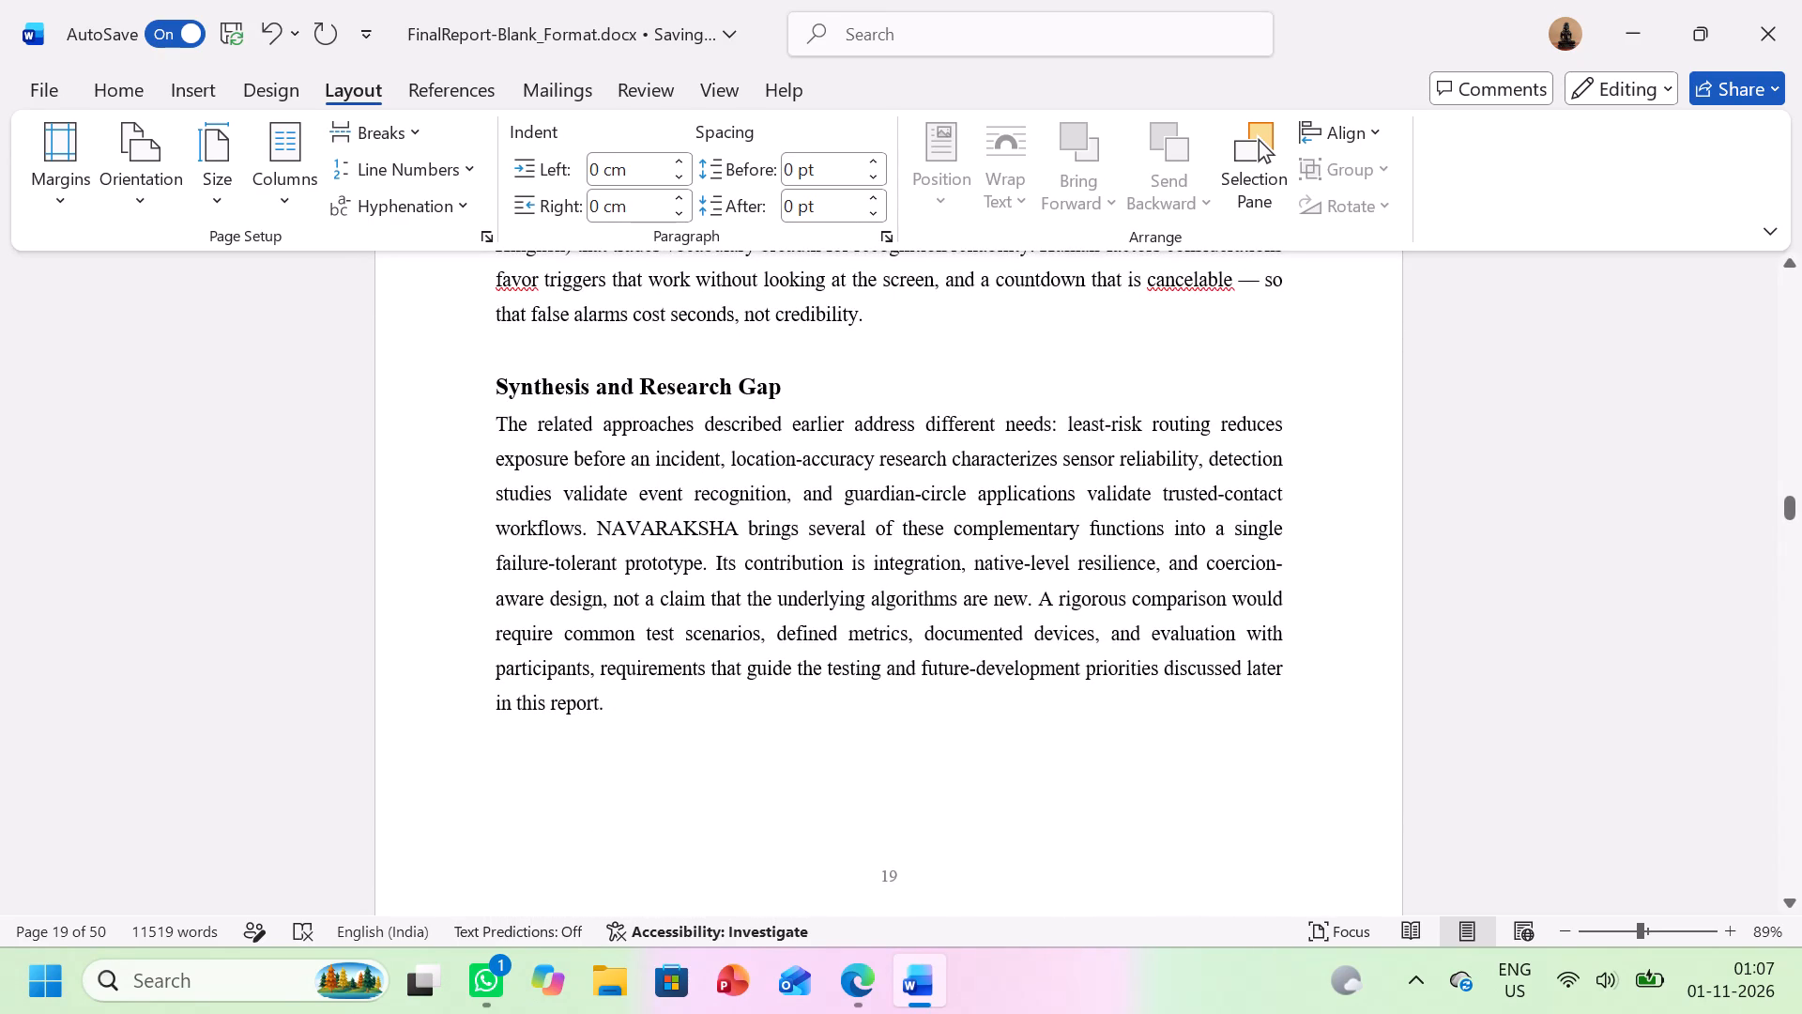
{"action": "left_click", "coordinate": [779, 393]}
{"action": "key", "text": "Return"}
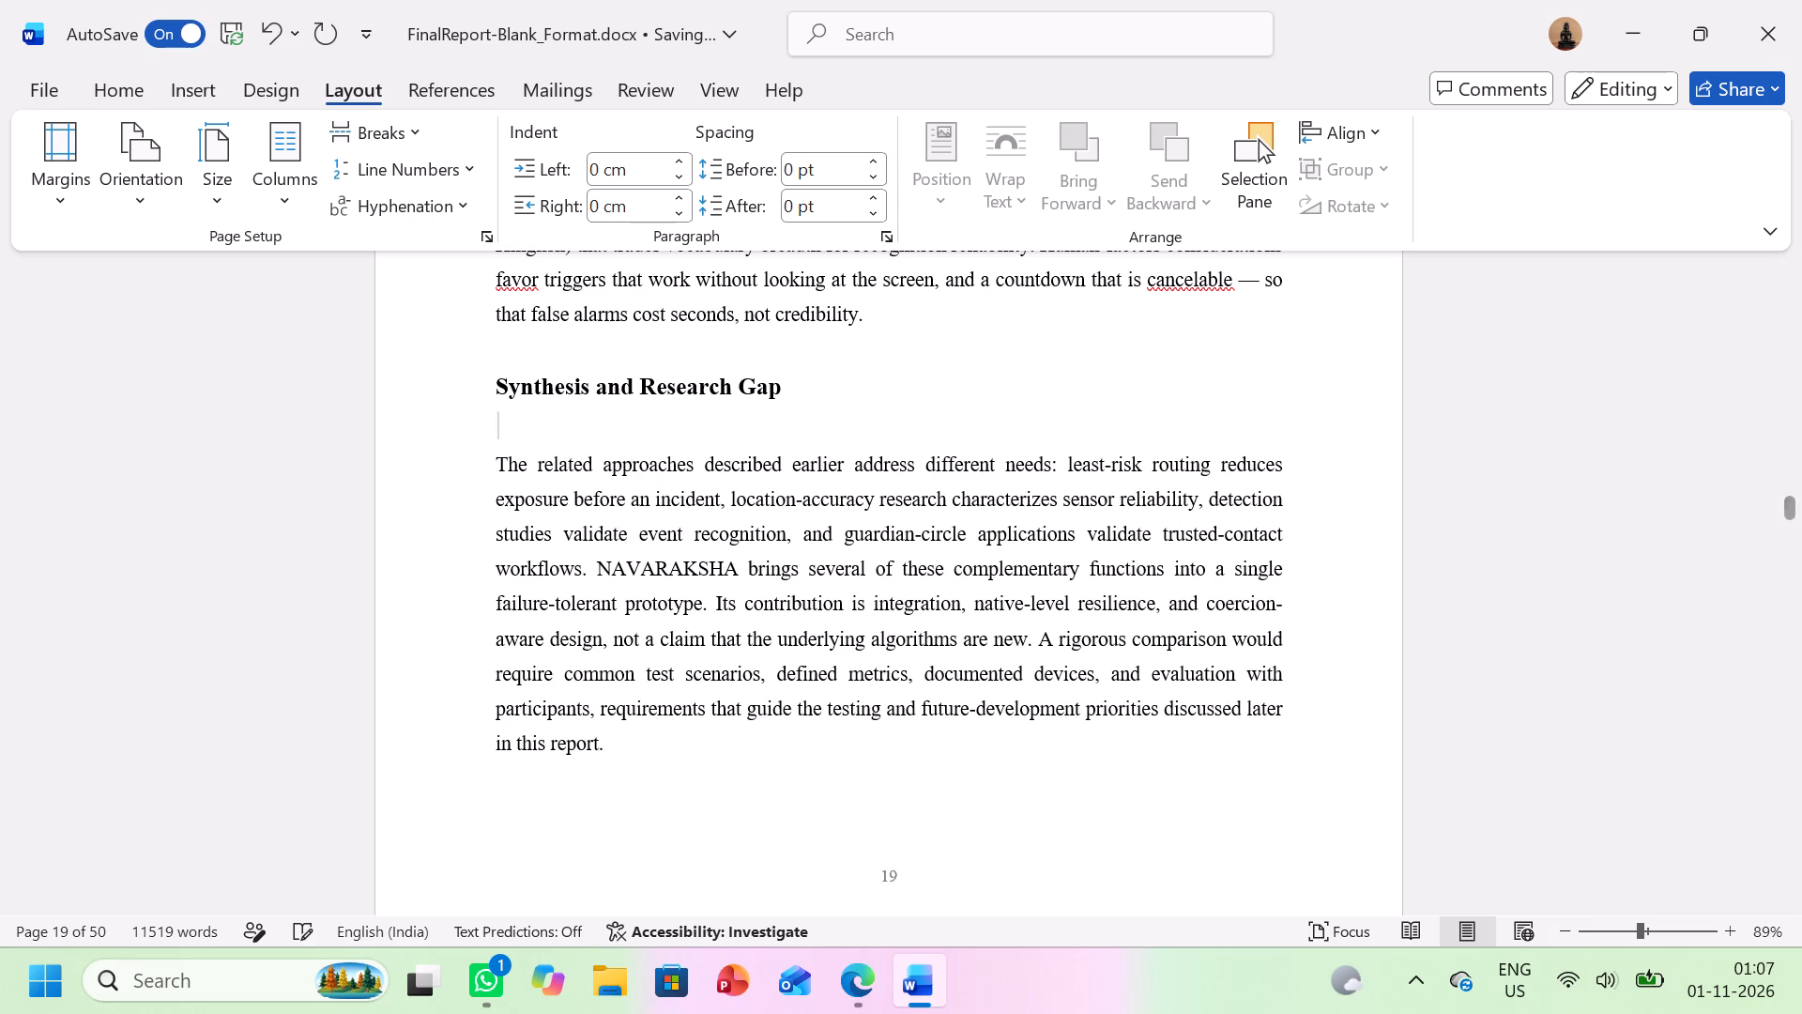
Set the 3. IMPLEMENTATION heading's font size to 14.
{"action": "scroll", "coordinate": [779, 393], "scroll_direction": "down", "scroll_amount": 2}
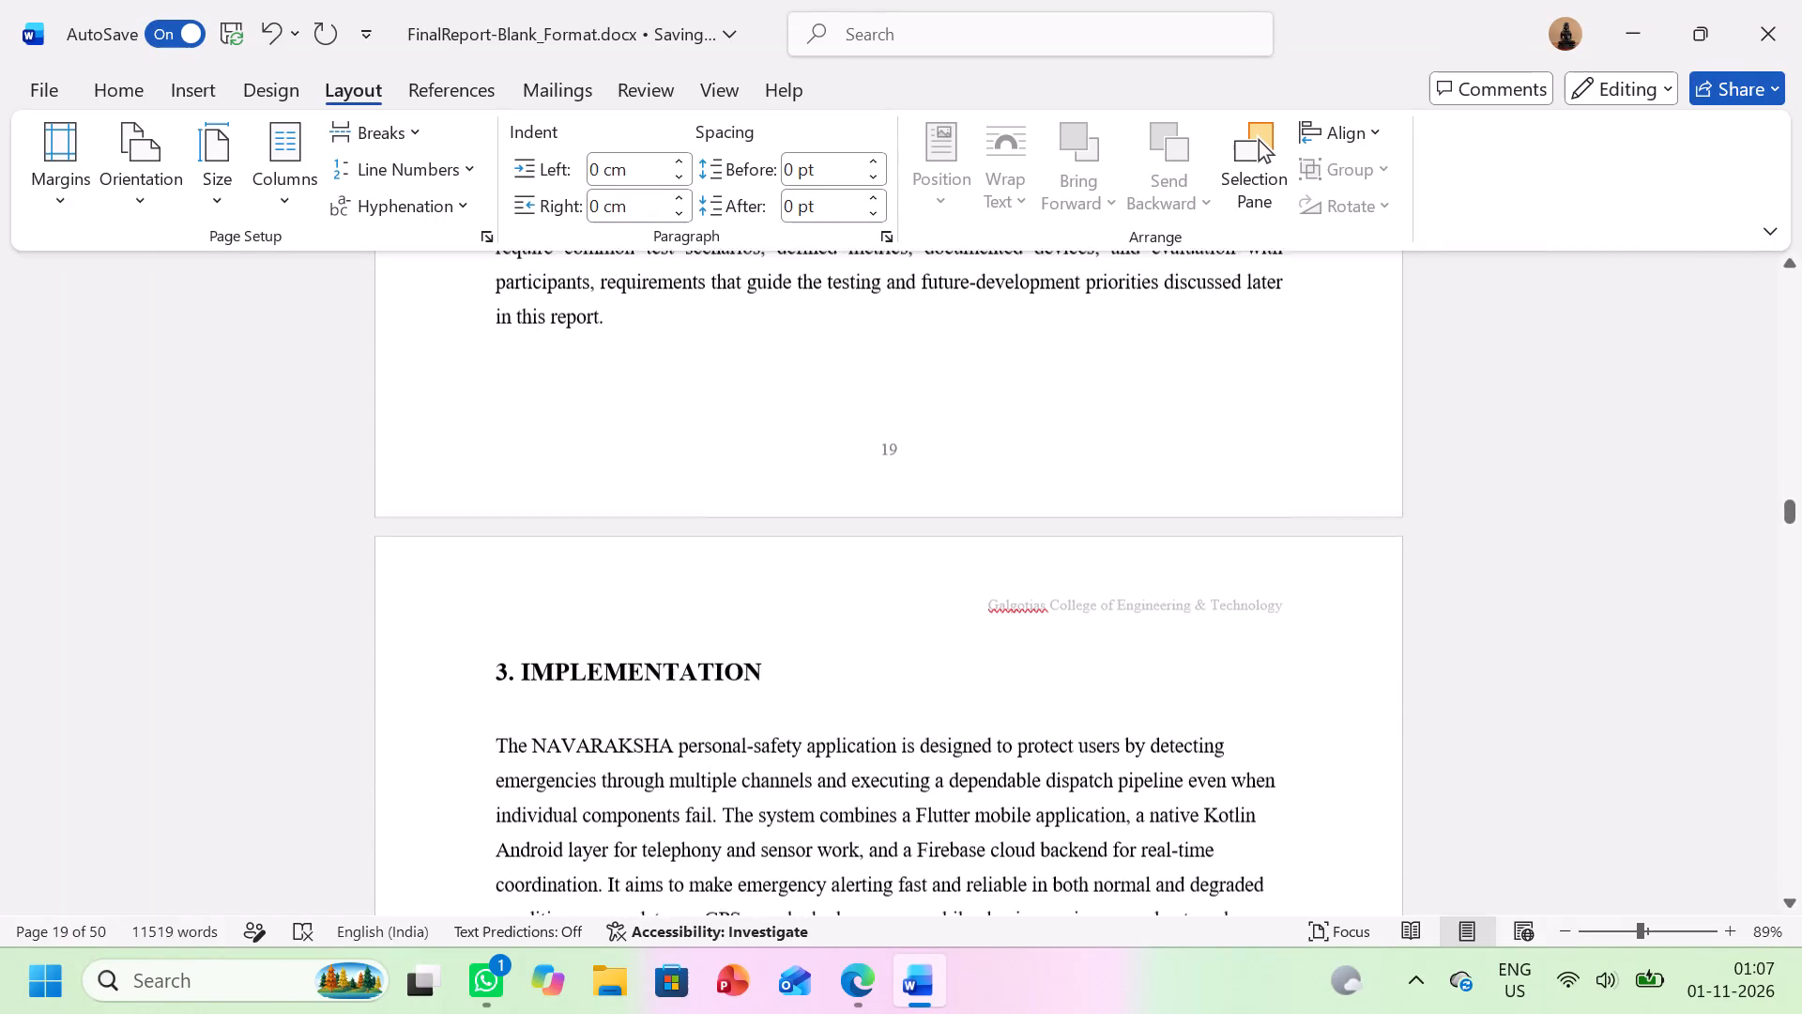
{"action": "scroll", "coordinate": [779, 393], "scroll_direction": "down", "scroll_amount": 1}
{"action": "left_click_drag", "start_coordinate": [793, 664], "coordinate": [683, 692]}
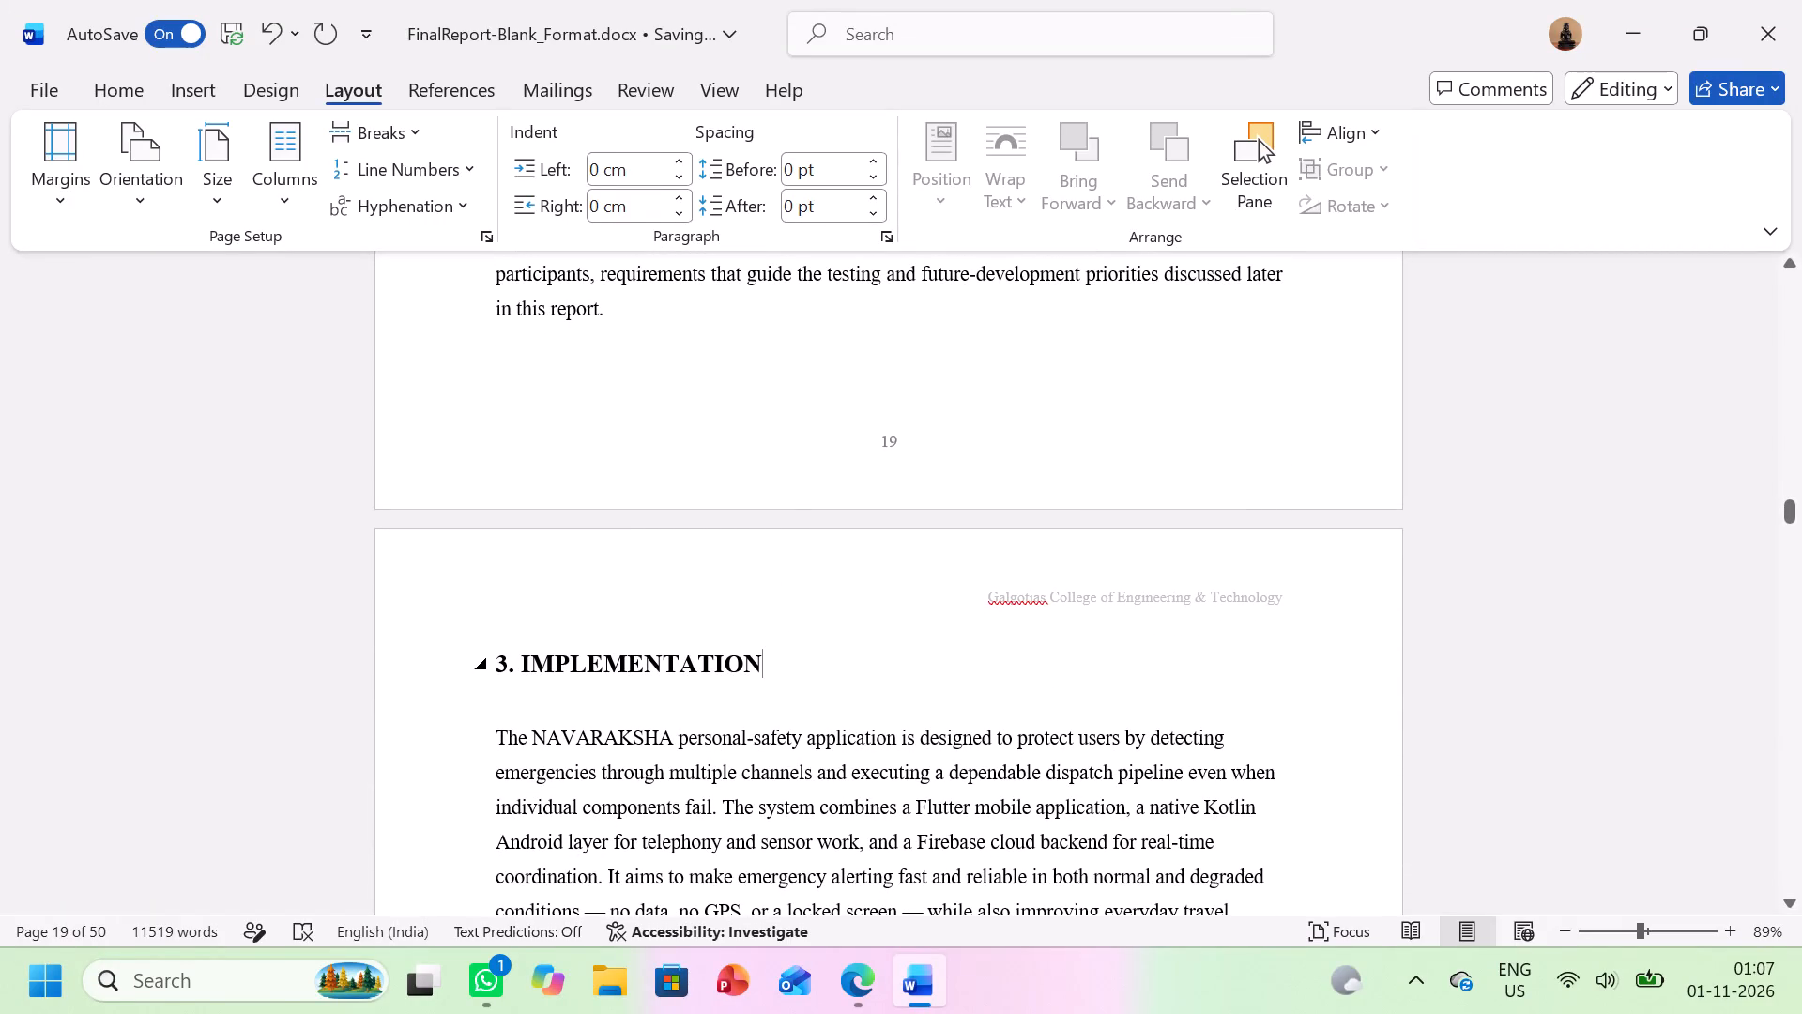
{"action": "left_click_drag", "start_coordinate": [683, 692], "coordinate": [490, 661]}
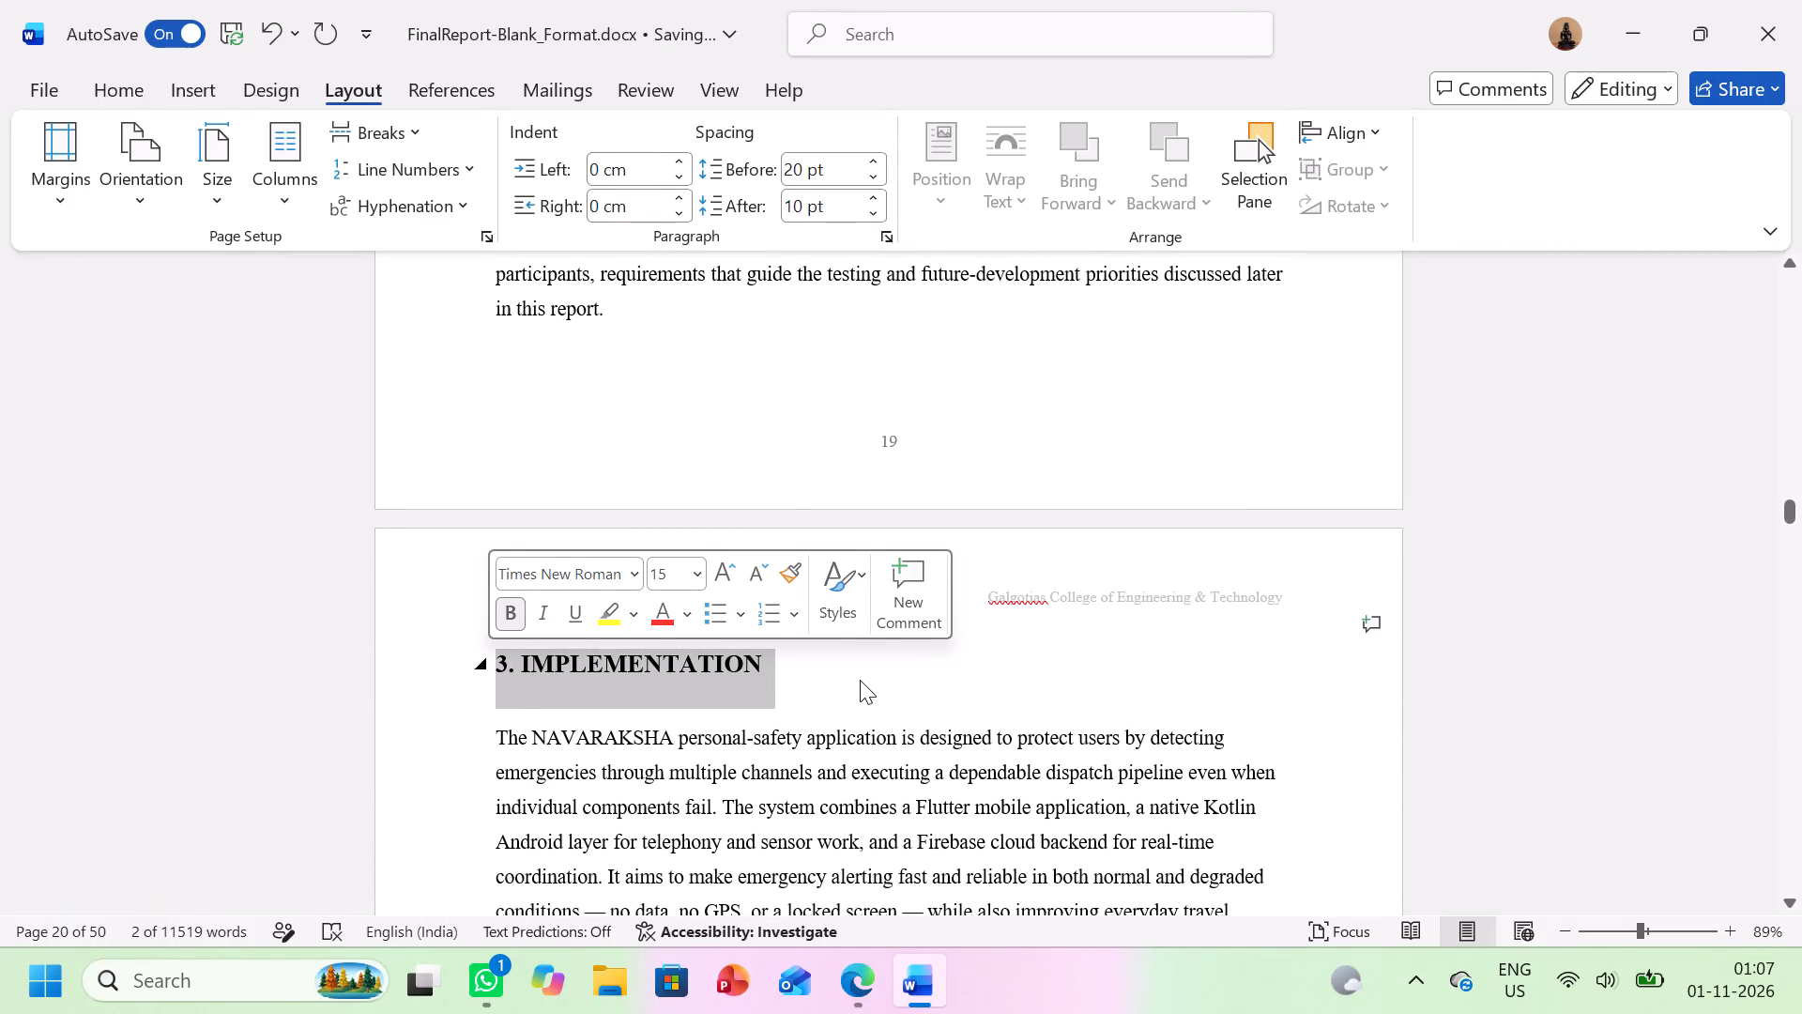
{"action": "left_click", "coordinate": [704, 573]}
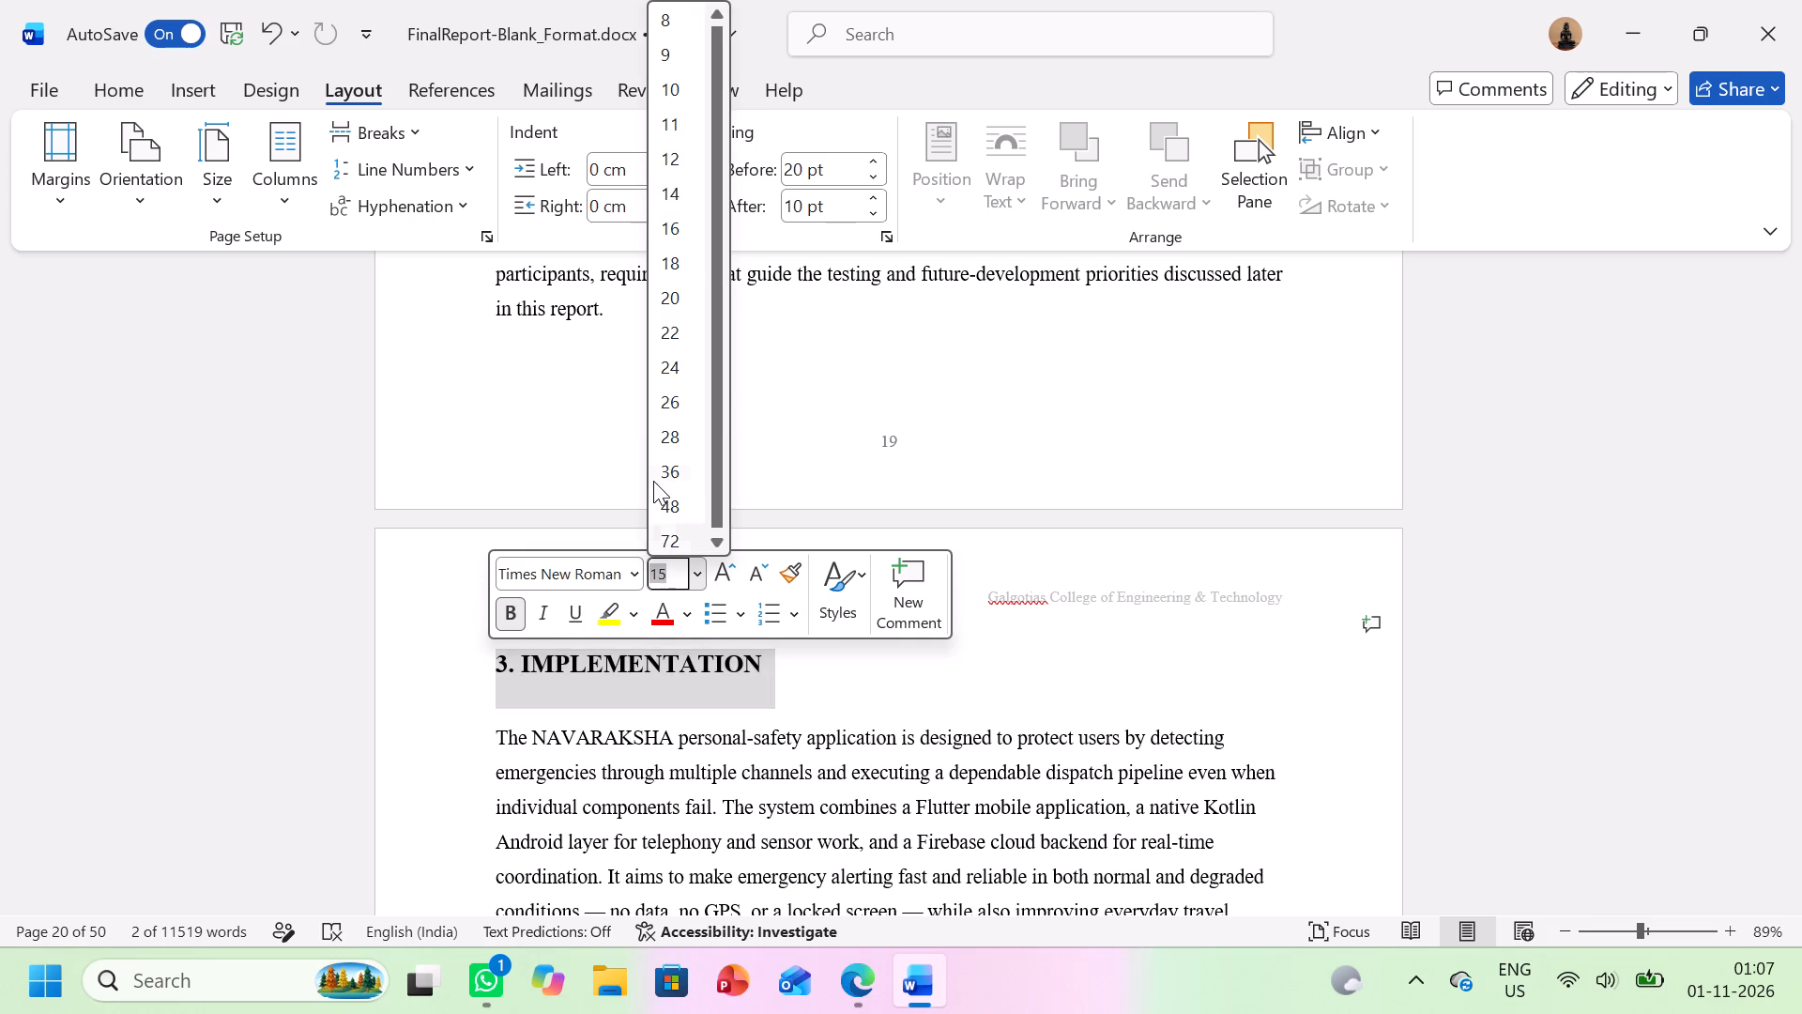
{"action": "left_click", "coordinate": [670, 192]}
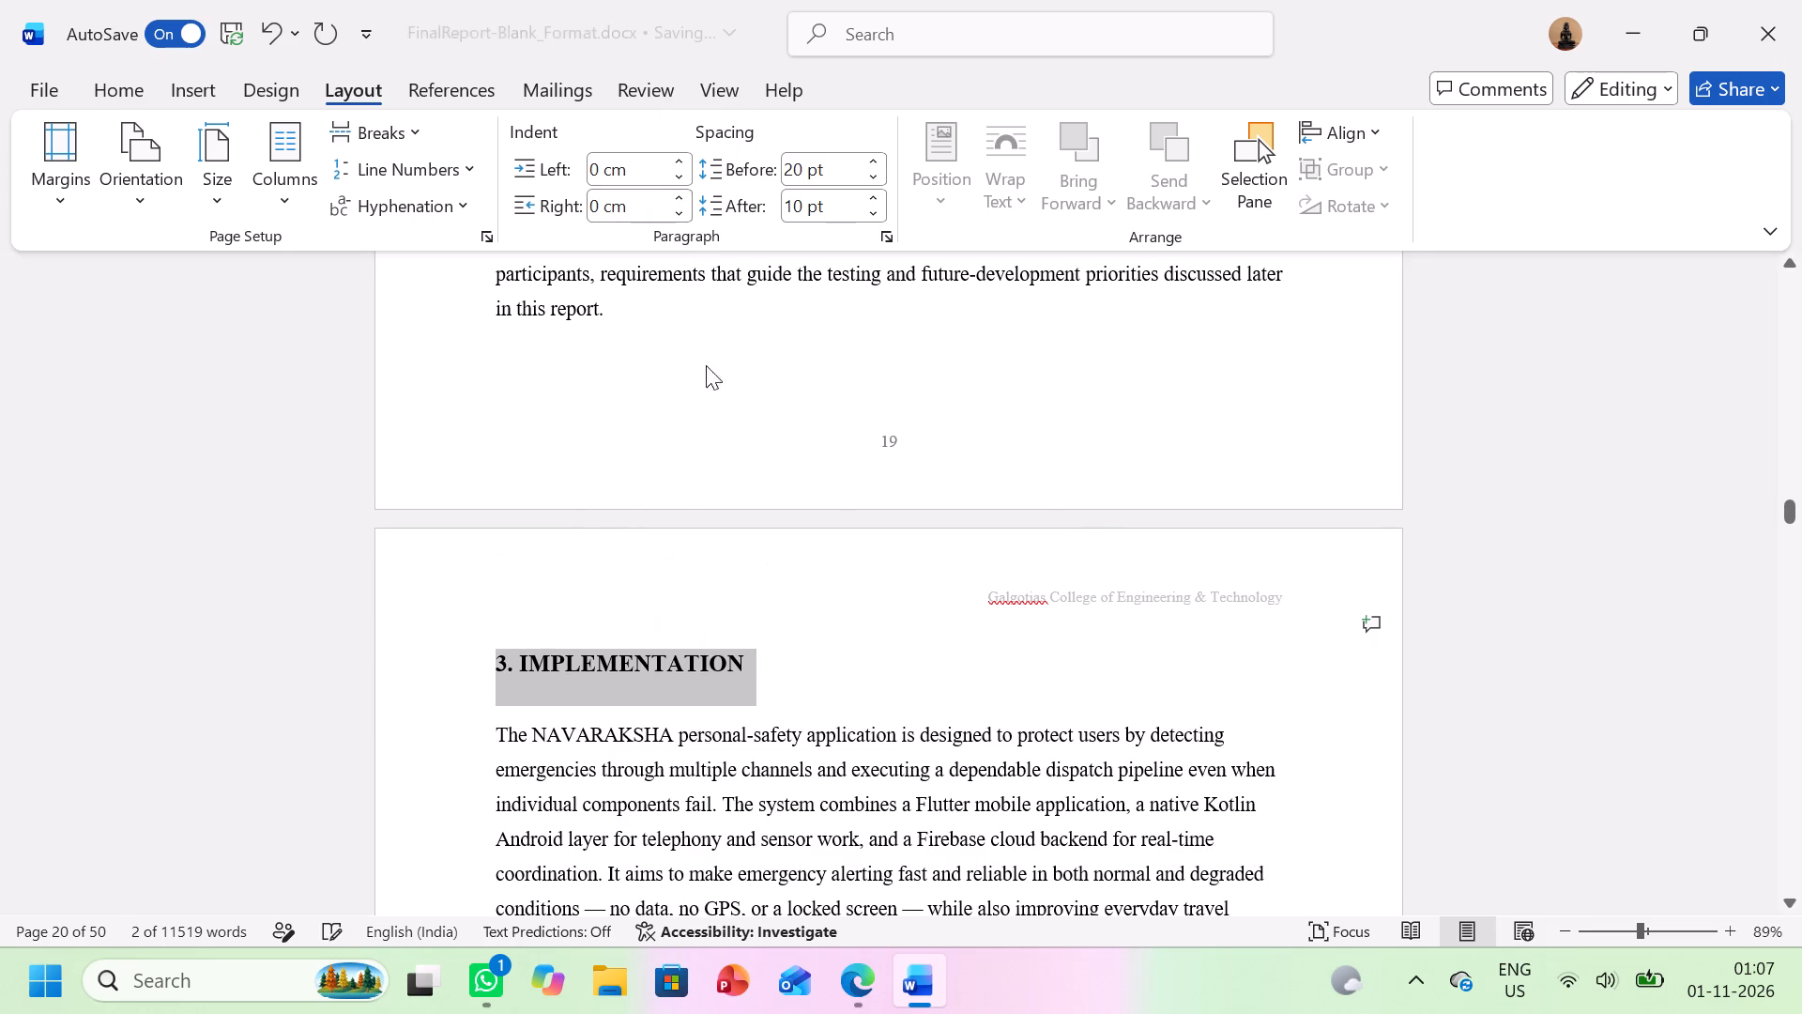
{"action": "left_click", "coordinate": [794, 636]}
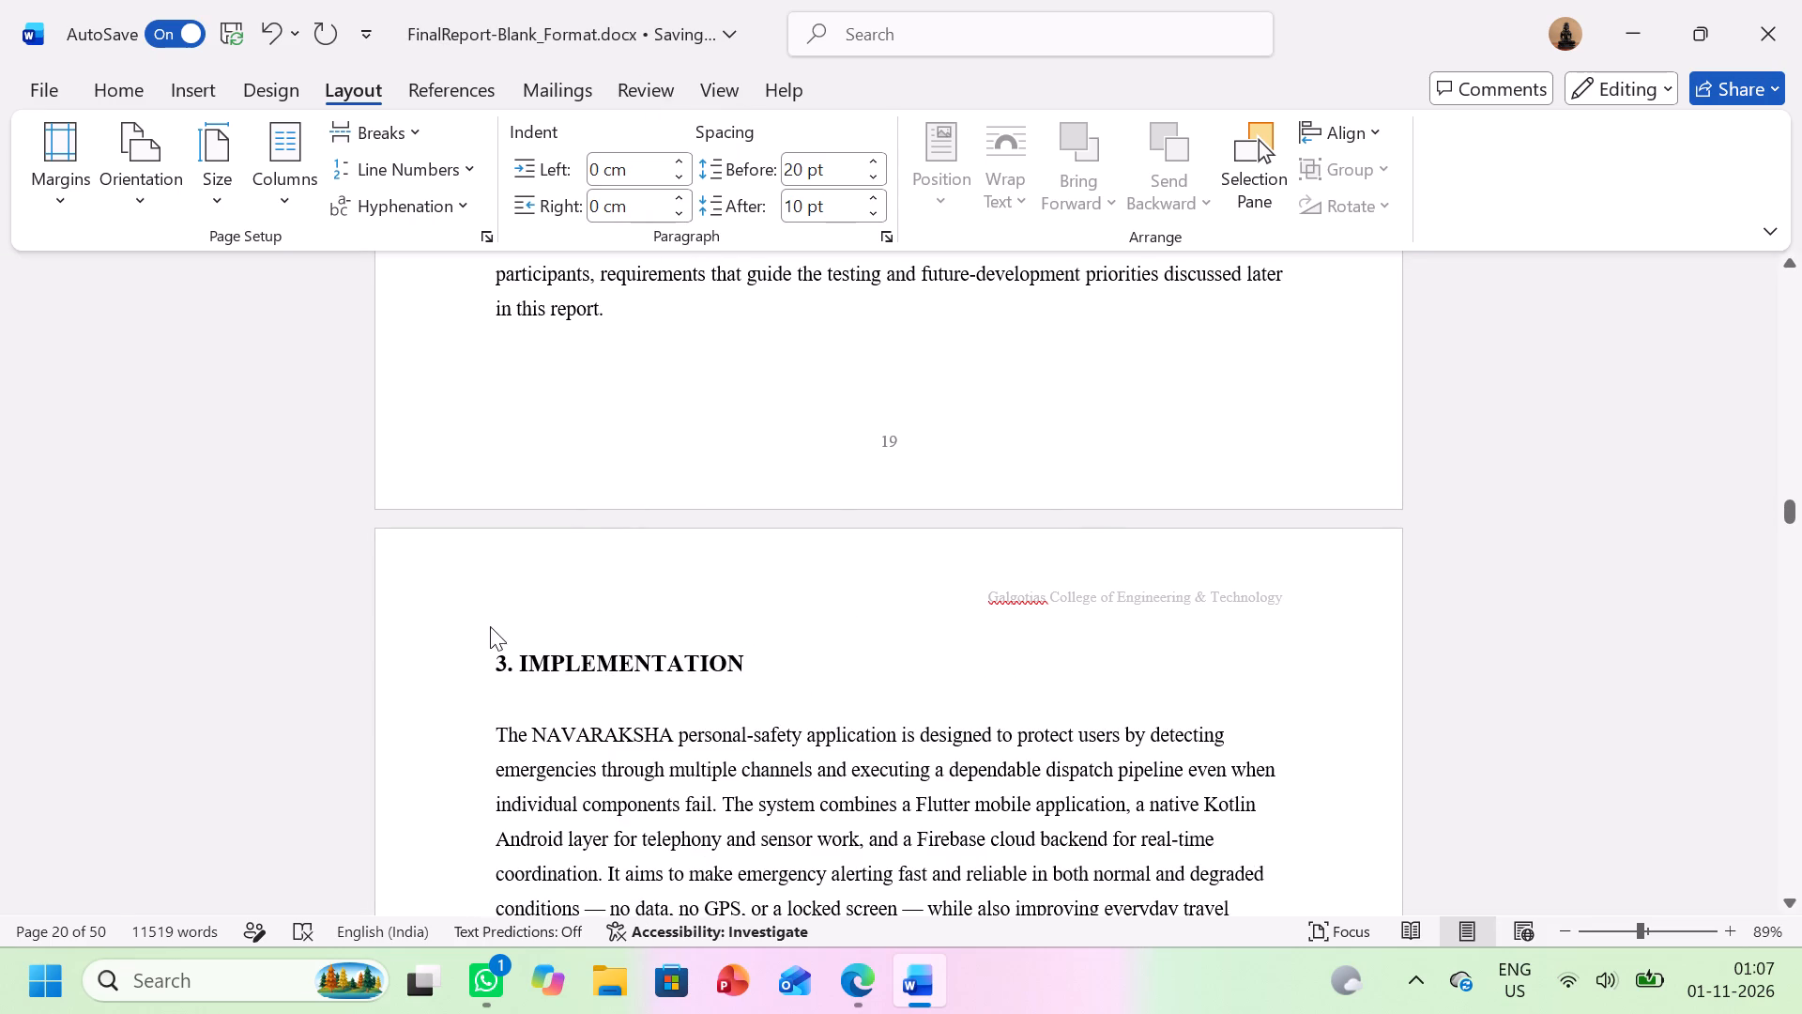
Set paragraph spacing before and after to 0 pt from the 3. IMPLEMENTATION heading through the Supporting Capabilities bullet.
{"action": "left_click_drag", "start_coordinate": [482, 644], "coordinate": [777, 919]}
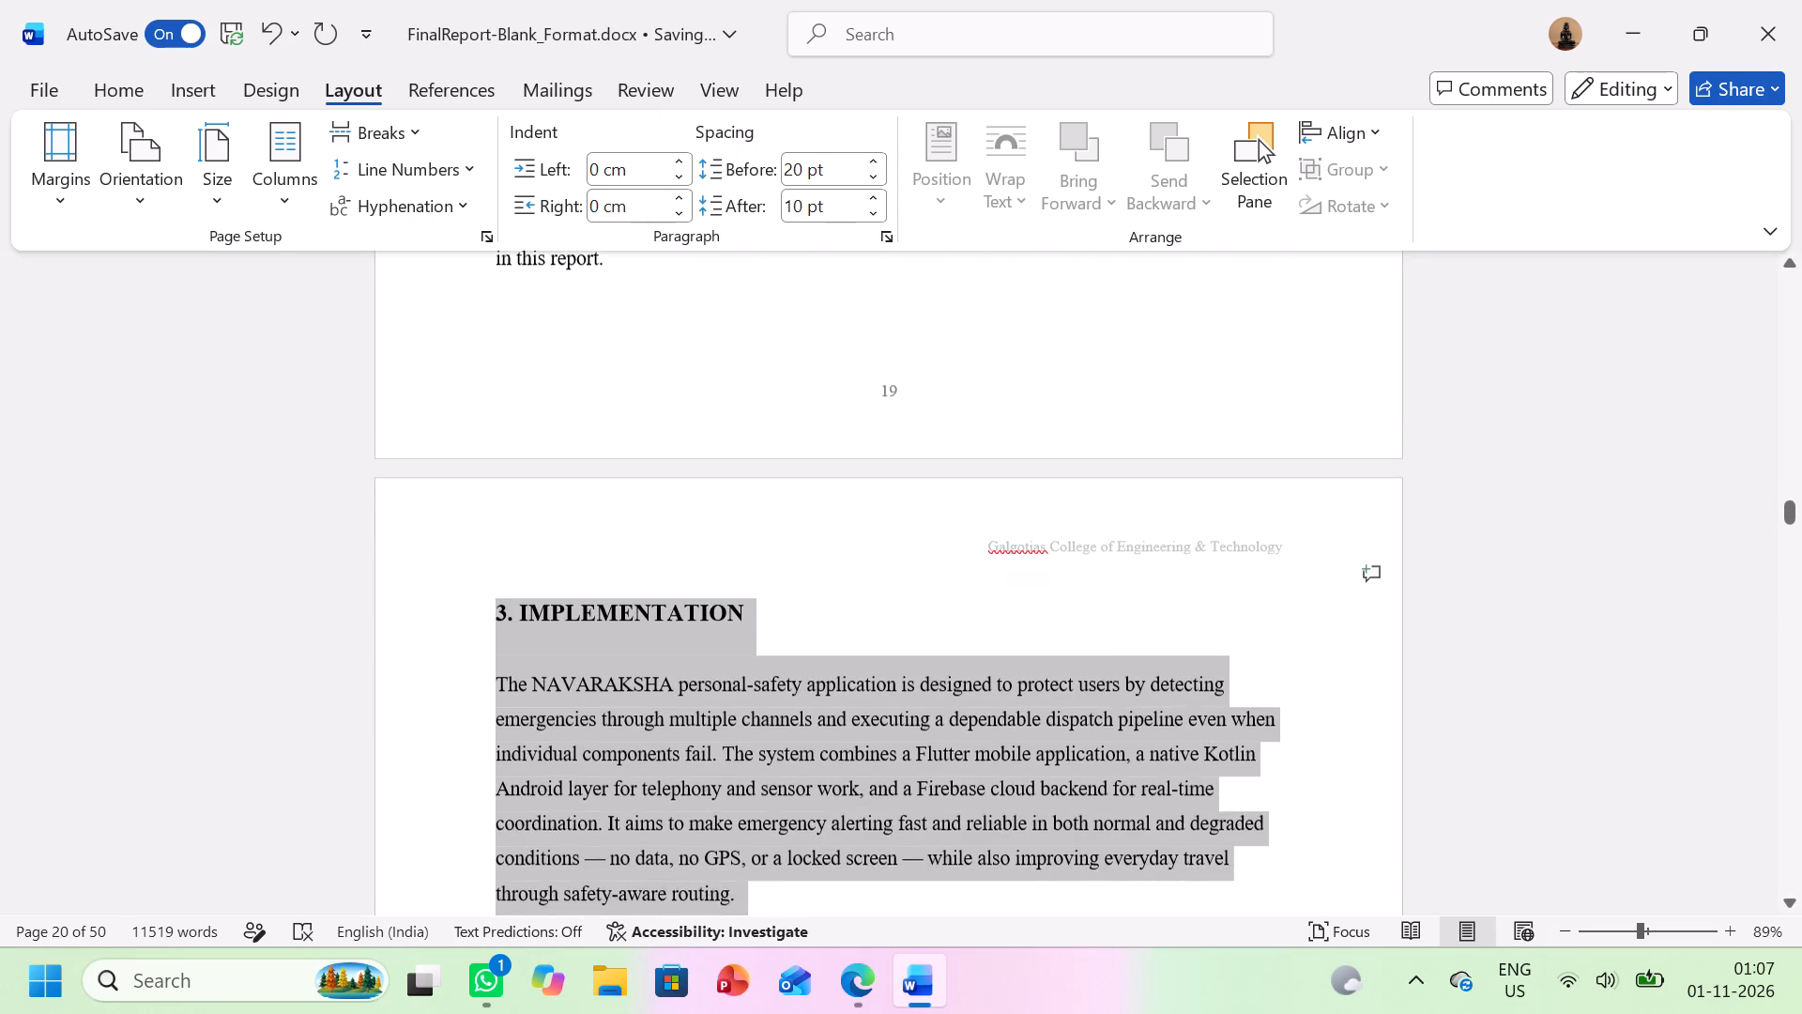
{"action": "left_click_drag", "start_coordinate": [777, 919], "coordinate": [777, 917]}
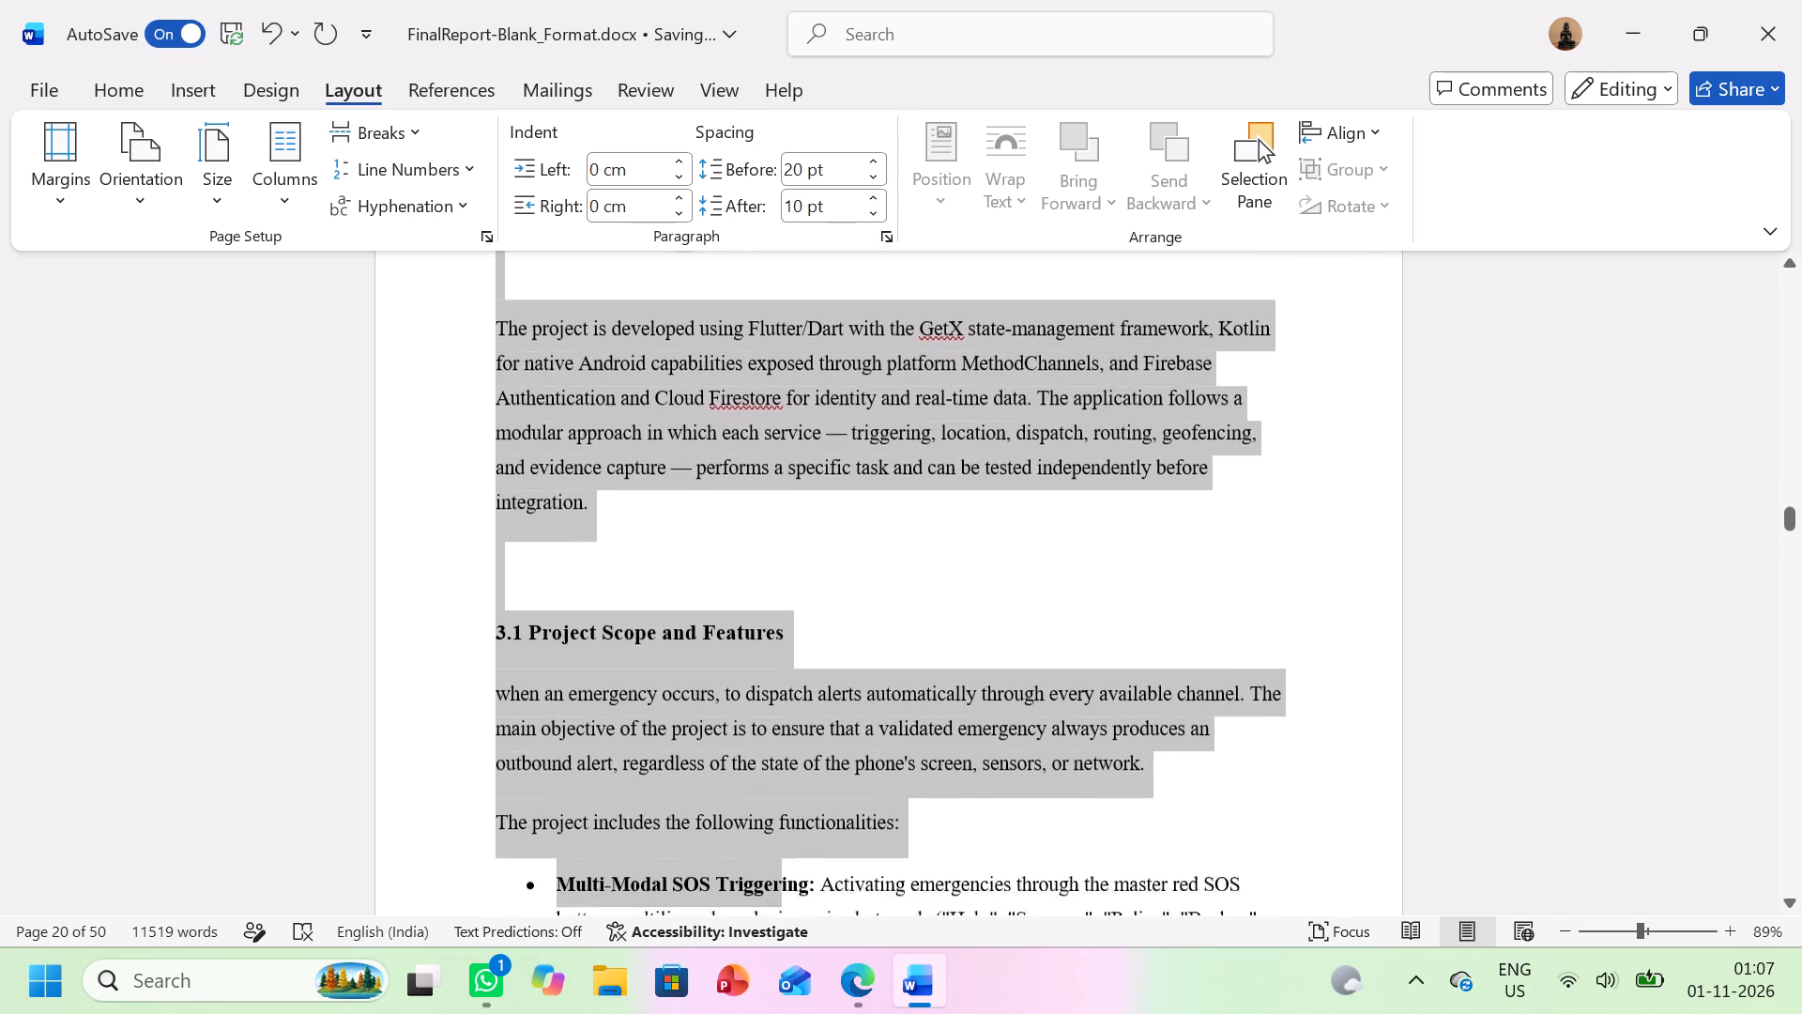
{"action": "left_click_drag", "start_coordinate": [777, 917], "coordinate": [909, 917]}
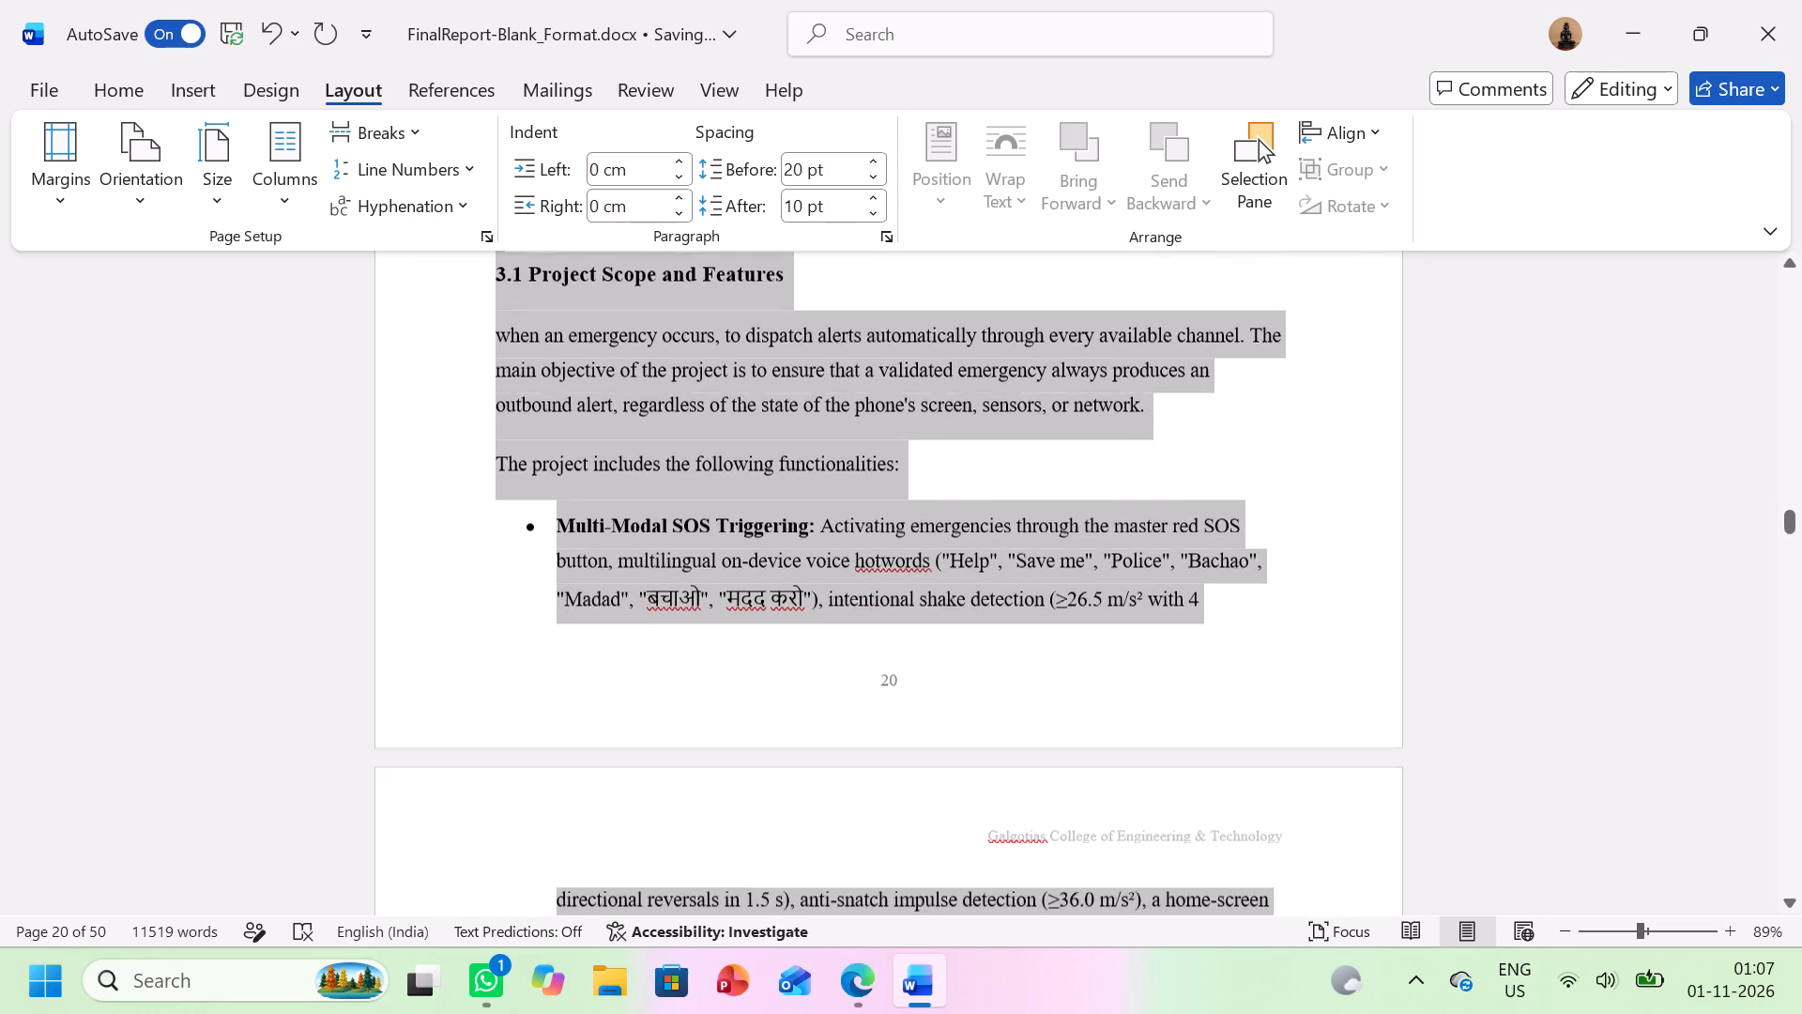
{"action": "left_click_drag", "start_coordinate": [909, 917], "coordinate": [925, 938]}
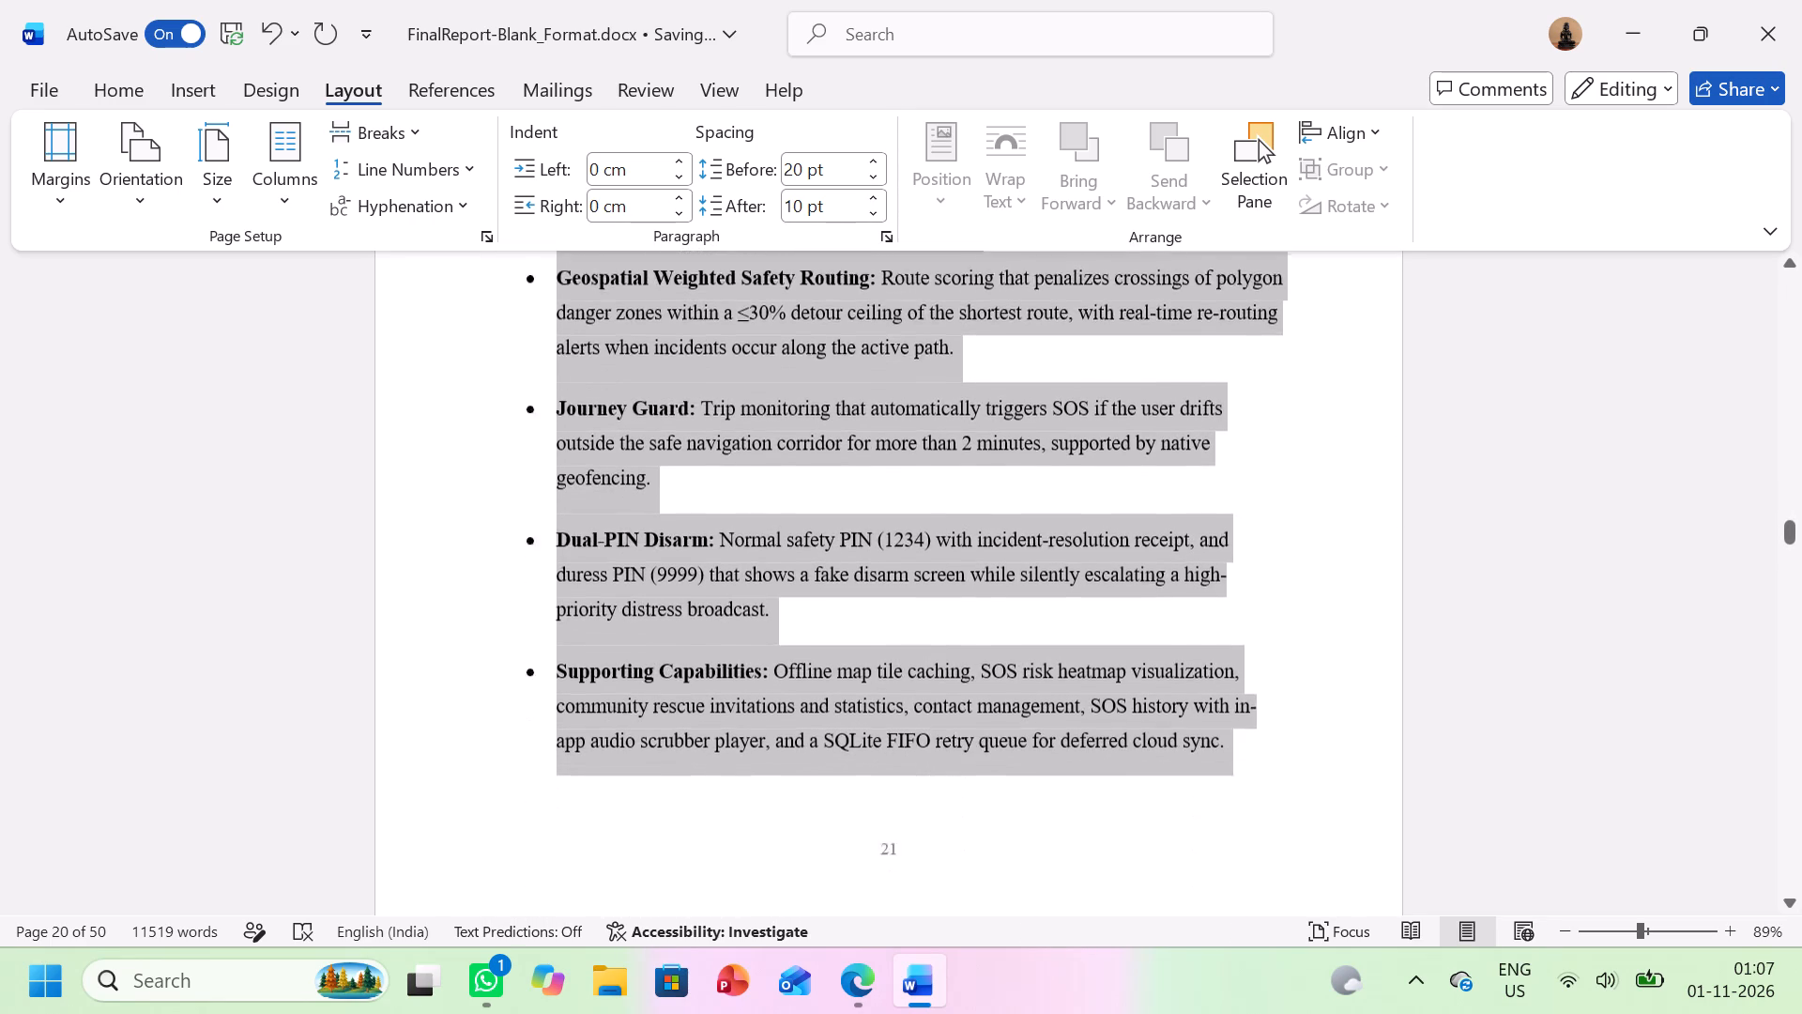
{"action": "left_click_drag", "start_coordinate": [925, 938], "coordinate": [1169, 923]}
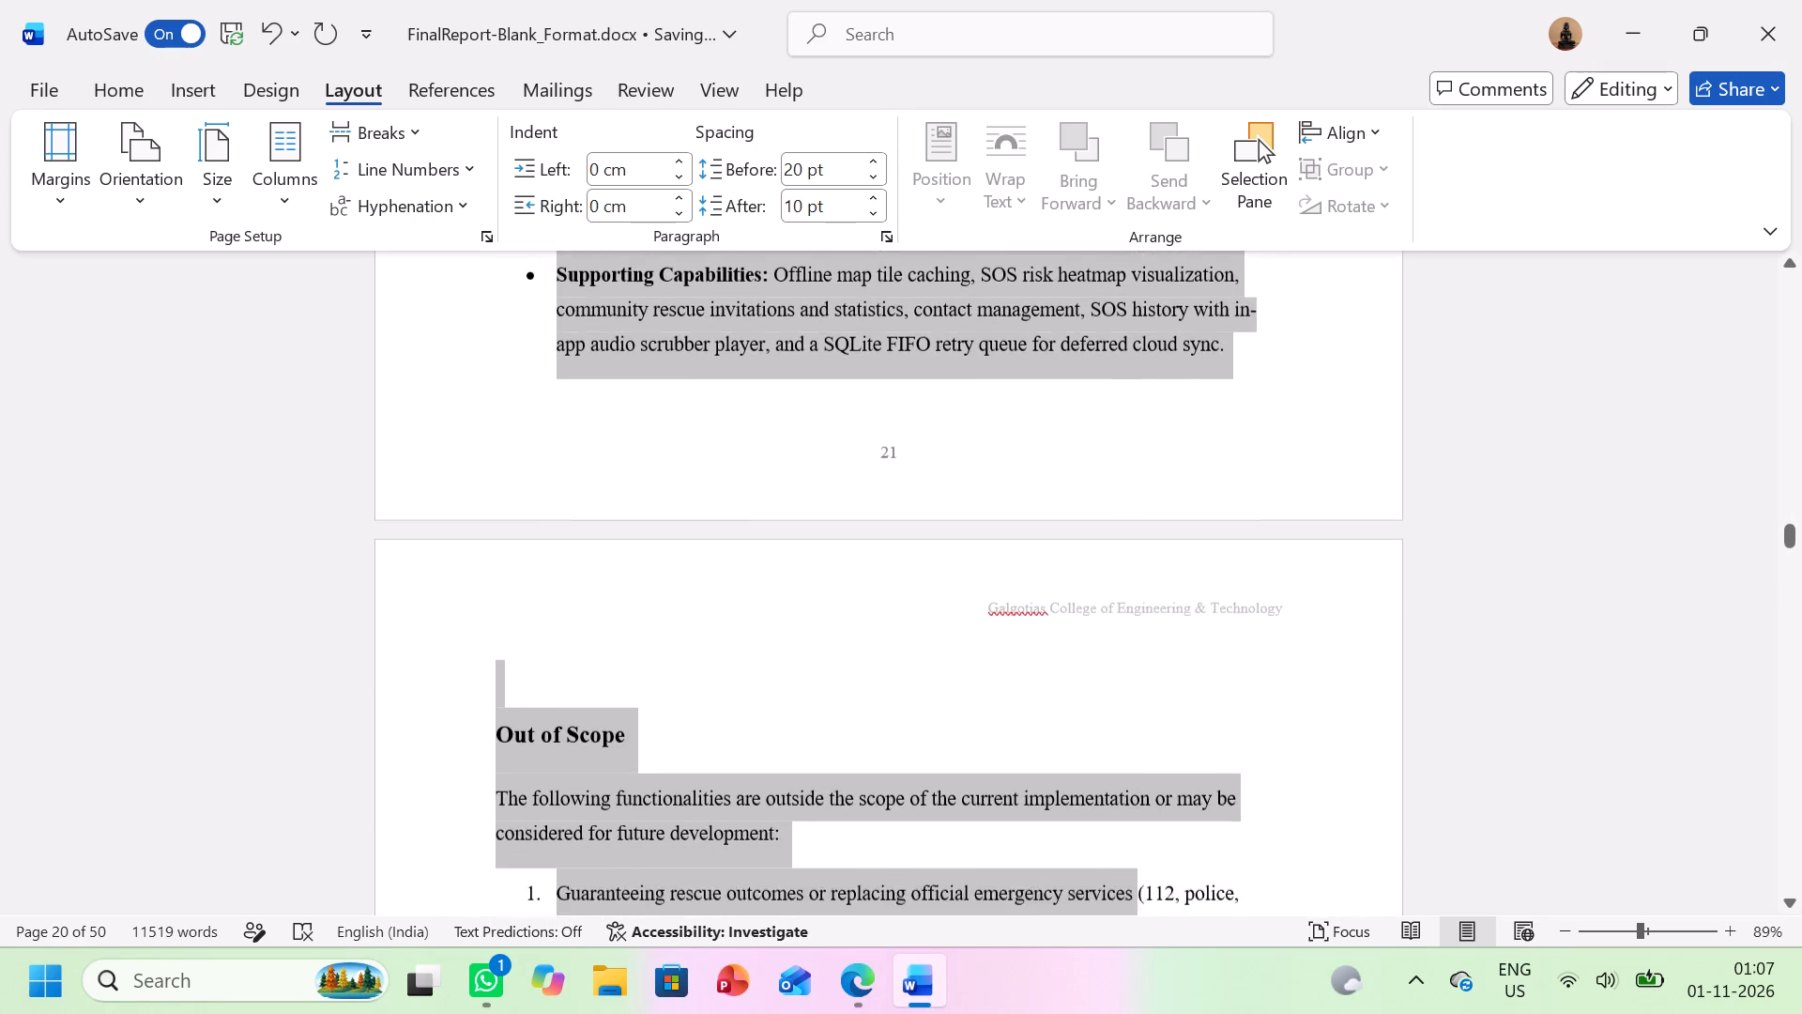
{"action": "left_click_drag", "start_coordinate": [1169, 923], "coordinate": [1331, 376]}
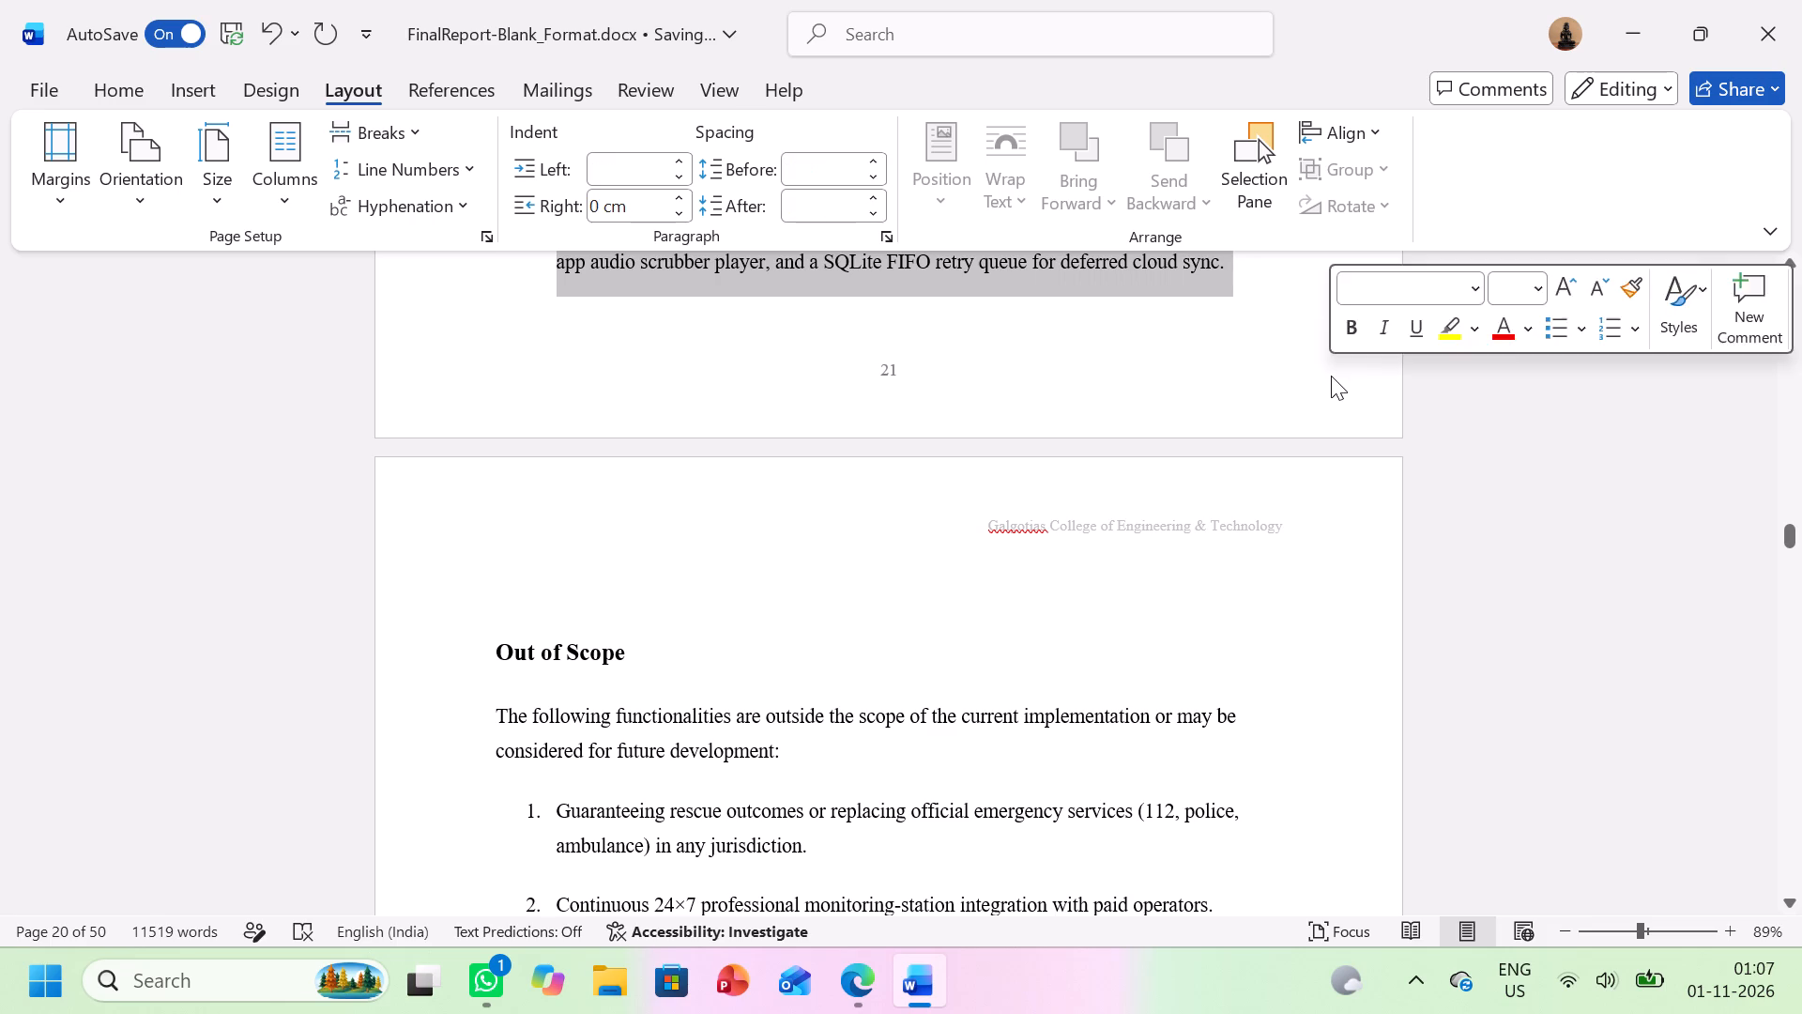
{"action": "left_click", "coordinate": [864, 215]}
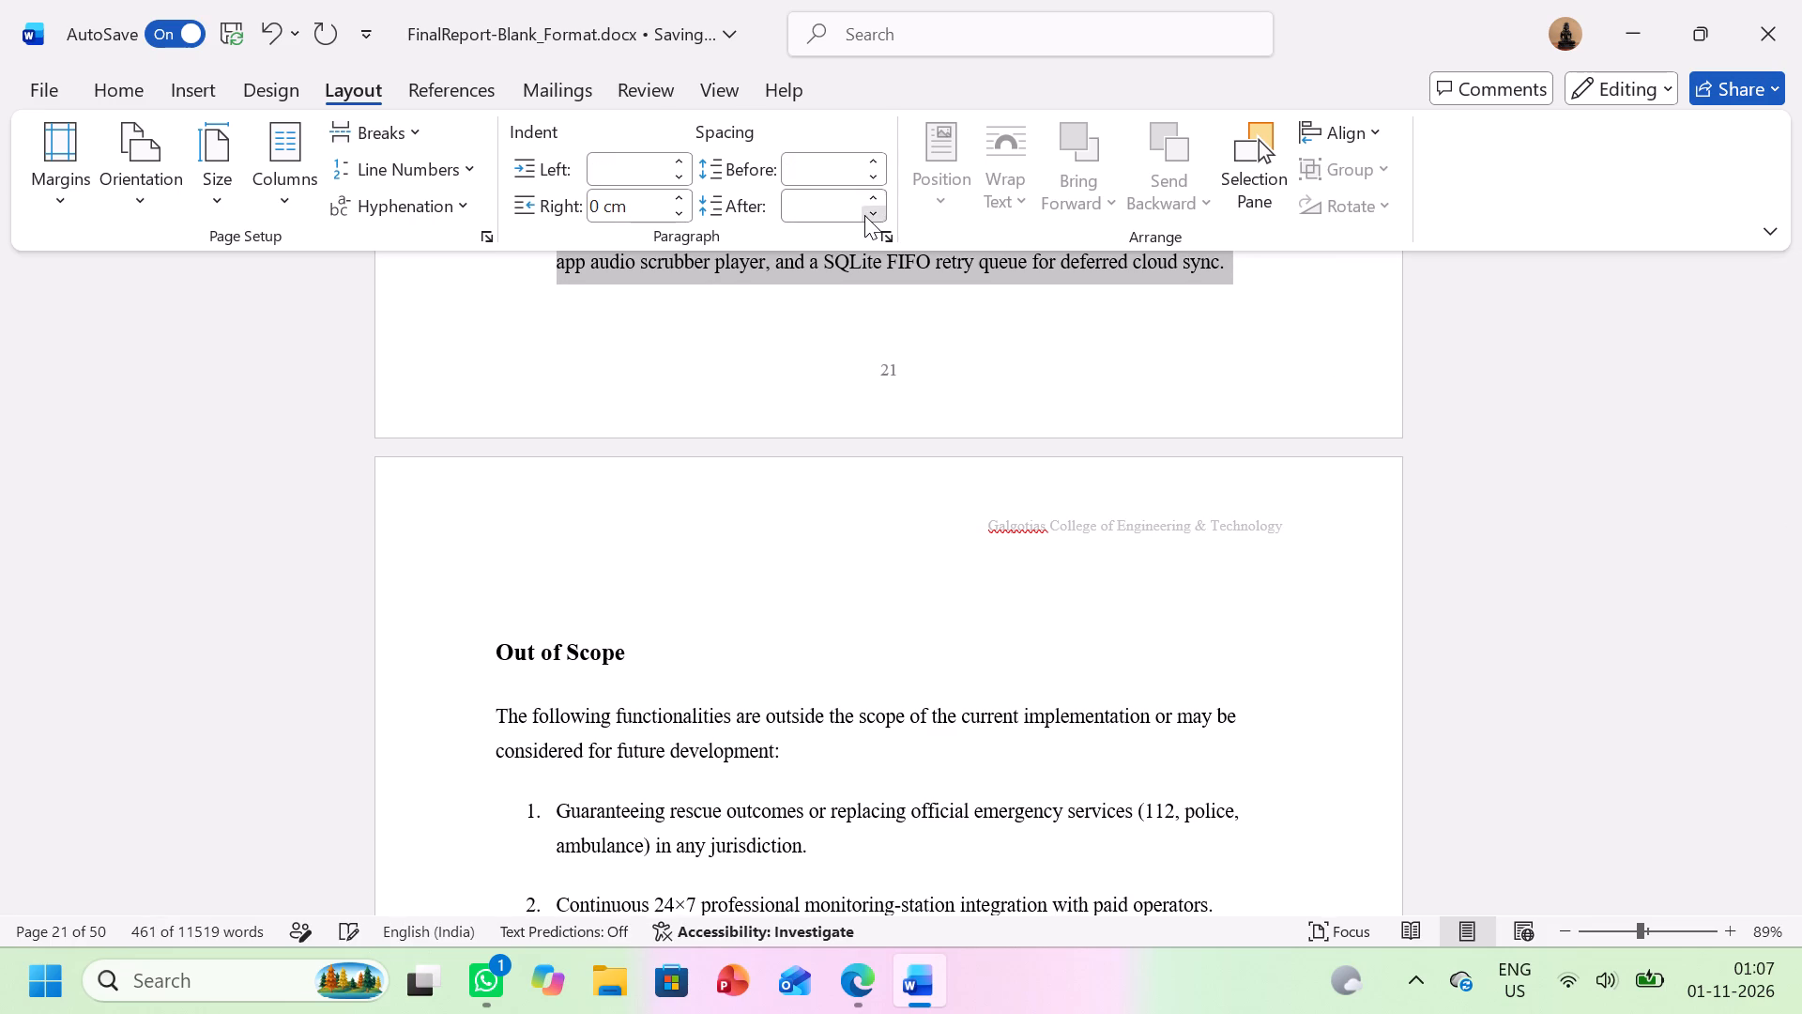
{"action": "left_click", "coordinate": [866, 180]}
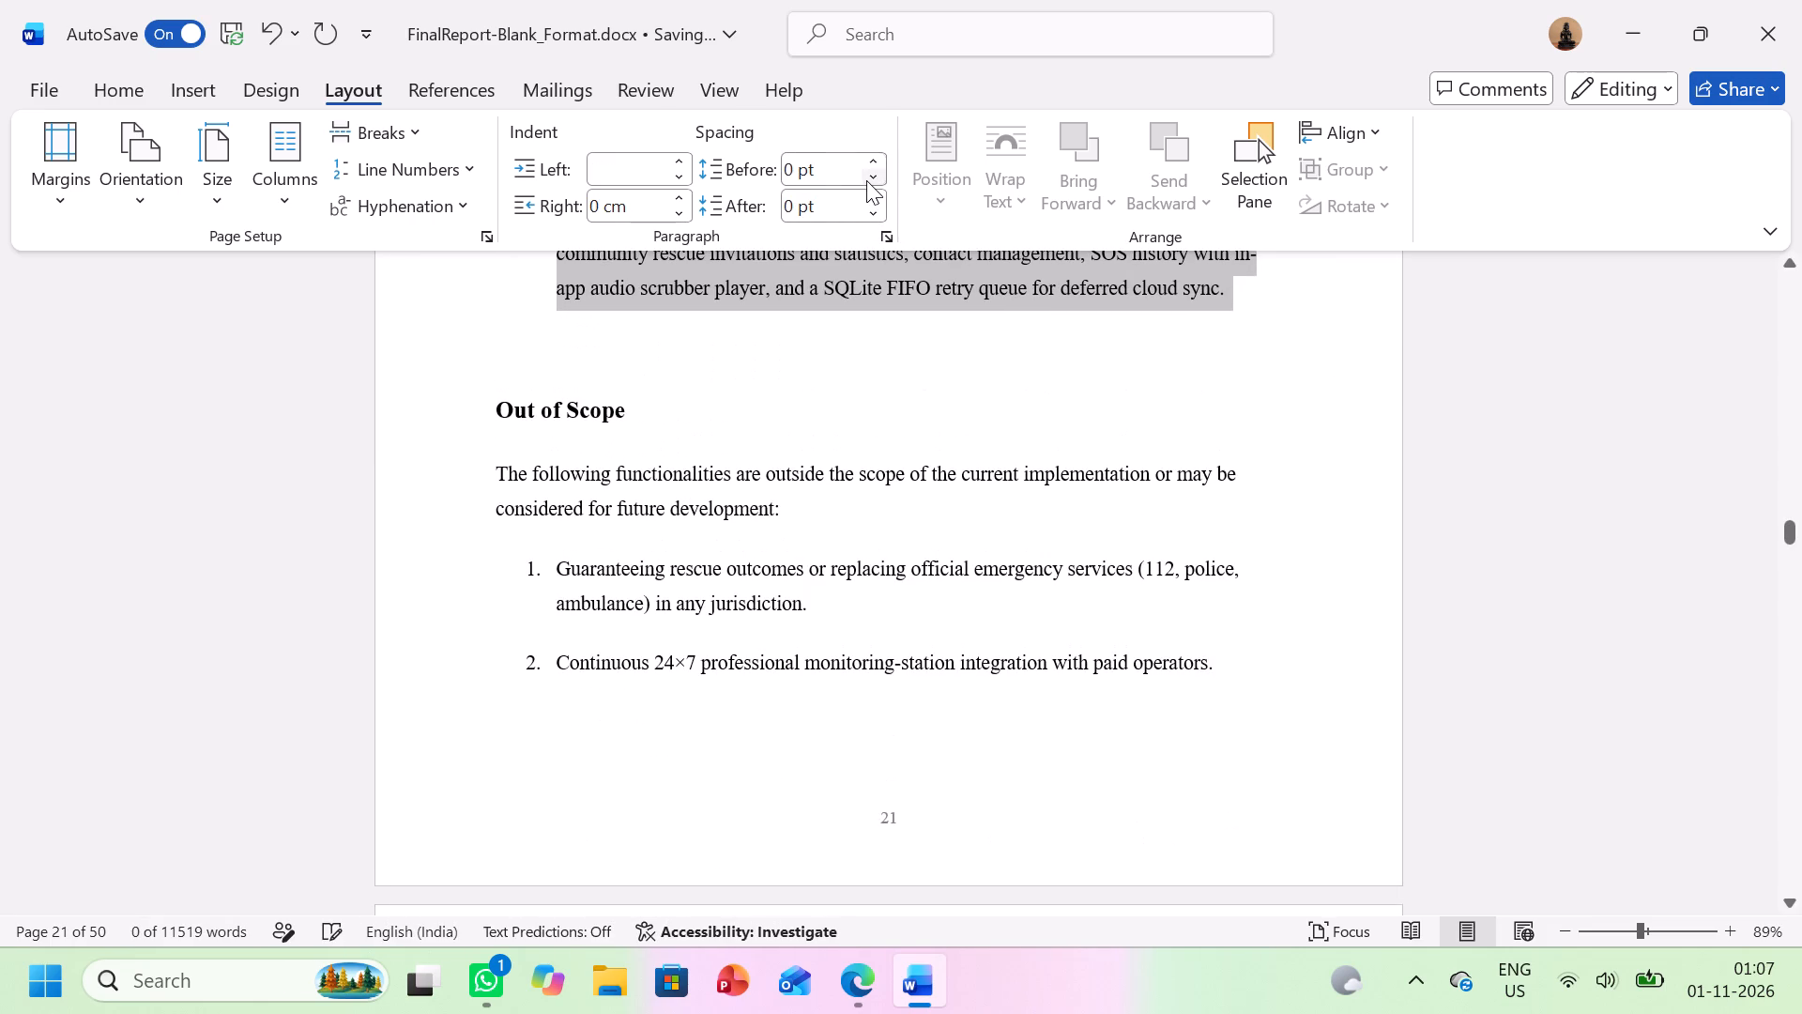
Justify the same text from the 3. IMPLEMENTATION heading through the Supporting Capabilities bullet.
{"action": "left_click", "coordinate": [129, 87]}
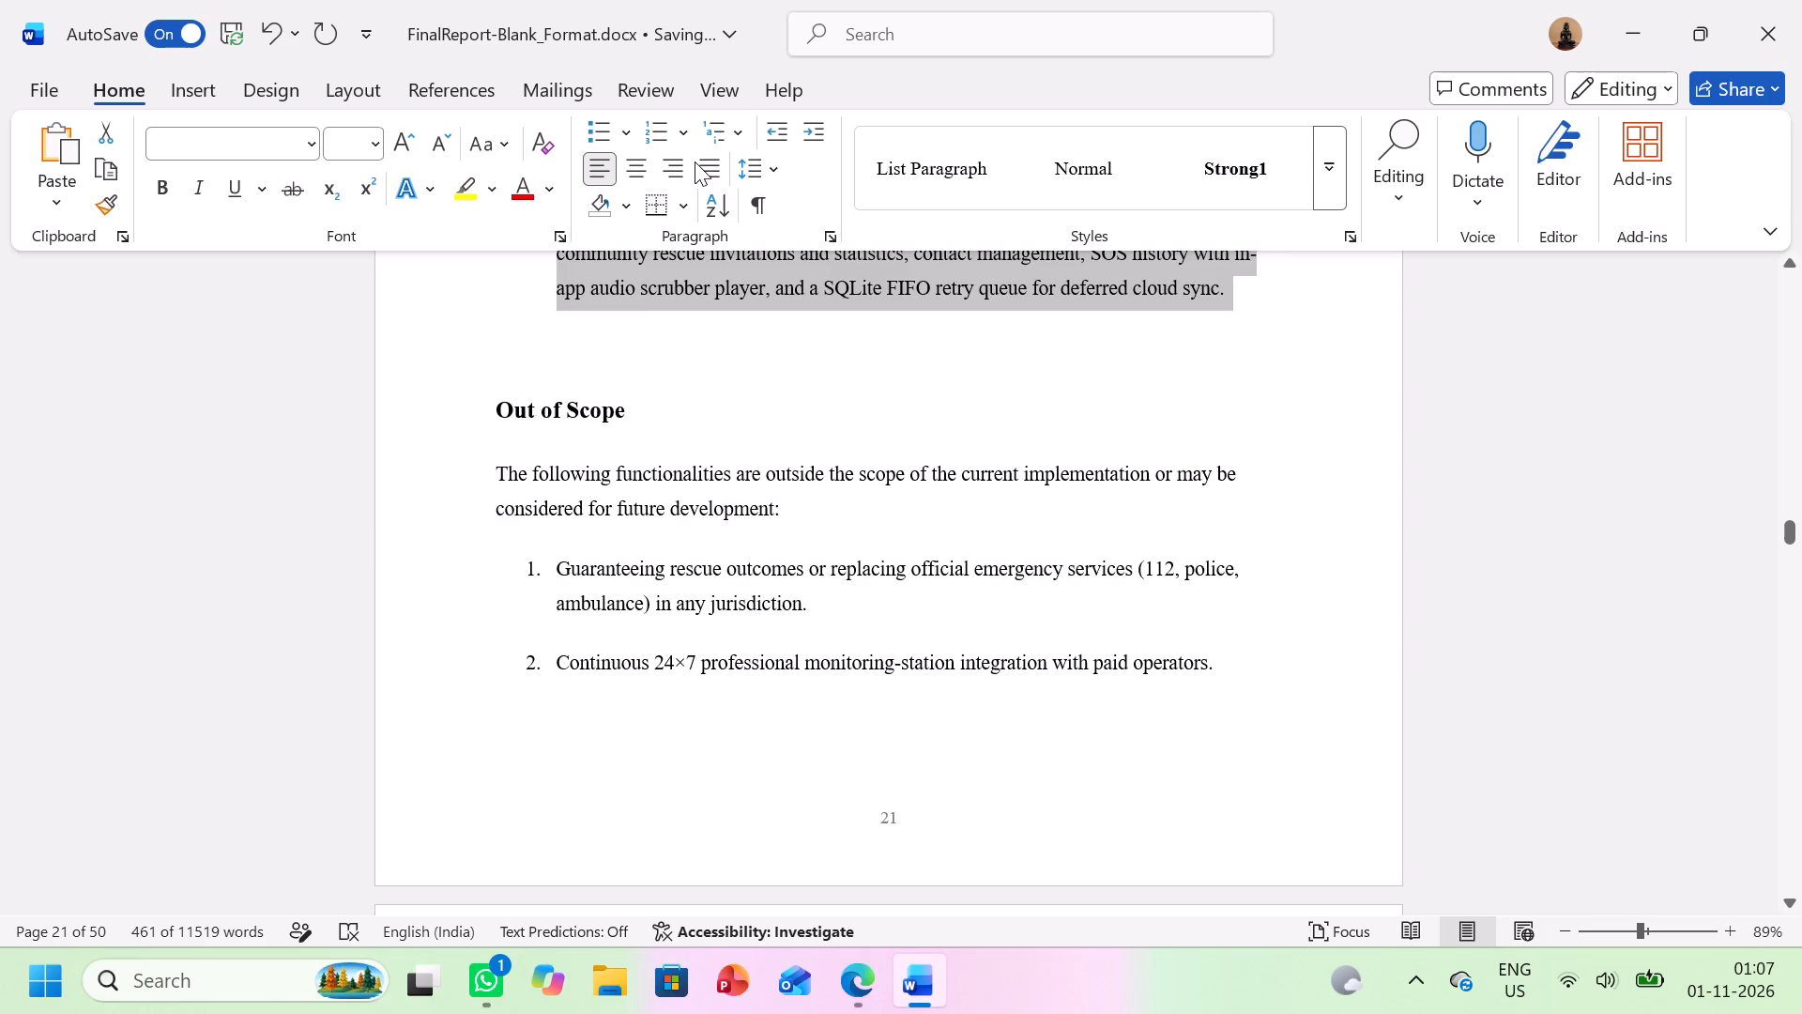
{"action": "left_click", "coordinate": [695, 161]}
{"action": "left_click", "coordinate": [696, 322]}
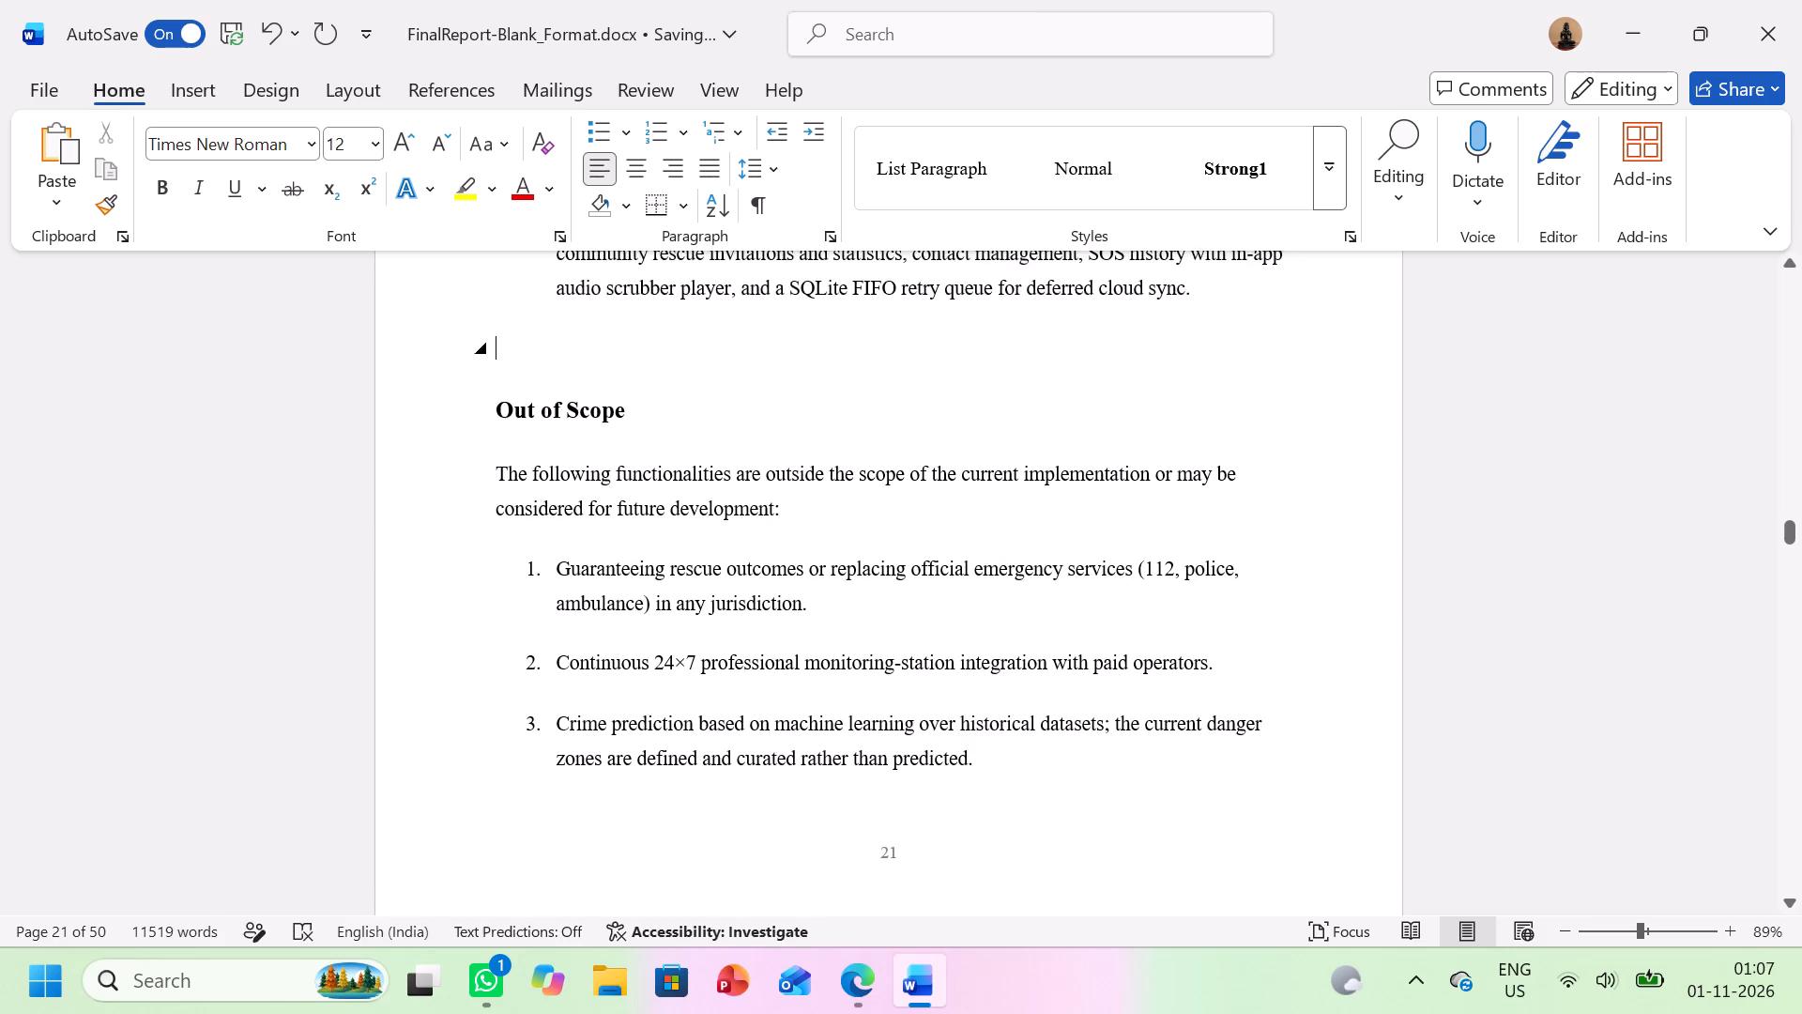
{"action": "scroll", "coordinate": [696, 322], "scroll_direction": "up", "scroll_amount": 3}
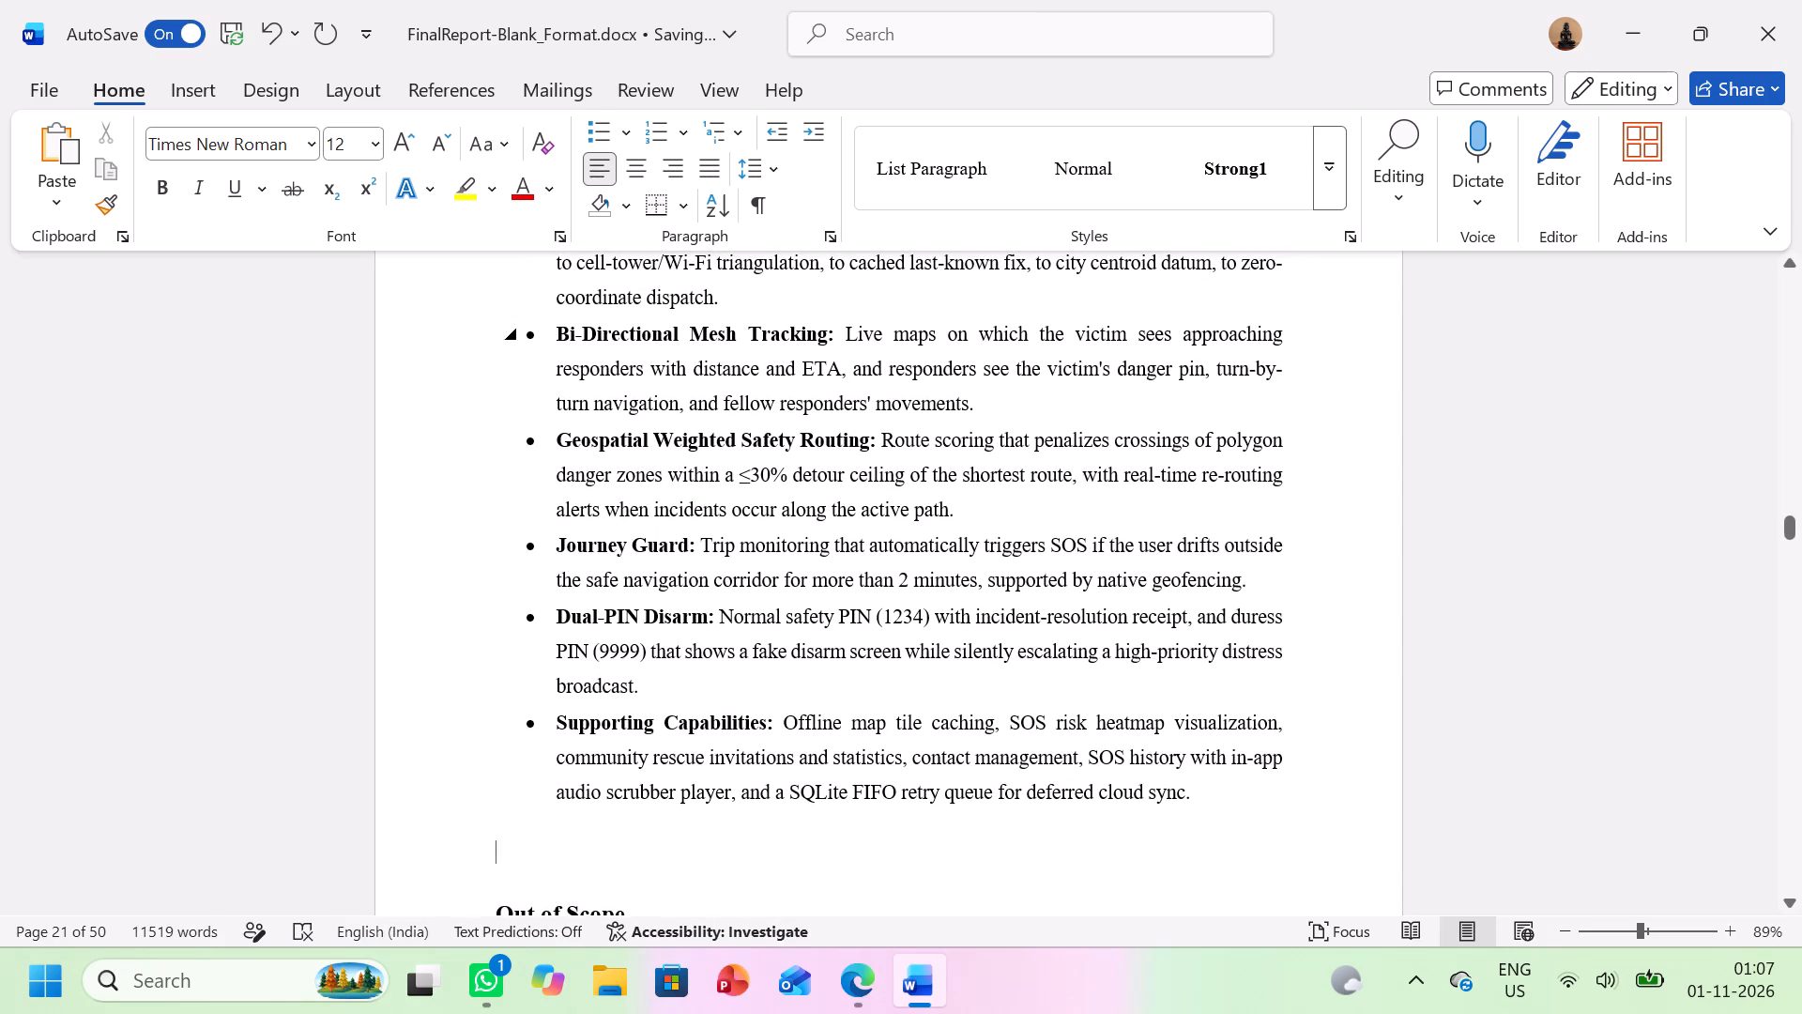